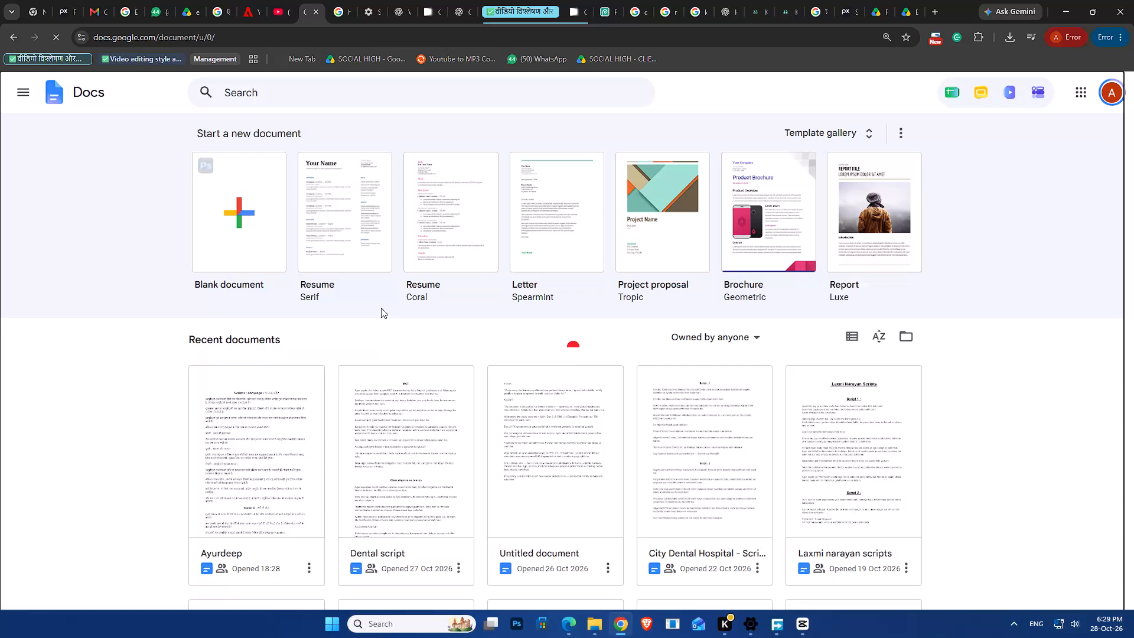
Paste the copied script into the blank Google Docs document.
{"action": "right_click", "coordinate": [442, 360]}
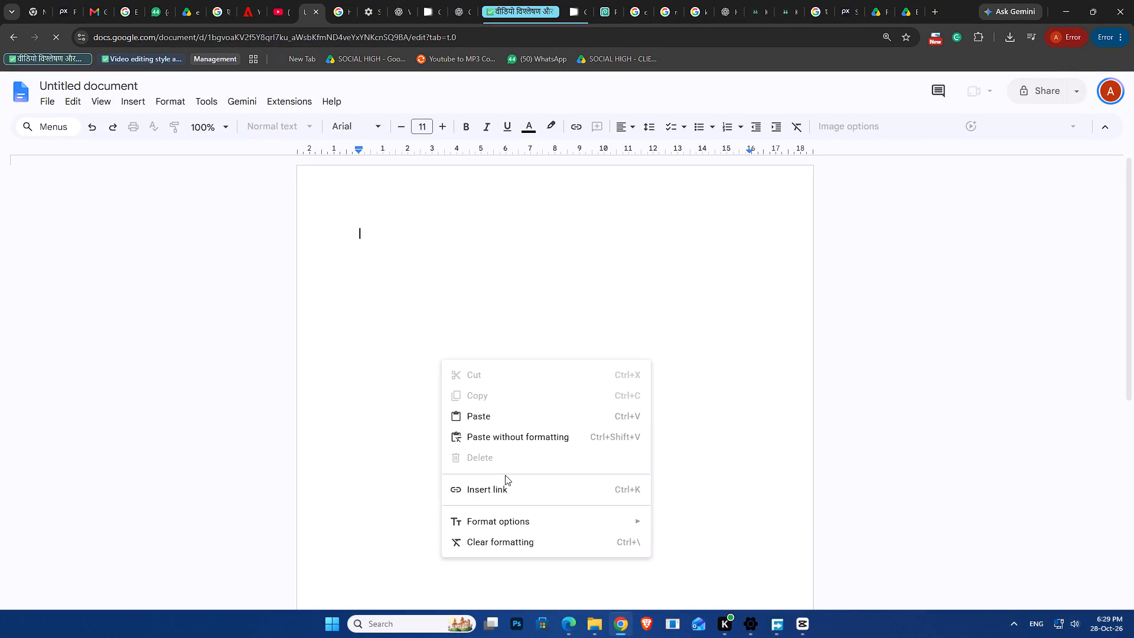
{"action": "left_click", "coordinate": [481, 409]}
{"action": "left_click", "coordinate": [451, 484]}
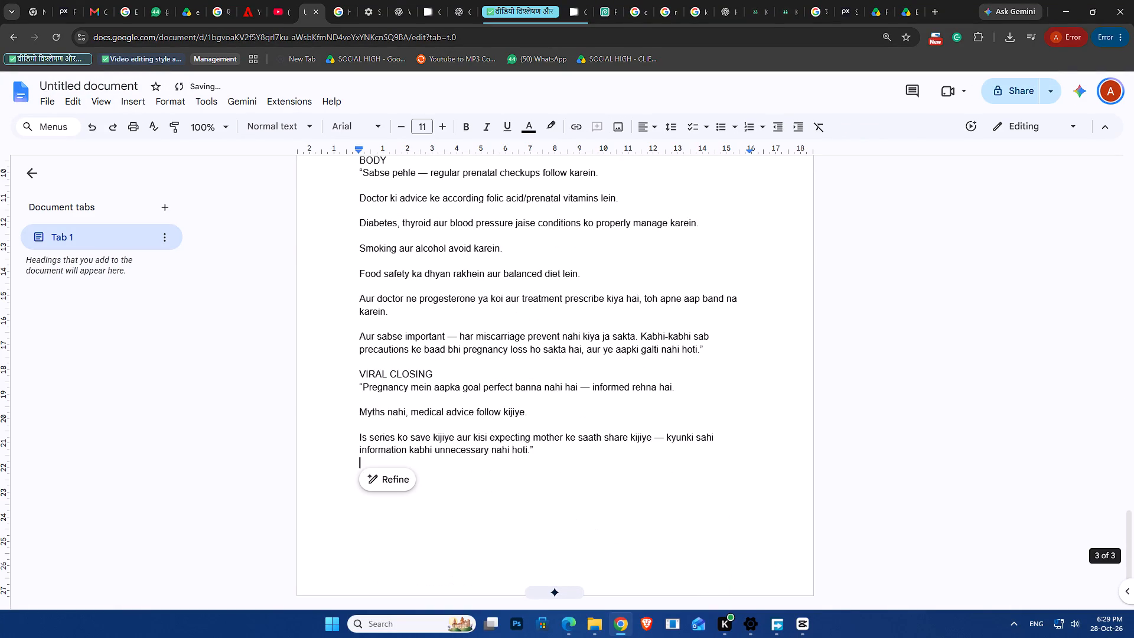
Read through the pasted script, concentrating on the hook and body of PART 5.1 — SABSE PEHLE YE SACH JAANIYE.
{"action": "scroll", "coordinate": [446, 453], "scroll_direction": "up", "scroll_amount": 12}
{"action": "scroll", "coordinate": [446, 453], "scroll_direction": "down", "scroll_amount": 2}
{"action": "scroll", "coordinate": [446, 453], "scroll_direction": "up", "scroll_amount": 8}
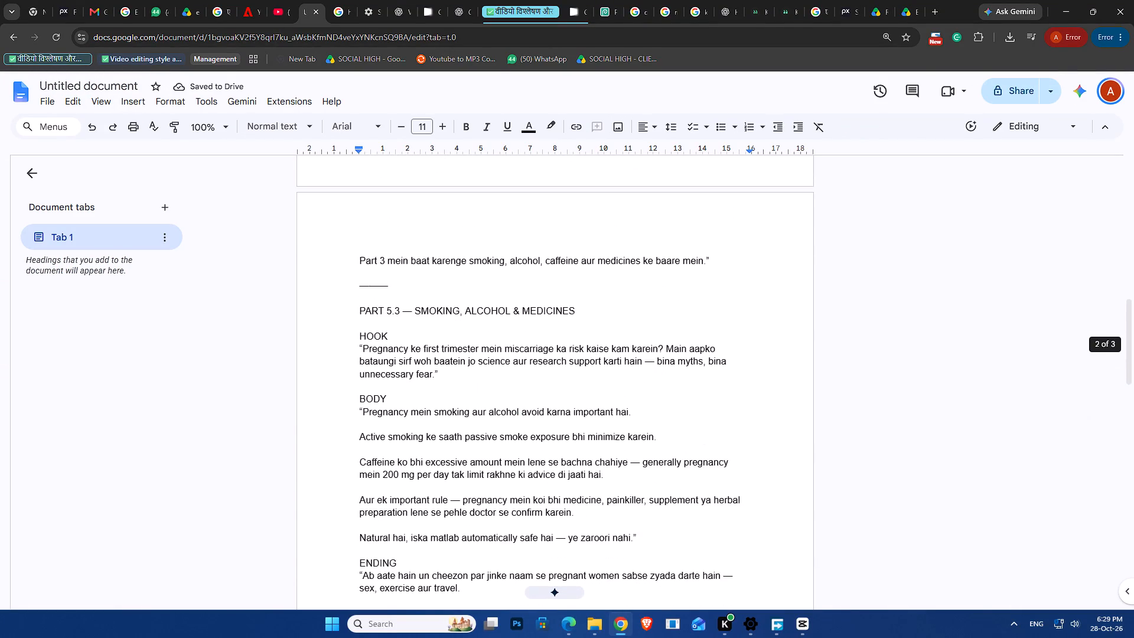
{"action": "scroll", "coordinate": [446, 453], "scroll_direction": "up", "scroll_amount": 13}
{"action": "scroll", "coordinate": [446, 453], "scroll_direction": "up", "scroll_amount": 8}
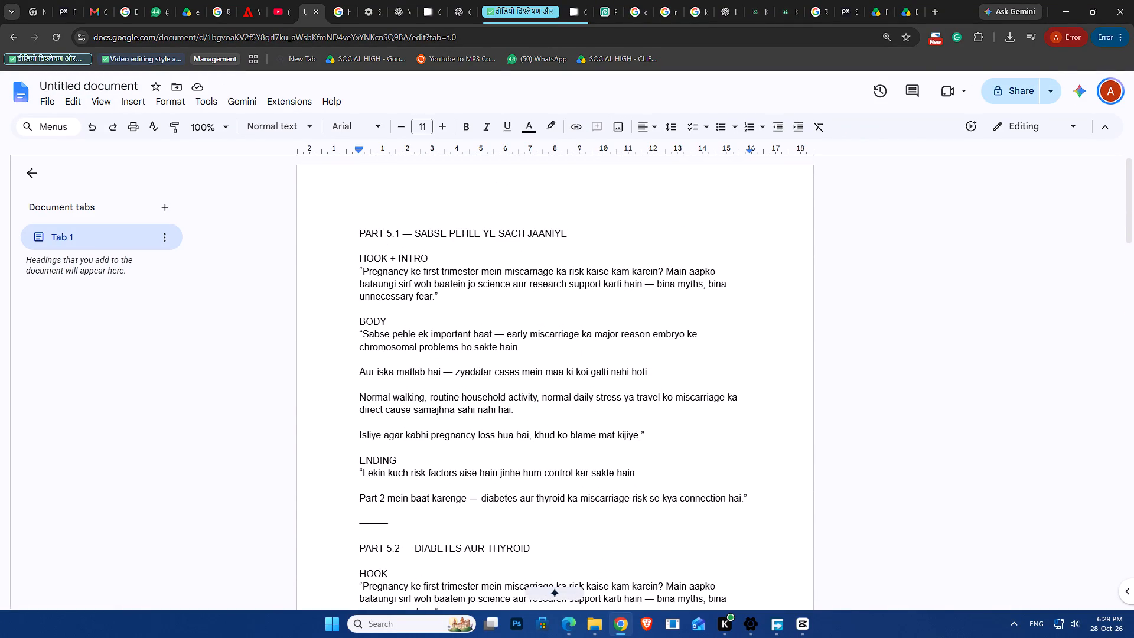
{"action": "left_click", "coordinate": [395, 276]}
{"action": "left_click", "coordinate": [359, 261]}
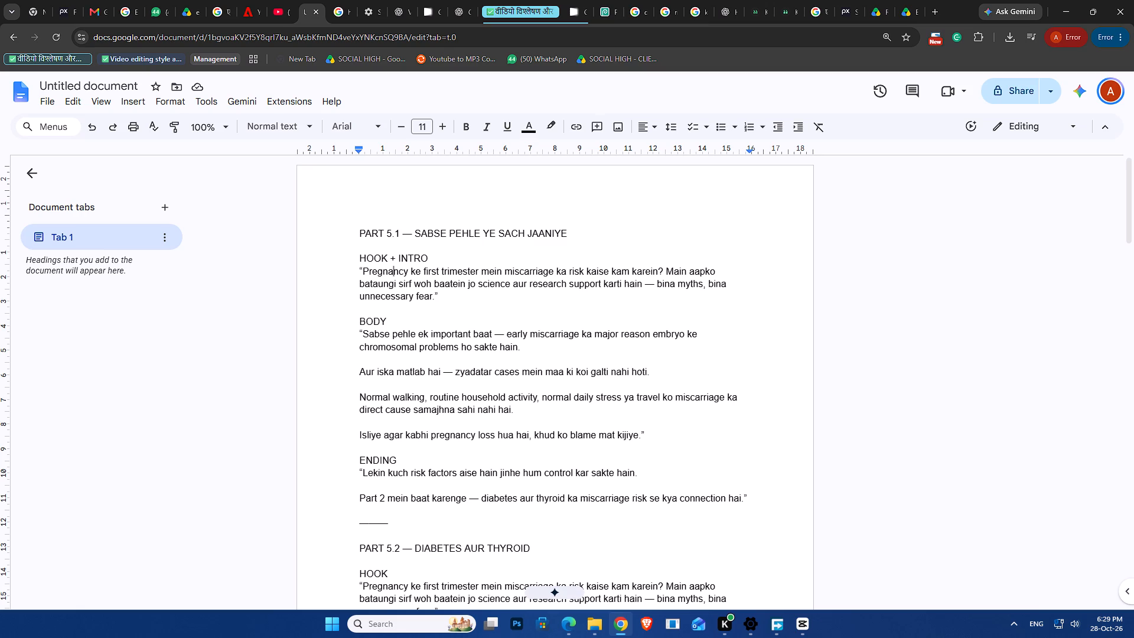
{"action": "left_click", "coordinate": [341, 300]}
{"action": "scroll", "coordinate": [462, 295], "scroll_direction": "down", "scroll_amount": 1}
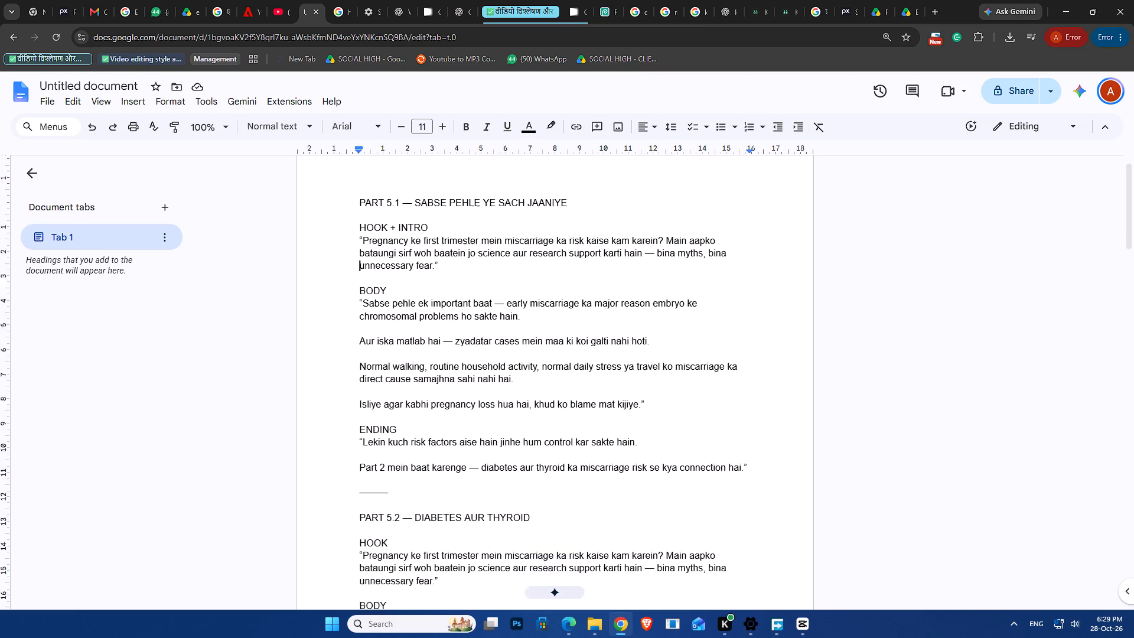
{"action": "scroll", "coordinate": [462, 295], "scroll_direction": "down", "scroll_amount": 1}
{"action": "scroll", "coordinate": [462, 295], "scroll_direction": "up", "scroll_amount": 1}
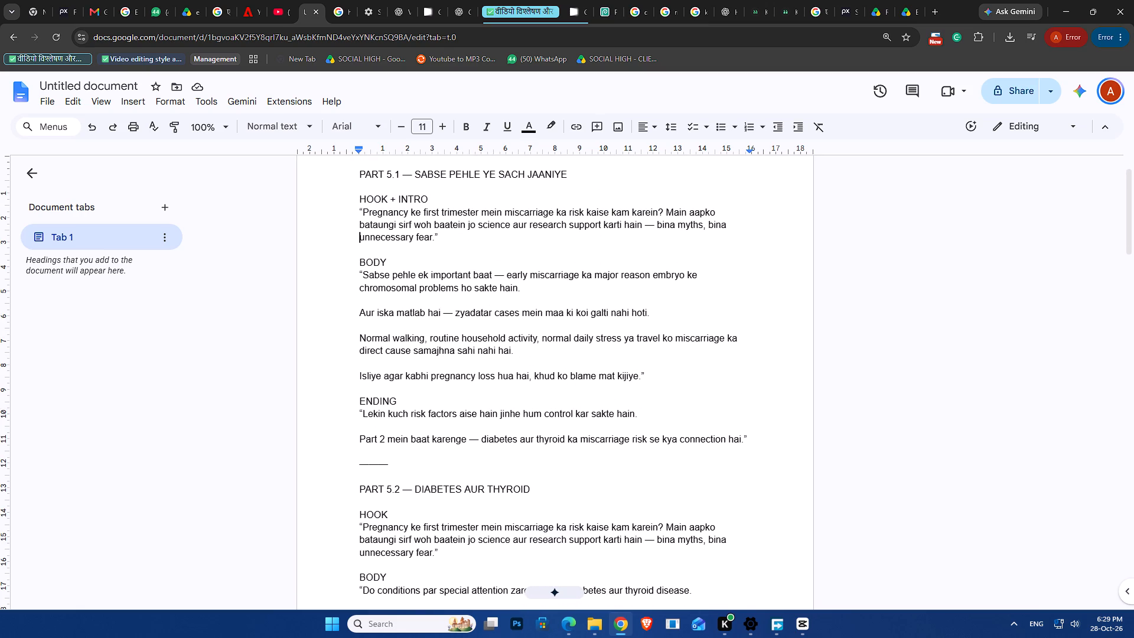
{"action": "left_click", "coordinate": [371, 287]}
{"action": "left_click", "coordinate": [368, 277]}
{"action": "left_click_drag", "start_coordinate": [524, 278], "coordinate": [359, 274]}
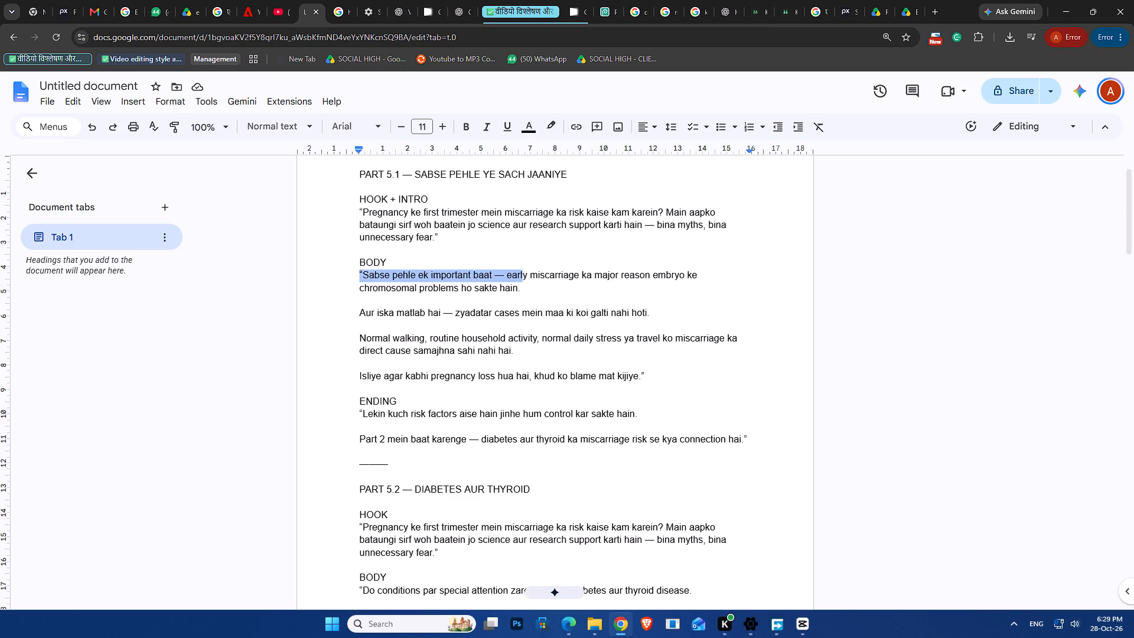
{"action": "left_click_drag", "start_coordinate": [359, 274], "coordinate": [364, 280]}
{"action": "left_click", "coordinate": [480, 318]}
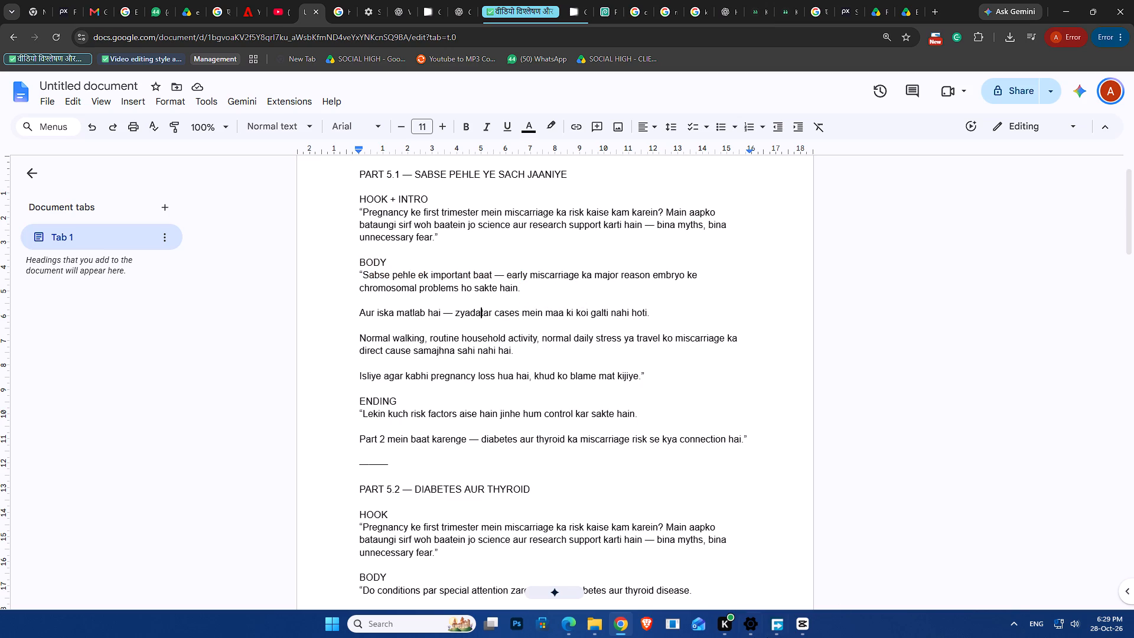
Switch to CapCut and preview the clips DSC_0863, DSC_0869, DSC_0875 and DSC_0862 from the media library.
{"action": "left_click", "coordinate": [801, 624]}
{"action": "double_click", "coordinate": [328, 237]}
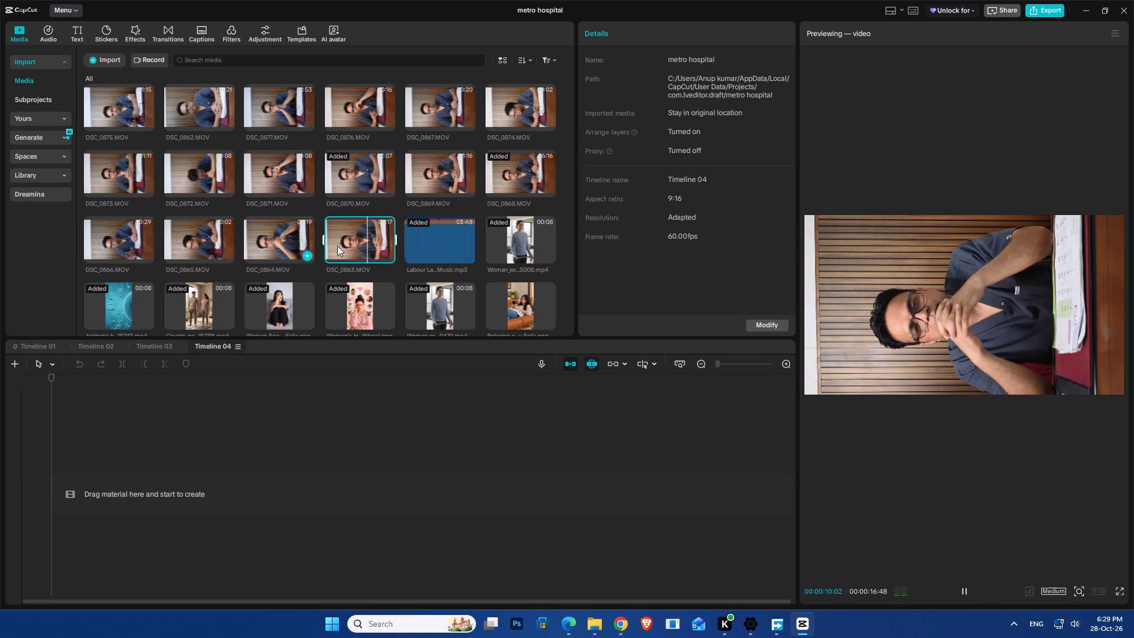
{"action": "double_click", "coordinate": [423, 171]}
{"action": "scroll", "coordinate": [320, 174], "scroll_direction": "up", "scroll_amount": 5}
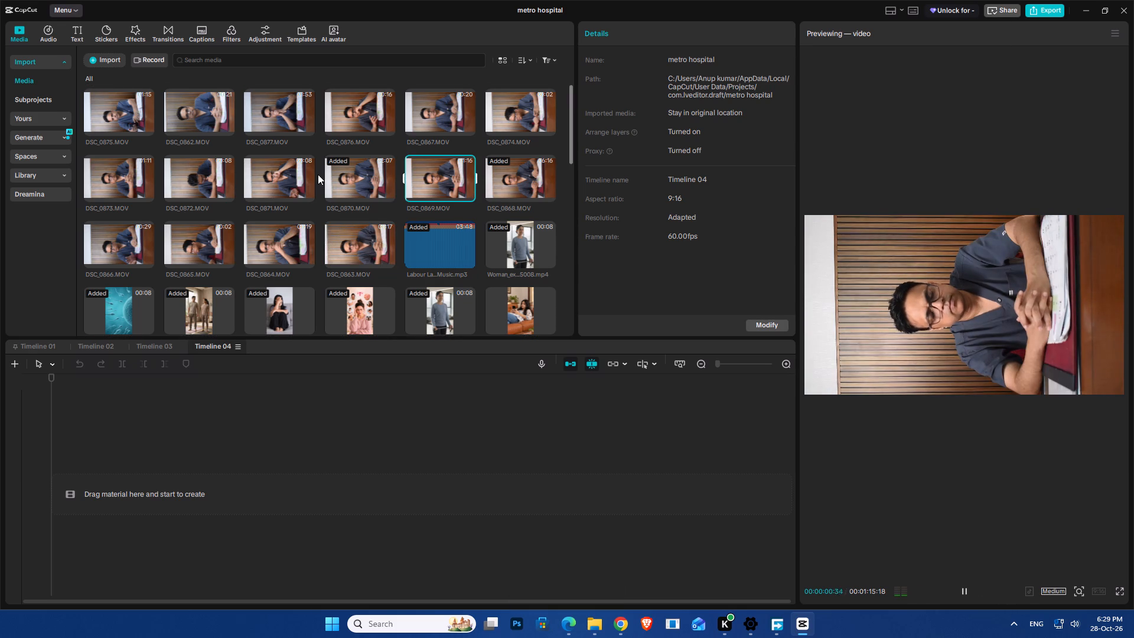
{"action": "double_click", "coordinate": [113, 108]}
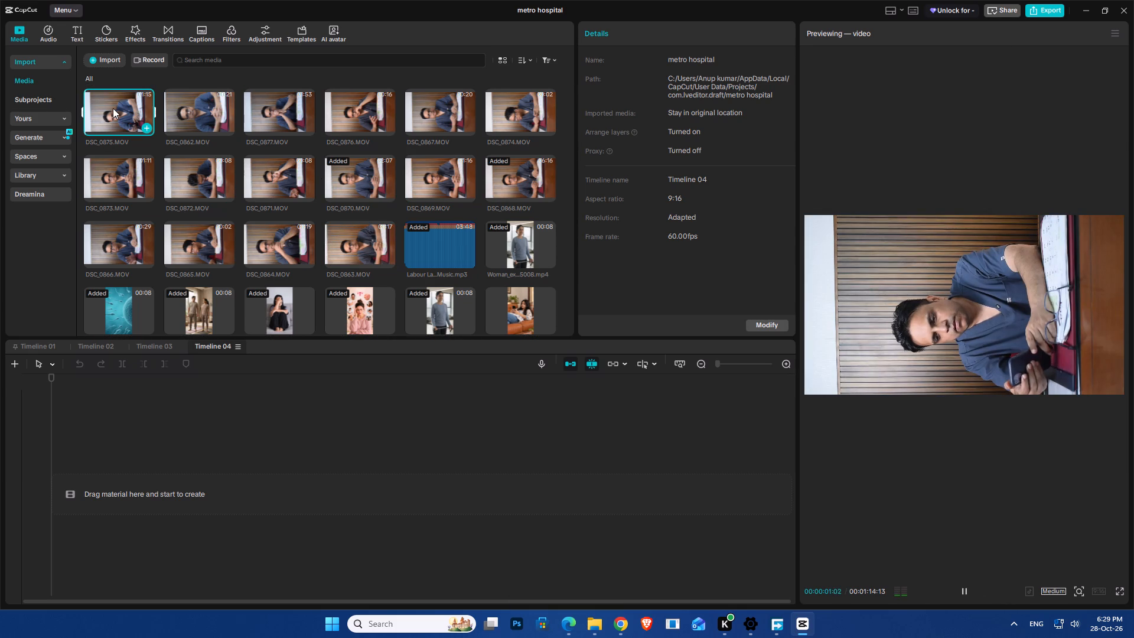
{"action": "left_click", "coordinate": [204, 111]}
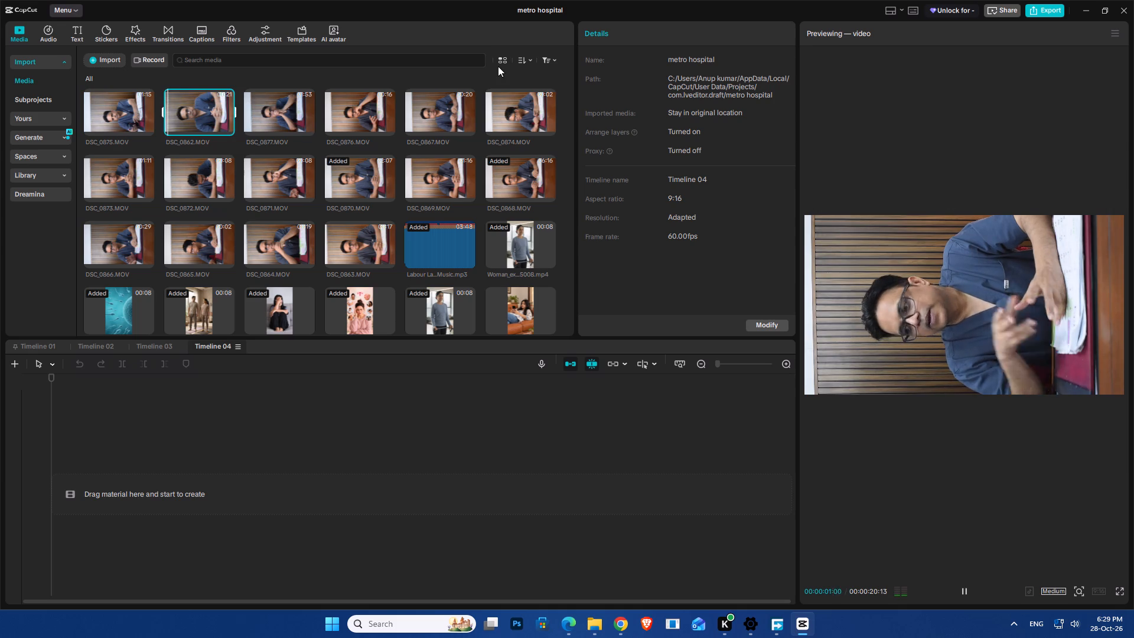
Sort the project's media library by name in A-Z order.
{"action": "left_click", "coordinate": [531, 62]}
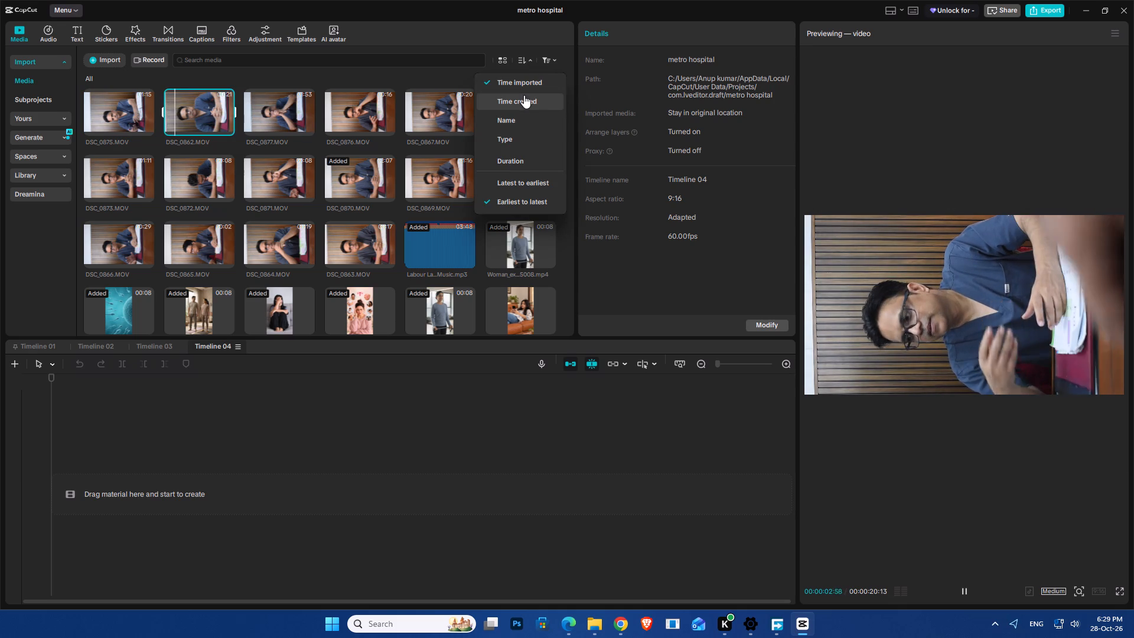
{"action": "left_click", "coordinate": [509, 121]}
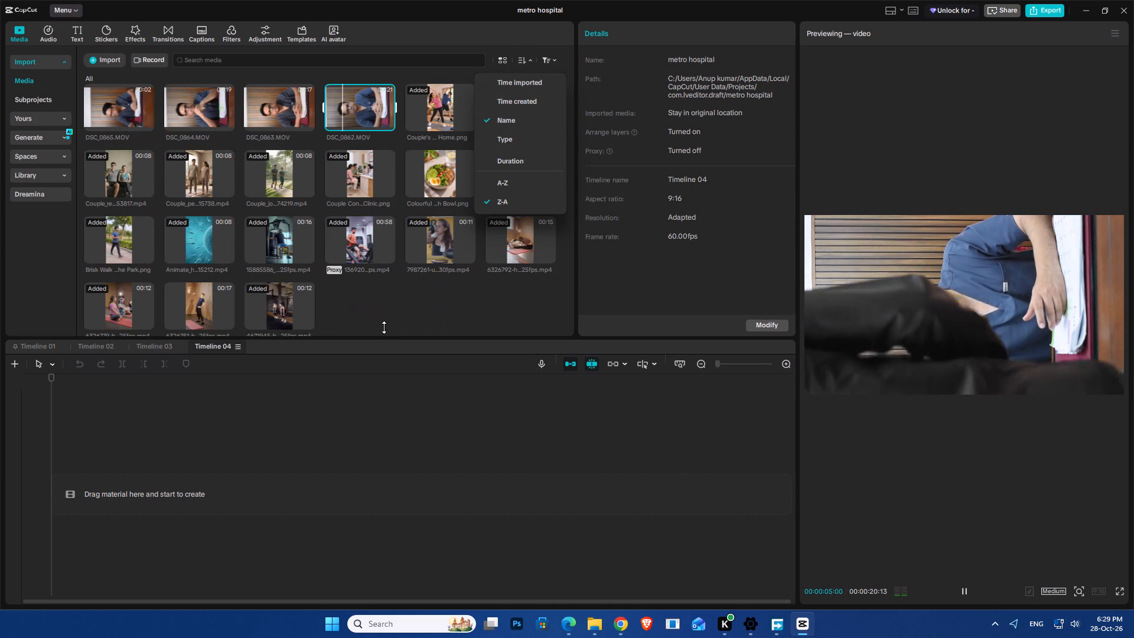
{"action": "left_click", "coordinate": [389, 315]}
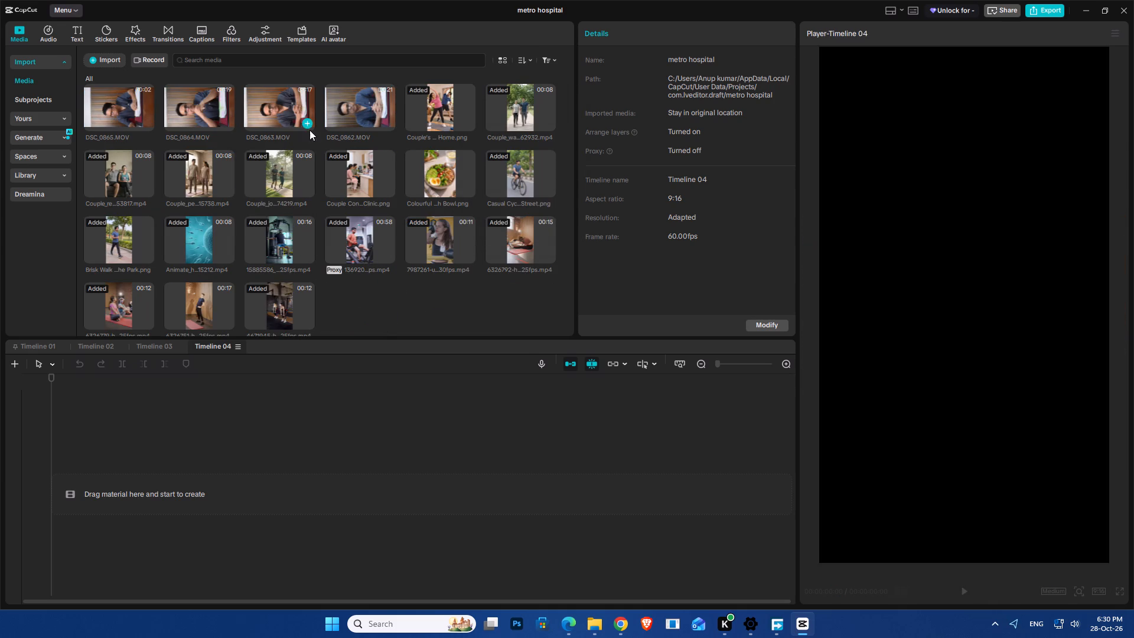
{"action": "scroll", "coordinate": [370, 313], "scroll_direction": "up", "scroll_amount": 2}
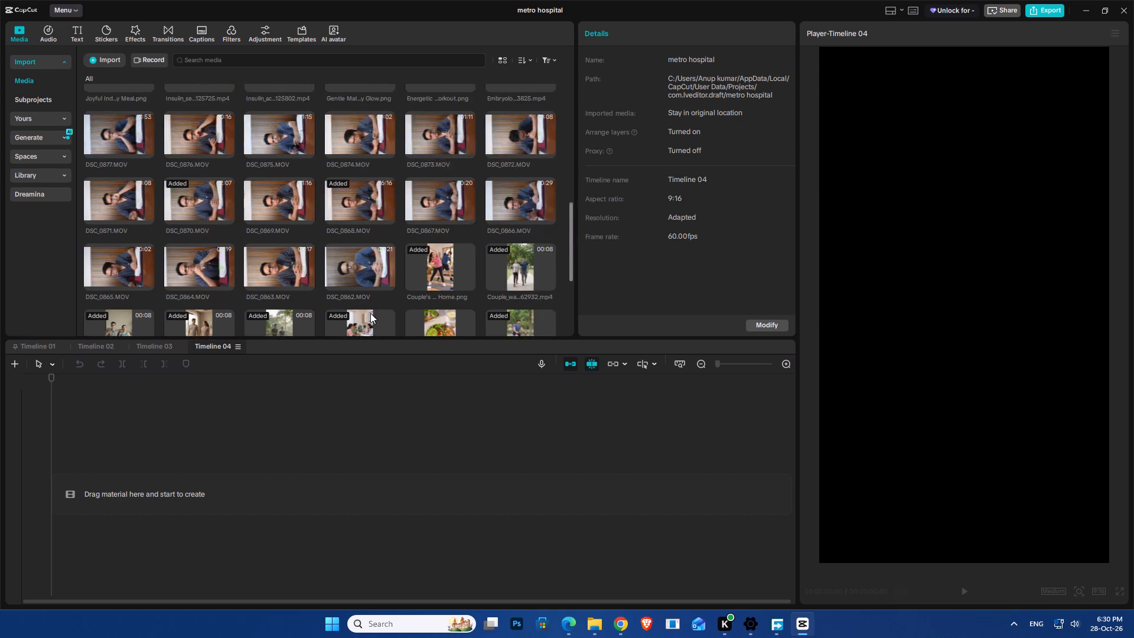
{"action": "scroll", "coordinate": [370, 313], "scroll_direction": "up", "scroll_amount": 3}
{"action": "scroll", "coordinate": [370, 313], "scroll_direction": "down", "scroll_amount": 3}
{"action": "left_click", "coordinate": [349, 207]}
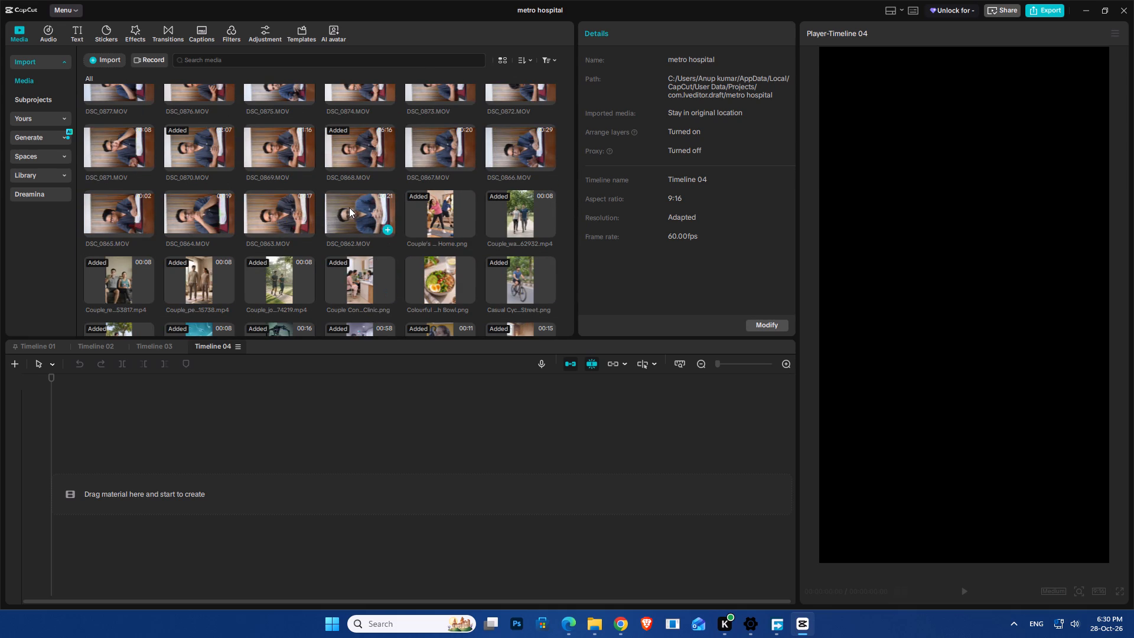
{"action": "left_click", "coordinate": [529, 57]}
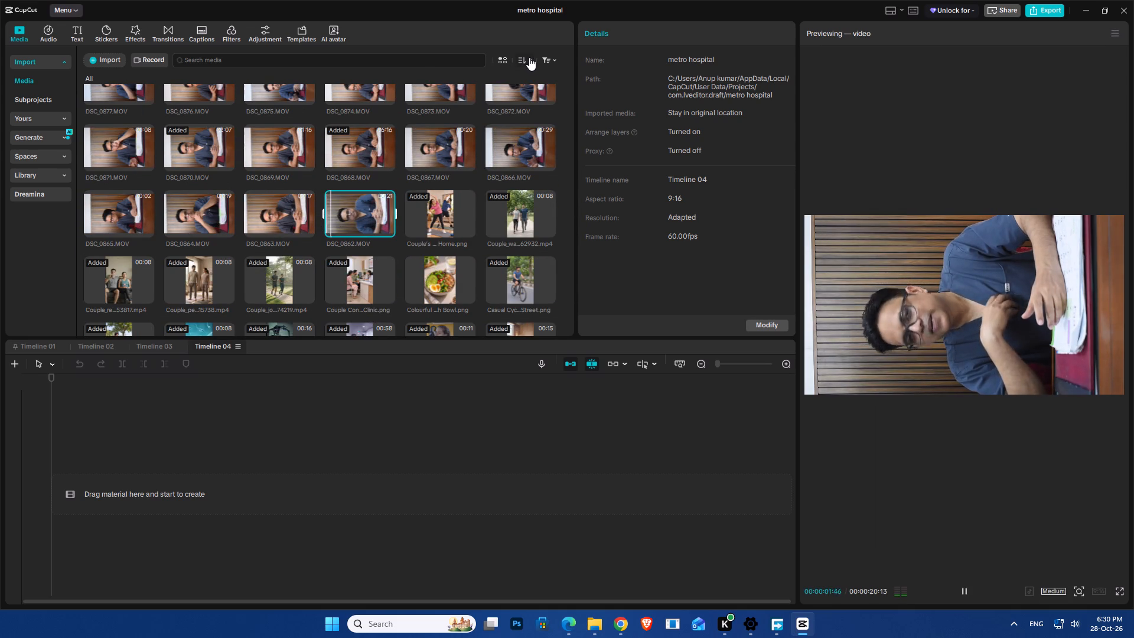
{"action": "left_click", "coordinate": [559, 63]}
{"action": "left_click", "coordinate": [554, 60]}
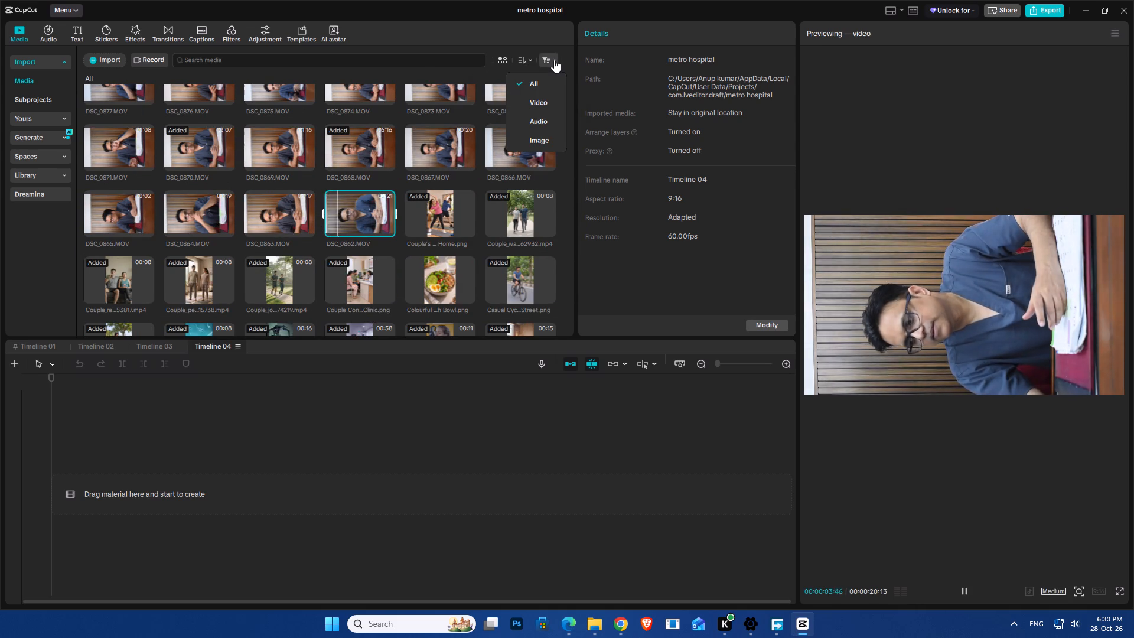
{"action": "left_click", "coordinate": [554, 60]}
{"action": "left_click", "coordinate": [527, 60]}
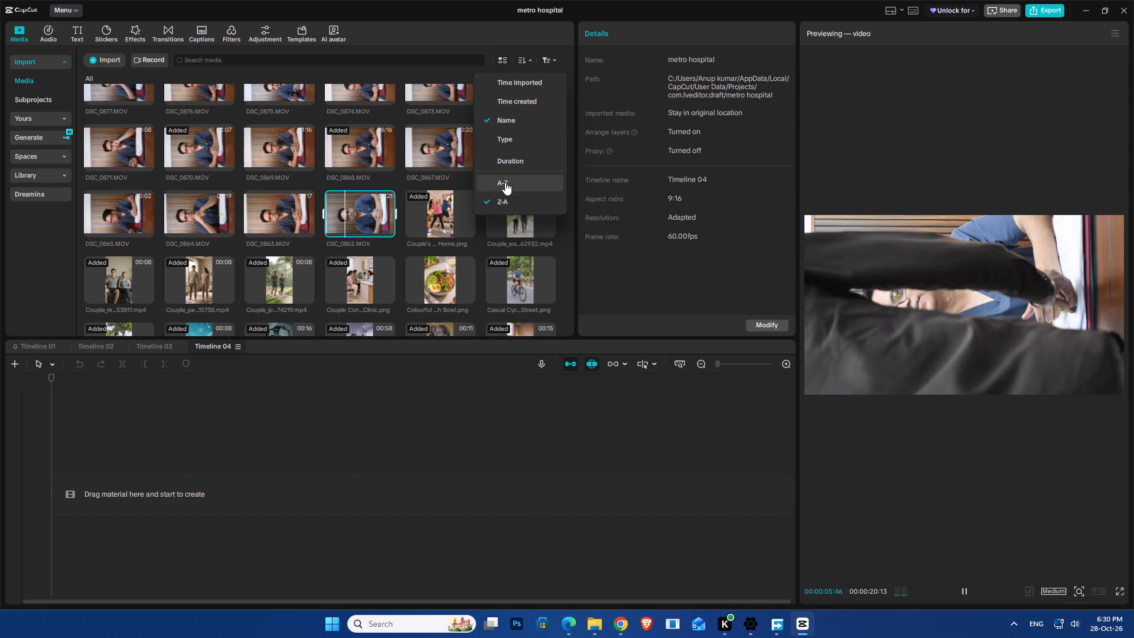
{"action": "left_click", "coordinate": [505, 182]}
Preview the DSC clips one after another from DSC_0862 to DSC_0874 to find the take matching the script.
{"action": "scroll", "coordinate": [207, 207], "scroll_direction": "up", "scroll_amount": 12}
{"action": "scroll", "coordinate": [207, 207], "scroll_direction": "down", "scroll_amount": 3}
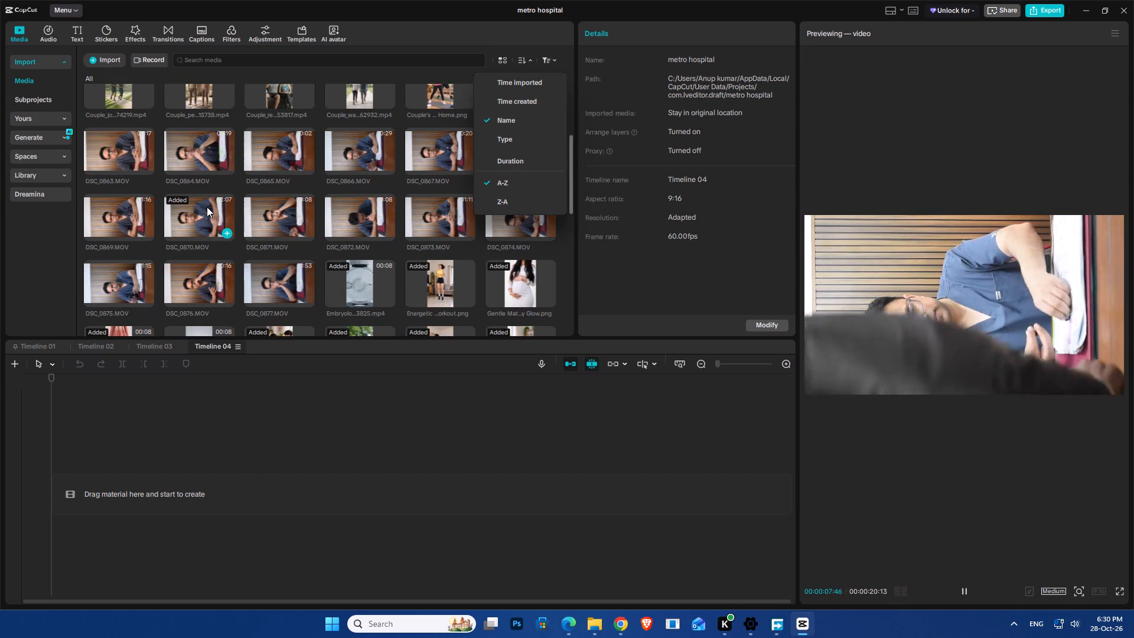
{"action": "scroll", "coordinate": [224, 165], "scroll_direction": "up", "scroll_amount": 1}
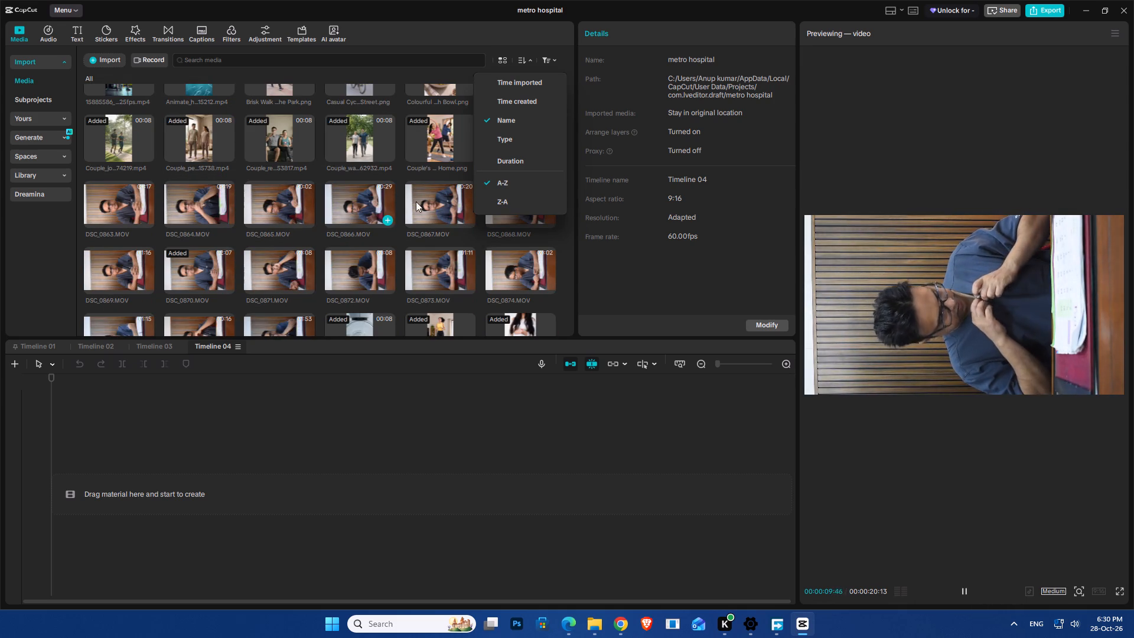
{"action": "left_click", "coordinate": [426, 199]}
{"action": "left_click", "coordinate": [502, 147]}
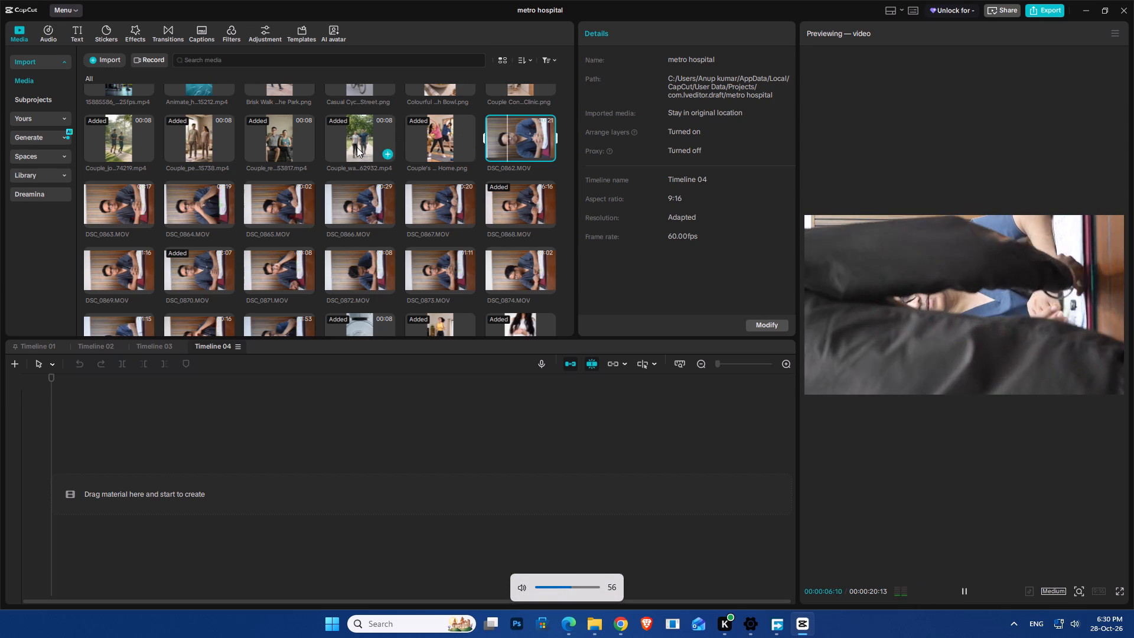
{"action": "left_click", "coordinate": [115, 215]}
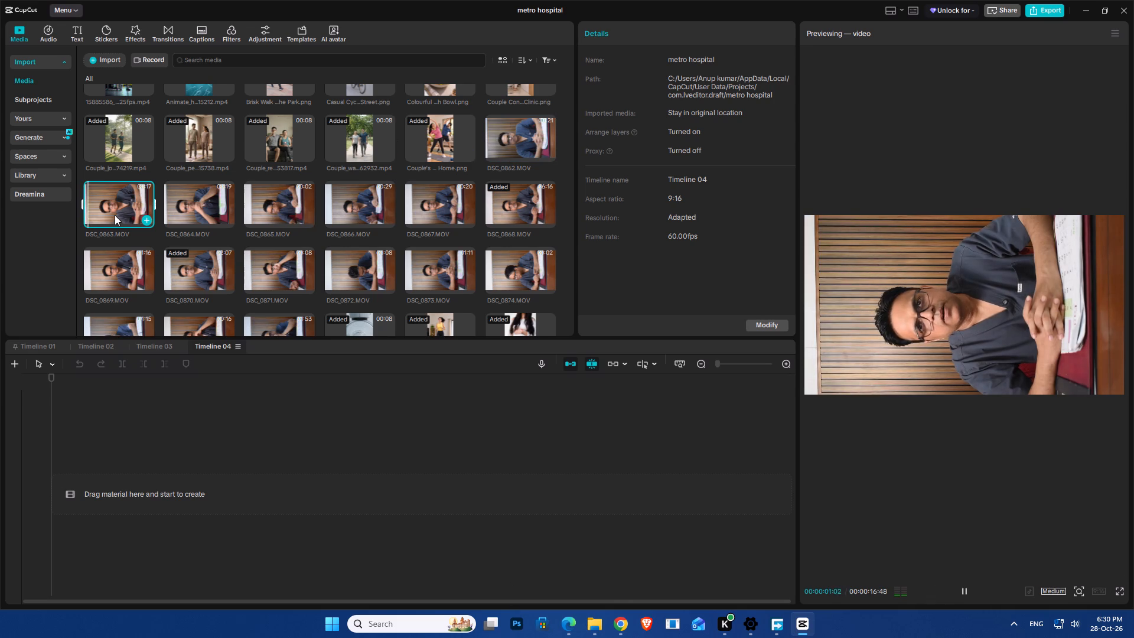
{"action": "left_click", "coordinate": [183, 198]}
{"action": "left_click", "coordinate": [276, 198]}
{"action": "left_click", "coordinate": [382, 203]}
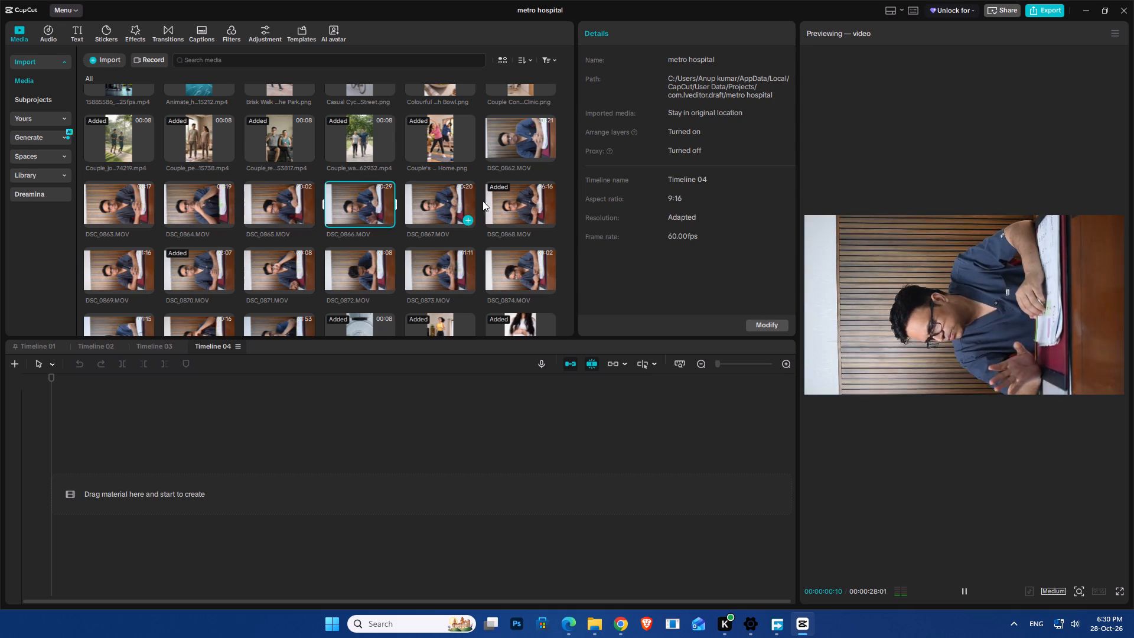
{"action": "left_click", "coordinate": [484, 201]}
{"action": "left_click", "coordinate": [458, 199]}
{"action": "left_click", "coordinate": [520, 209]}
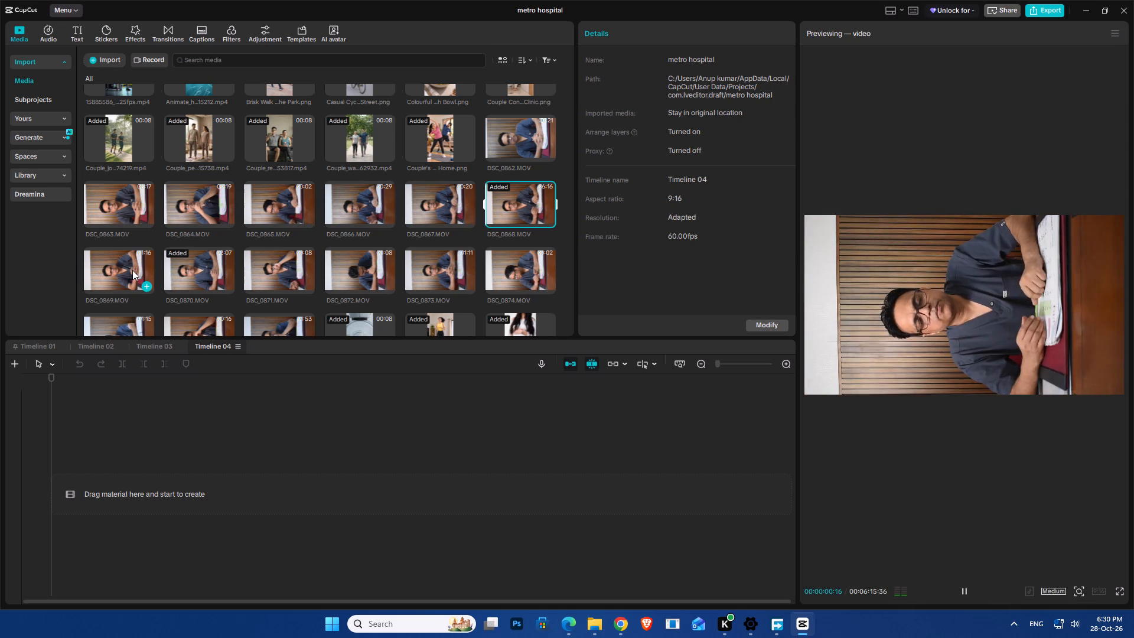
{"action": "left_click", "coordinate": [132, 270]}
{"action": "left_click", "coordinate": [201, 270]}
{"action": "left_click", "coordinate": [268, 266]}
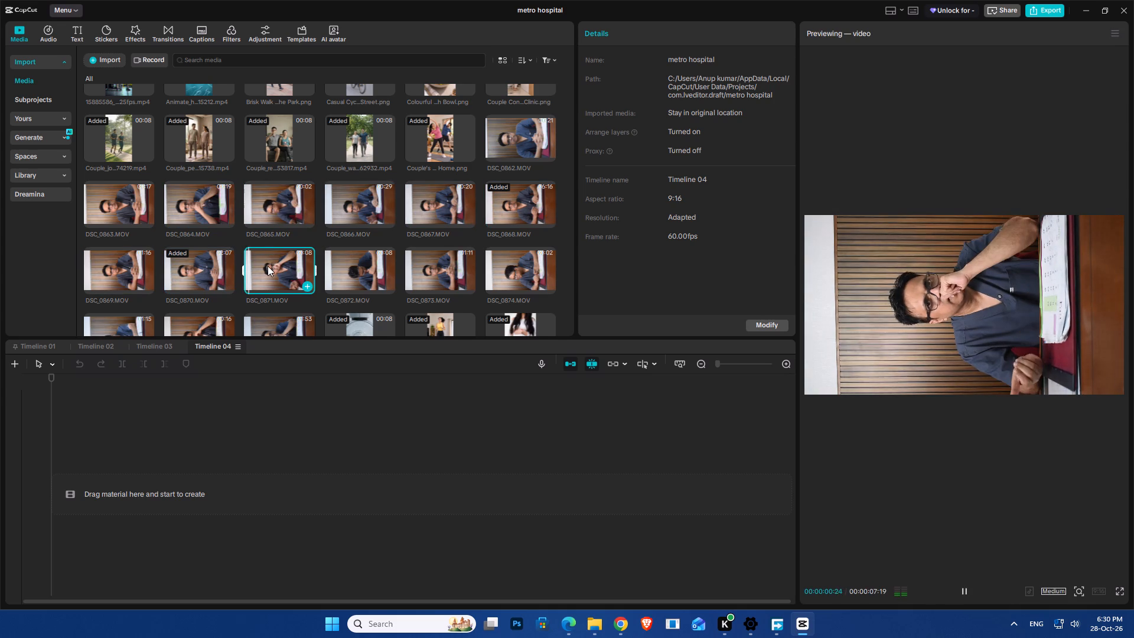
{"action": "left_click", "coordinate": [326, 274]}
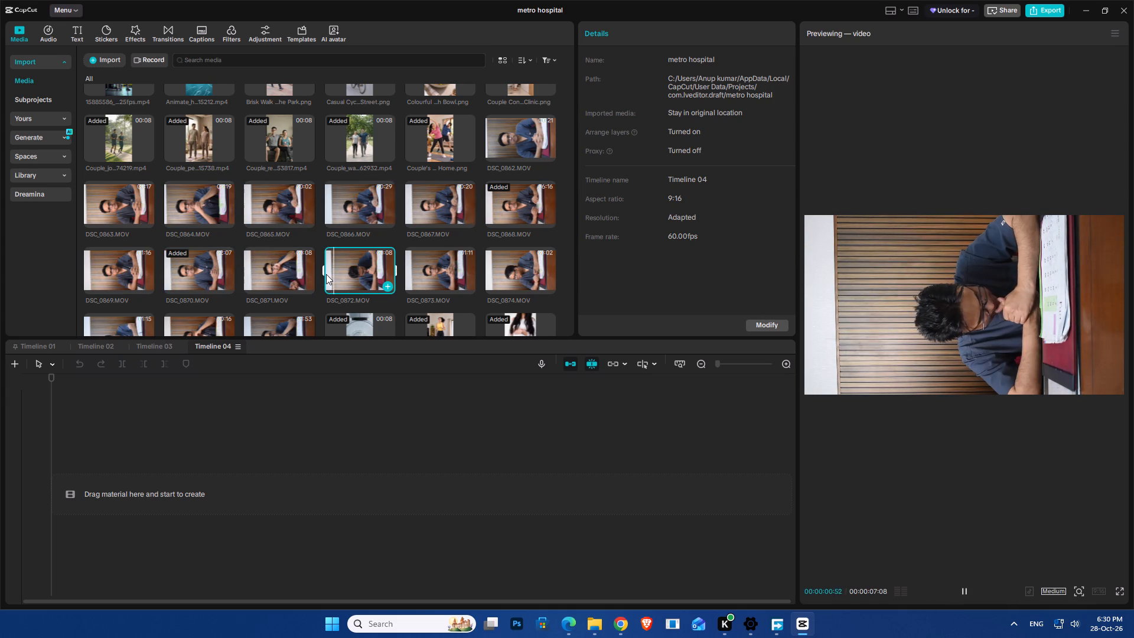
{"action": "left_click", "coordinate": [428, 274]}
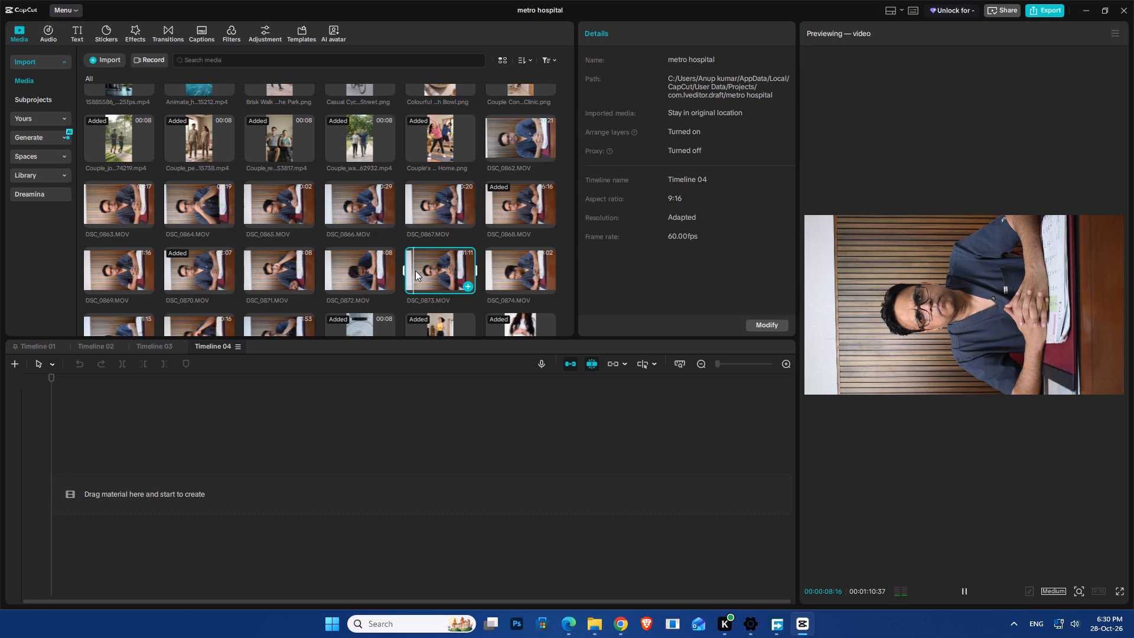
{"action": "scroll", "coordinate": [509, 262], "scroll_direction": "down", "scroll_amount": 1}
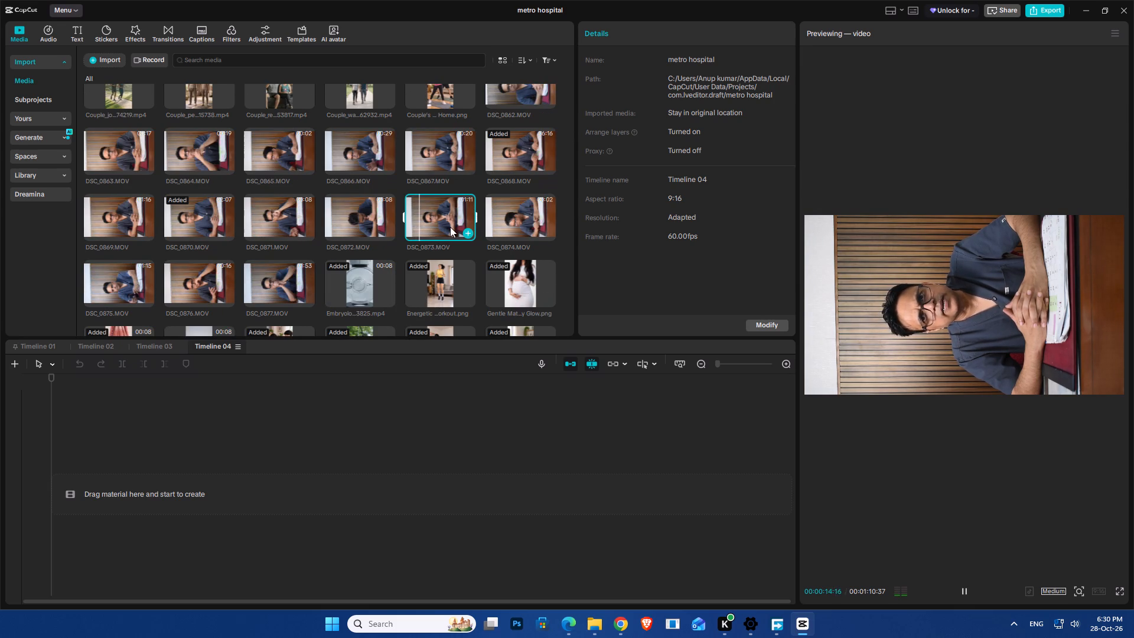
{"action": "left_click", "coordinate": [515, 224]}
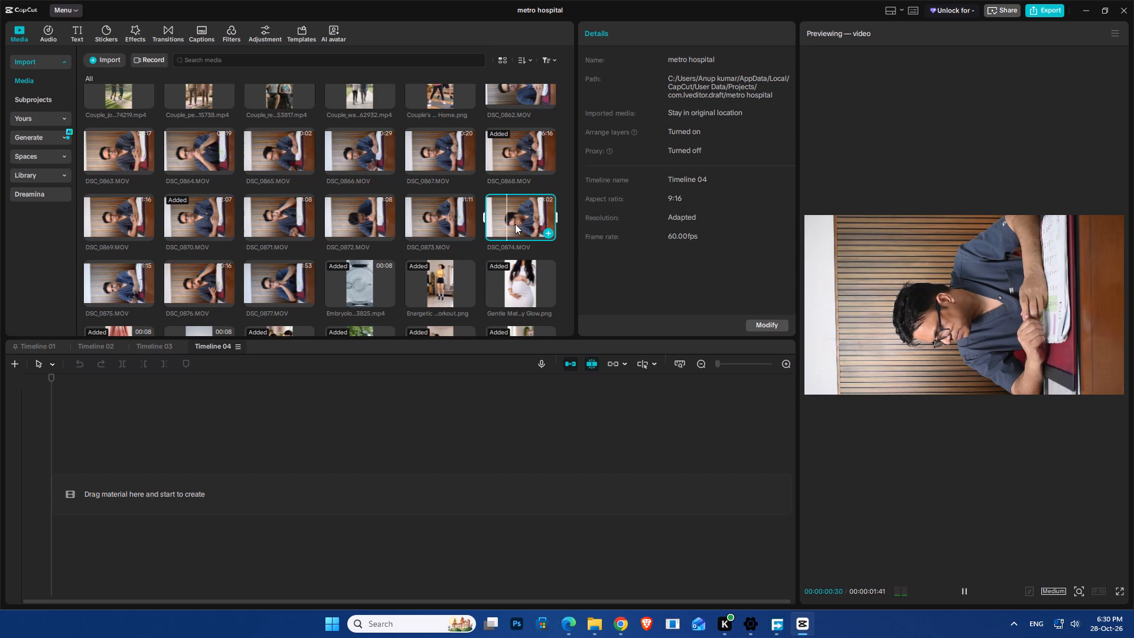
Place DSC_0873.MOV at the start of the empty Timeline 04 and start its playback.
{"action": "left_click", "coordinate": [432, 213]}
{"action": "left_click_drag", "start_coordinate": [424, 204], "coordinate": [113, 476]}
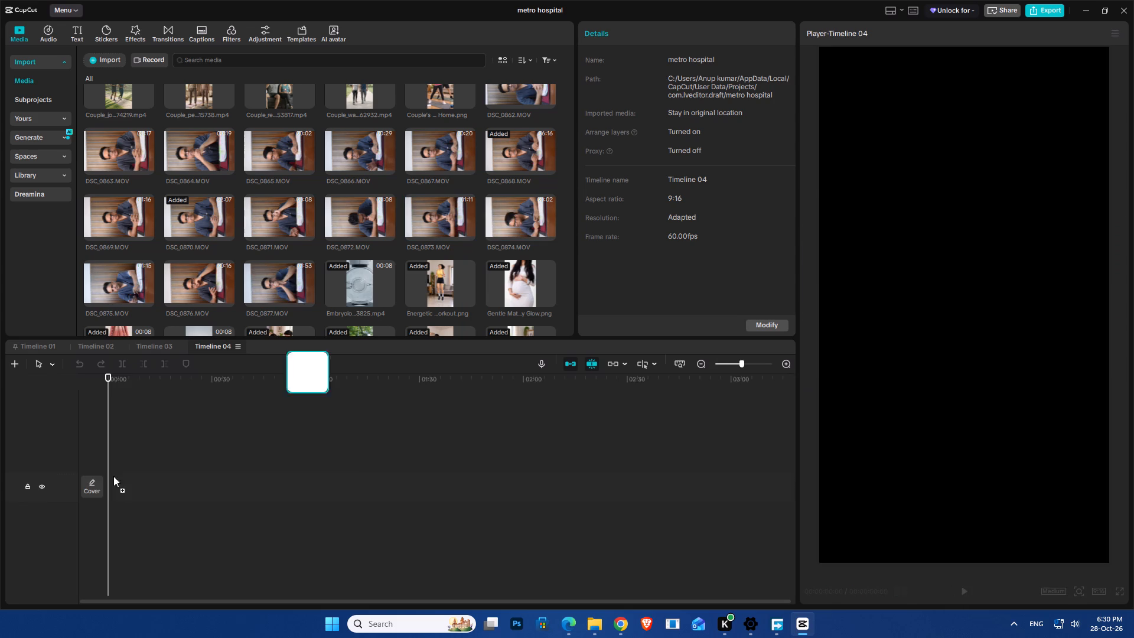
{"action": "left_click_drag", "start_coordinate": [113, 476], "coordinate": [97, 472]}
{"action": "key", "text": "space"}
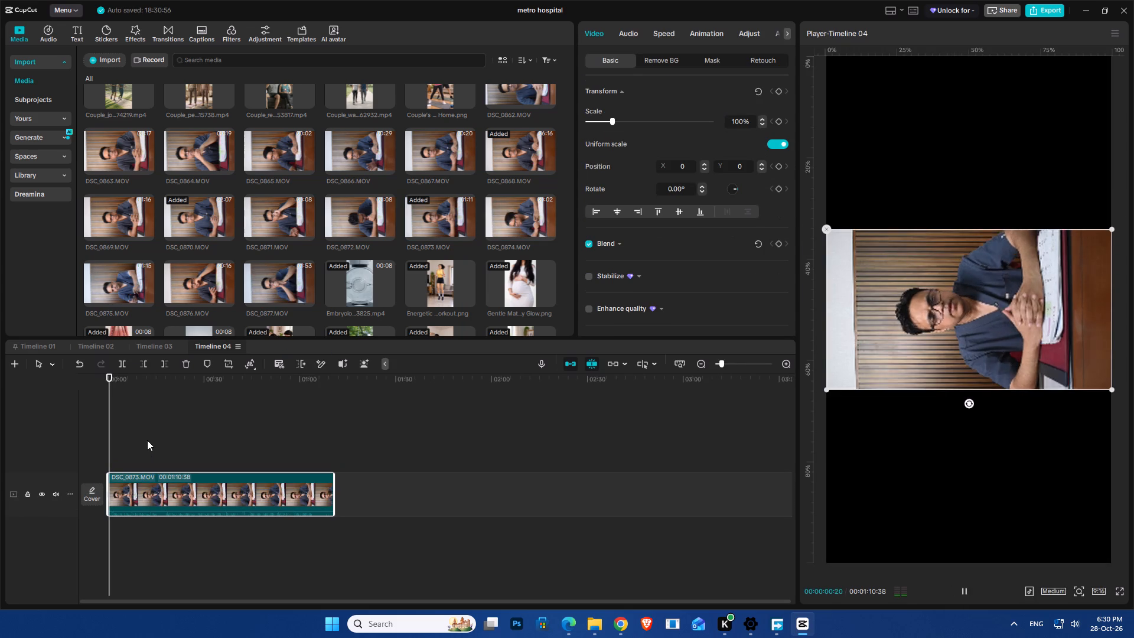
Play the opening of DSC_0873.MOV in Timeline 04 and raise the clip's audio volume to 20 dB.
{"action": "scroll", "coordinate": [128, 454], "scroll_direction": "up", "scroll_amount": 18, "text": "ctrl"}
{"action": "left_click", "coordinate": [129, 492]}
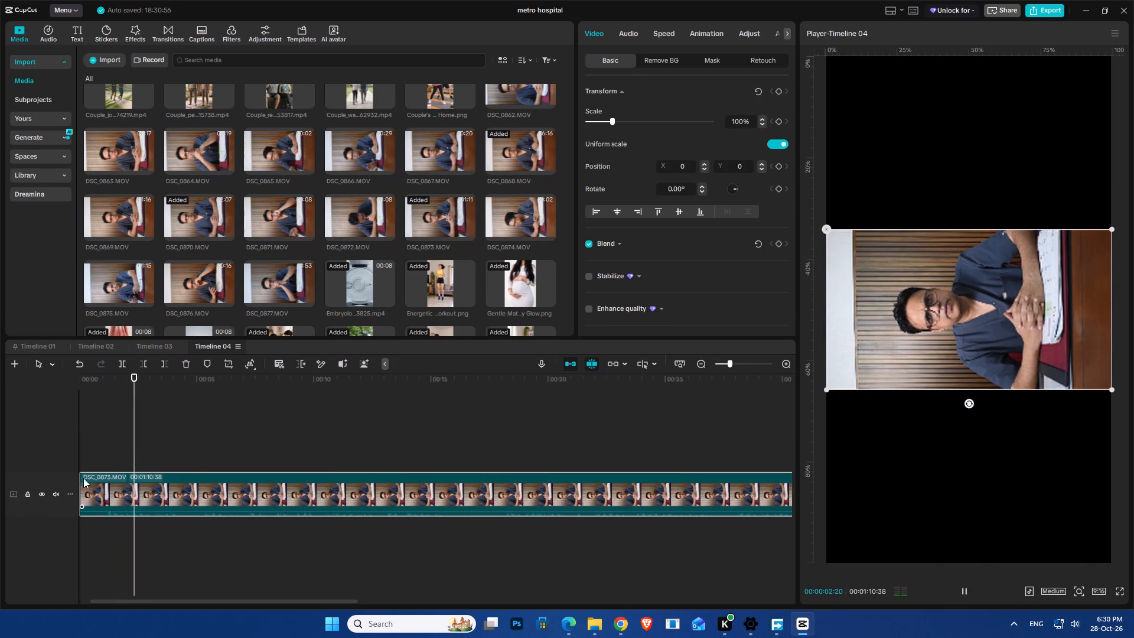
{"action": "key", "text": "l"}
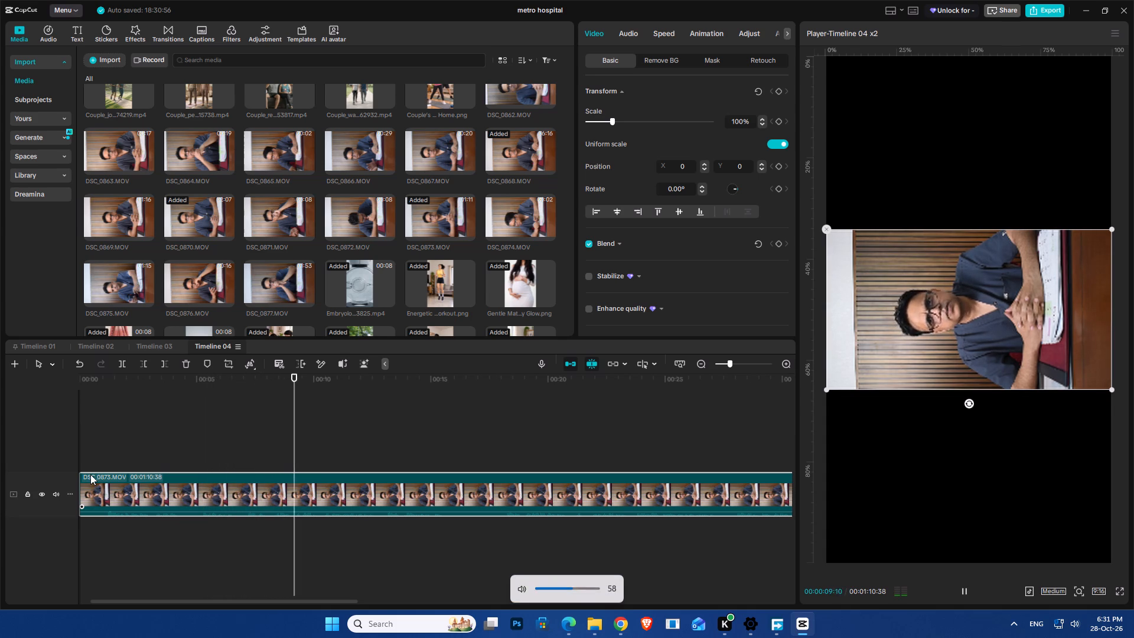
{"action": "key", "text": "space"}
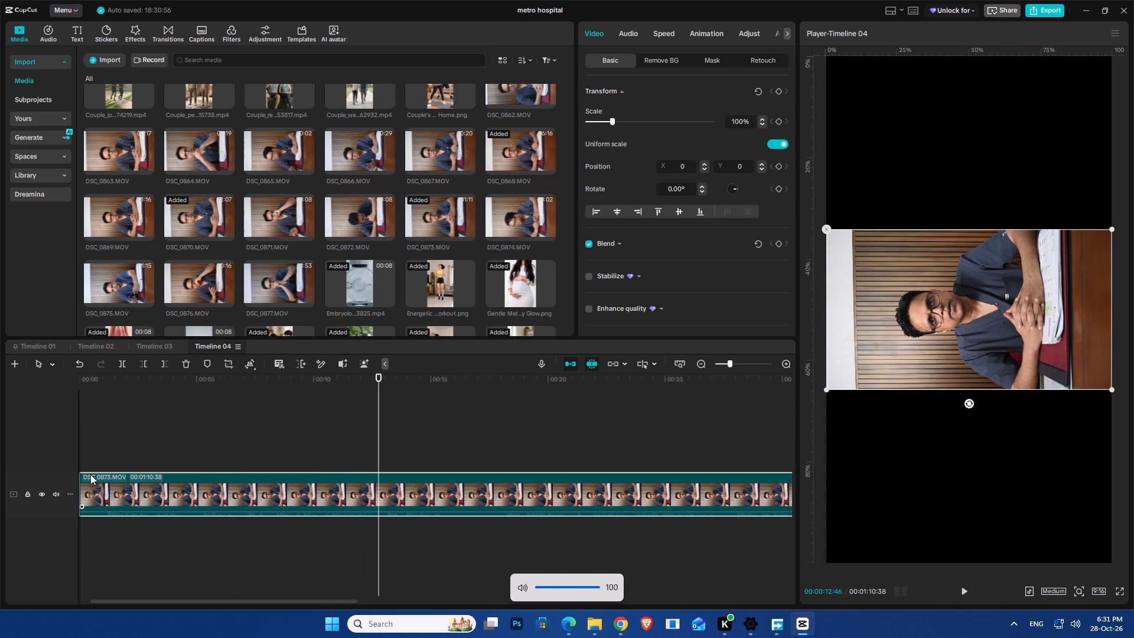
{"action": "left_click", "coordinate": [666, 35]}
{"action": "left_click", "coordinate": [623, 35]}
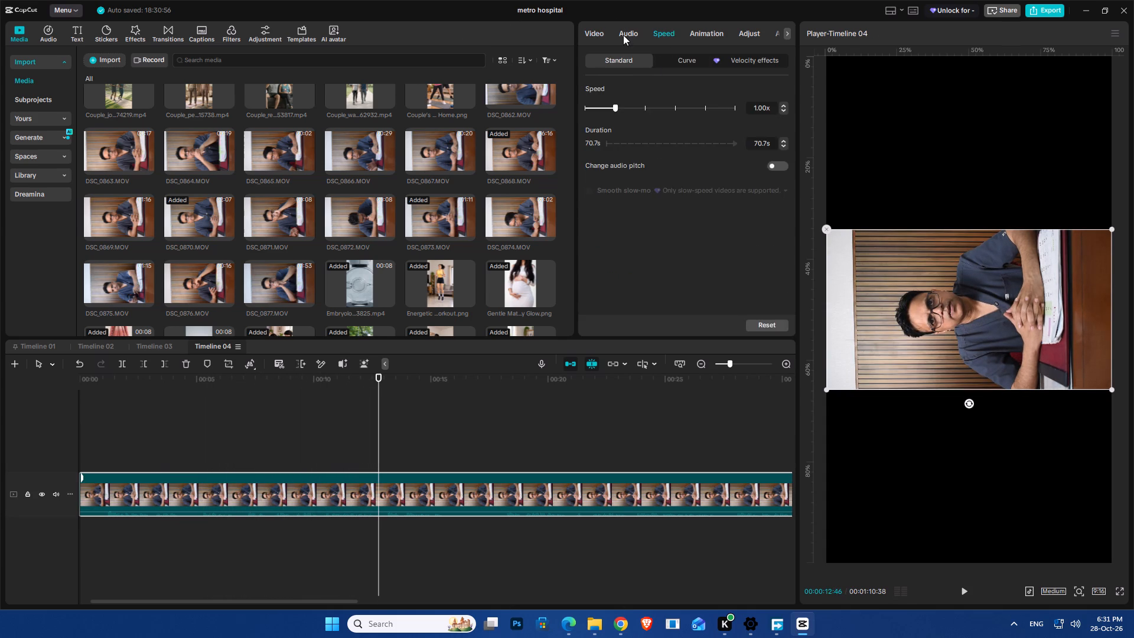
{"action": "left_click_drag", "start_coordinate": [675, 118], "coordinate": [764, 144]}
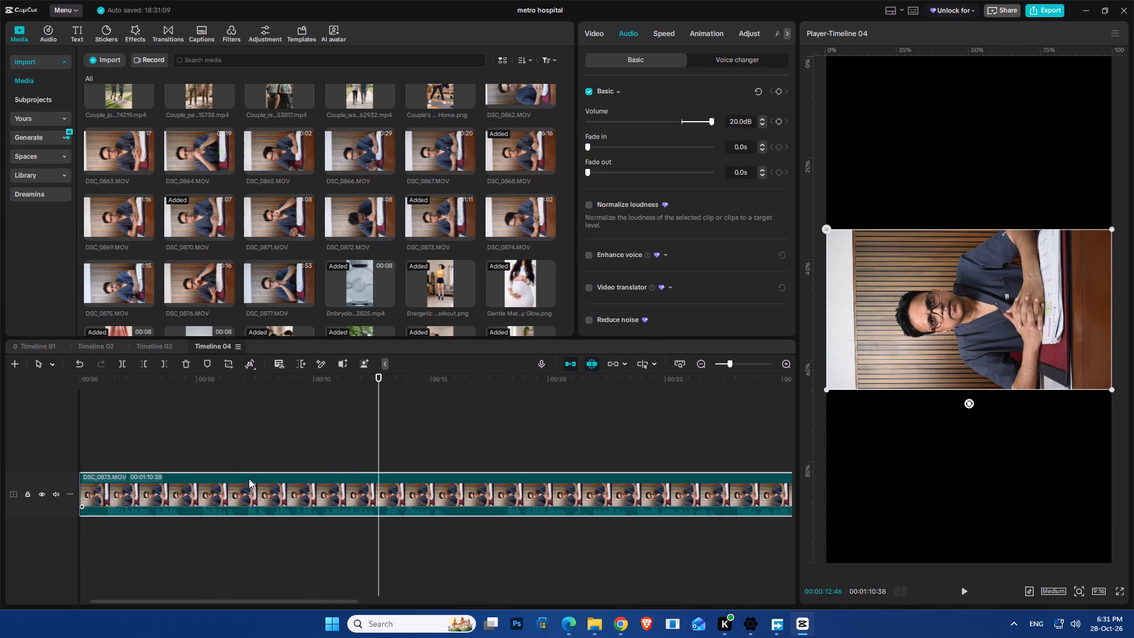
Play the rest of DSC_0873.MOV in Timeline 04, speeding playback up to x2, to check the take against the script.
{"action": "scroll", "coordinate": [273, 467], "scroll_direction": "down", "scroll_amount": 9, "text": "ctrl"}
{"action": "key", "text": "space"}
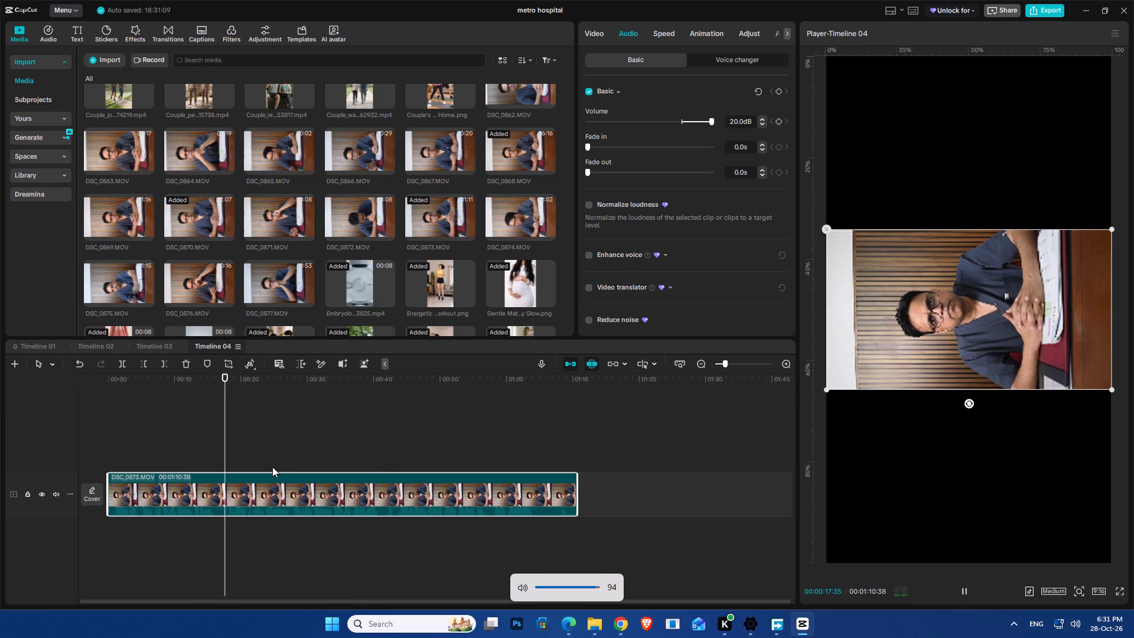
{"action": "key", "text": "l"}
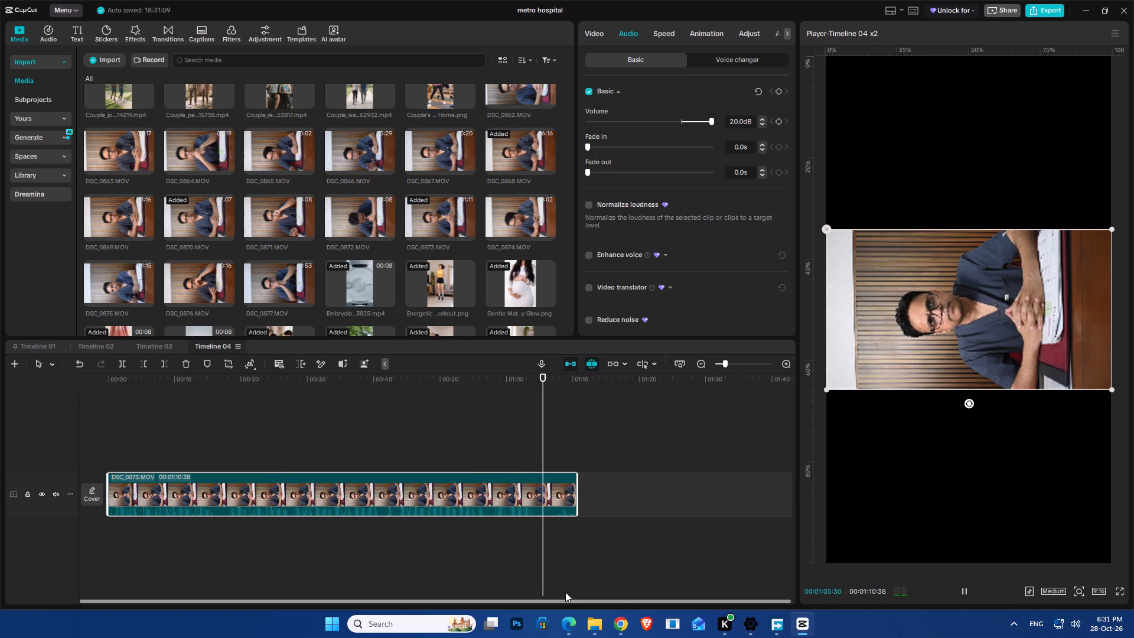
Switch to Chrome and review the uploaded video 1027 (4)(4).mp4 in the Google Drive Editing folder, pausing and resuming around 0:21.
{"action": "left_click", "coordinate": [623, 623]}
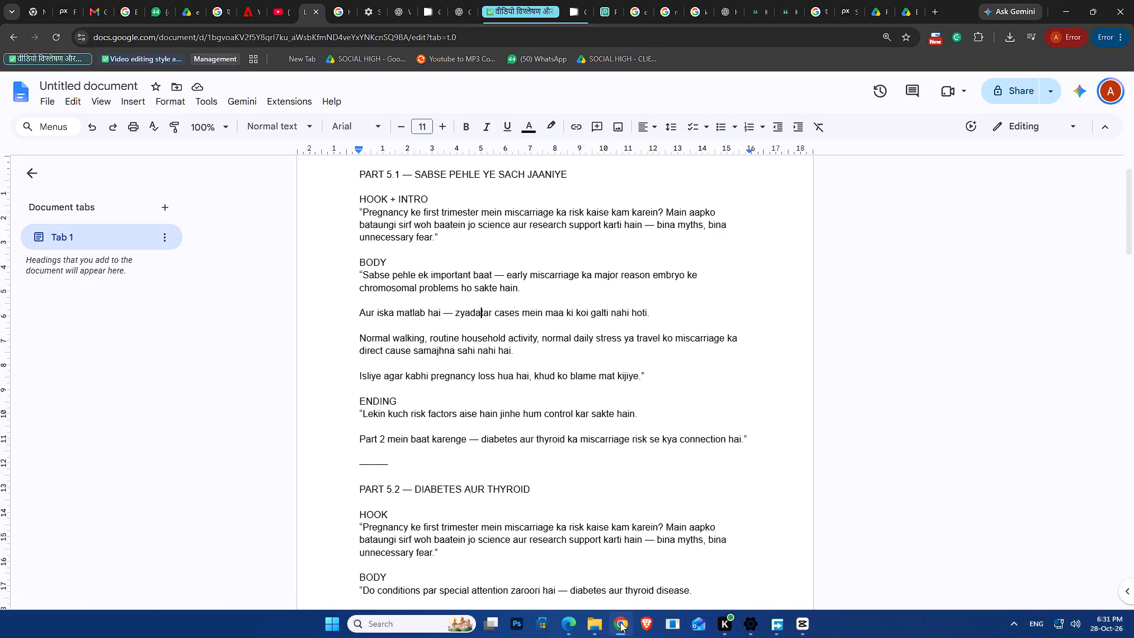
{"action": "left_click", "coordinate": [911, 7]}
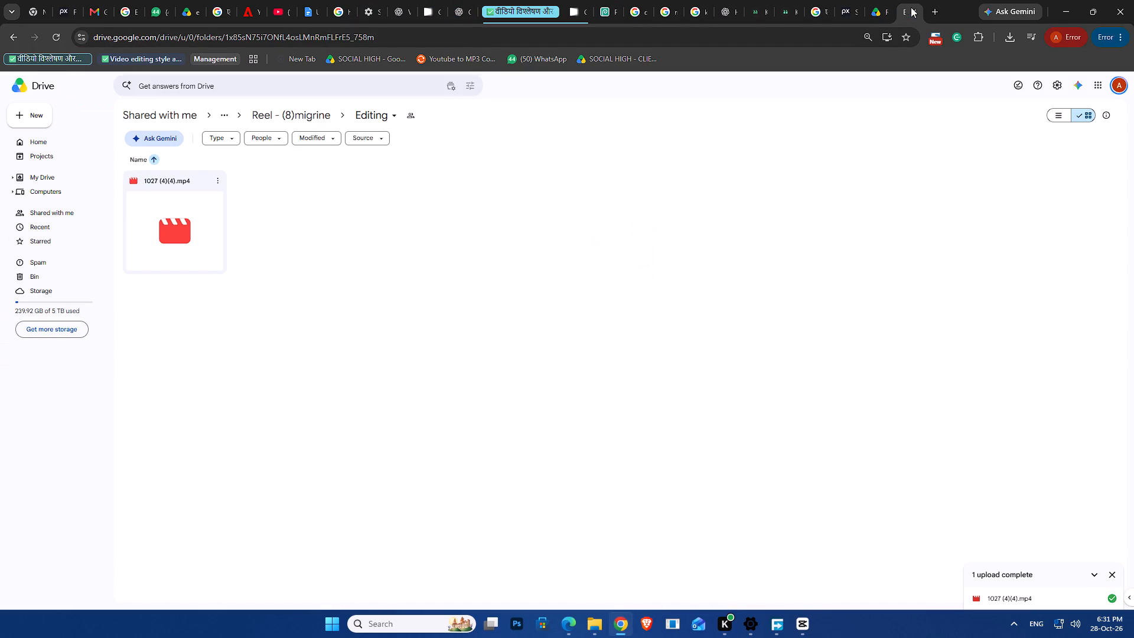
{"action": "left_click", "coordinate": [1012, 603]}
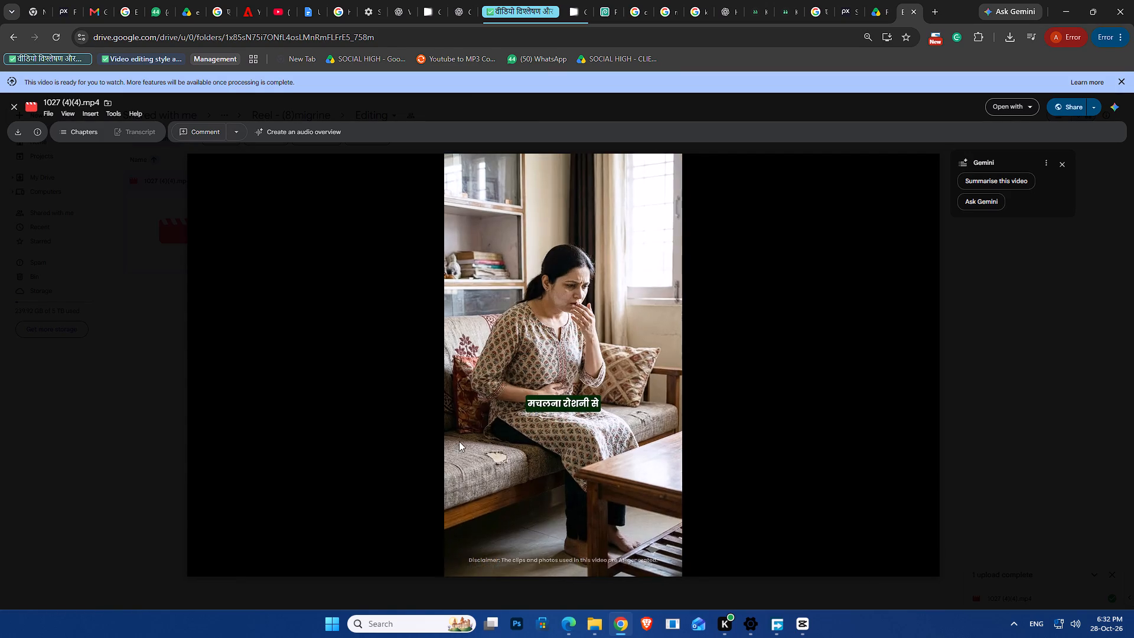
{"action": "left_click", "coordinate": [221, 555]}
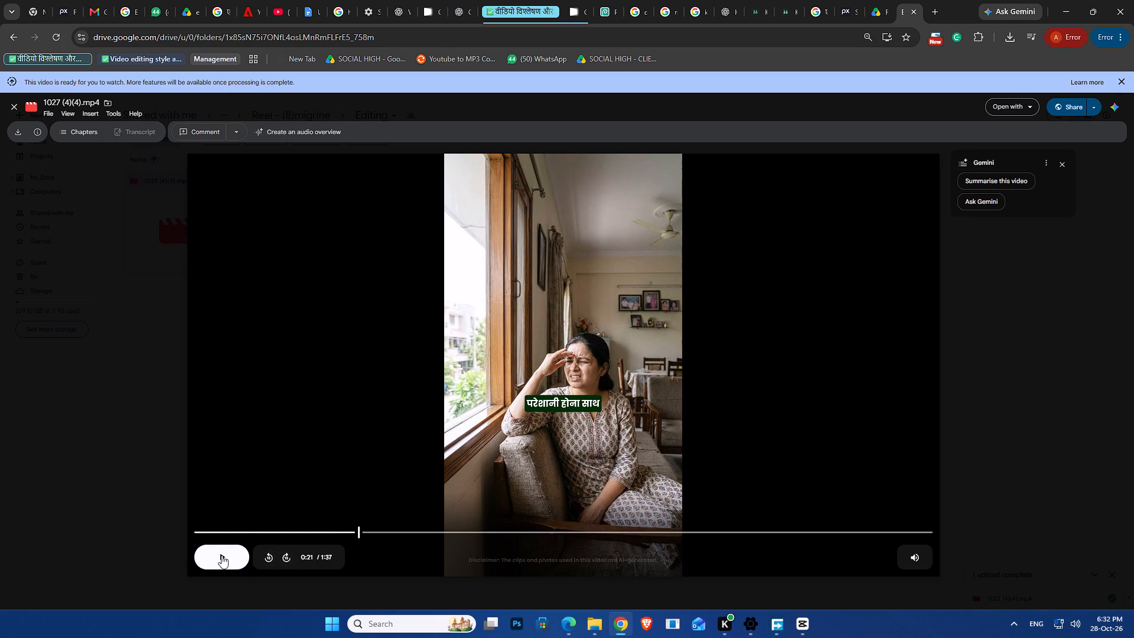
{"action": "left_click", "coordinate": [221, 555]}
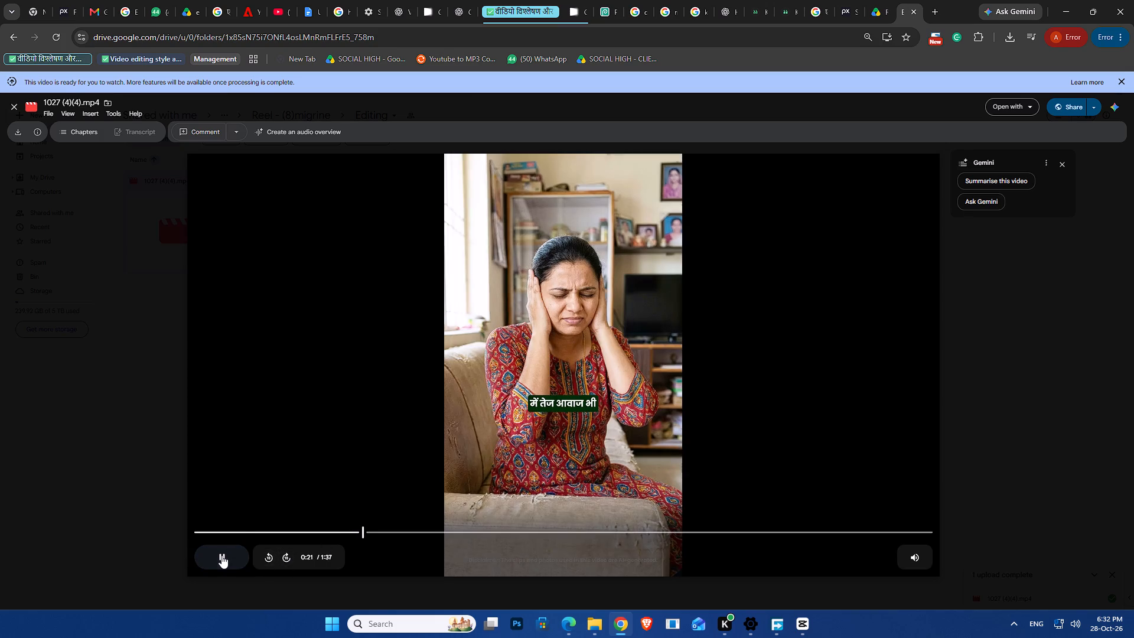
{"action": "left_click", "coordinate": [221, 555]}
{"action": "left_click", "coordinate": [221, 555]}
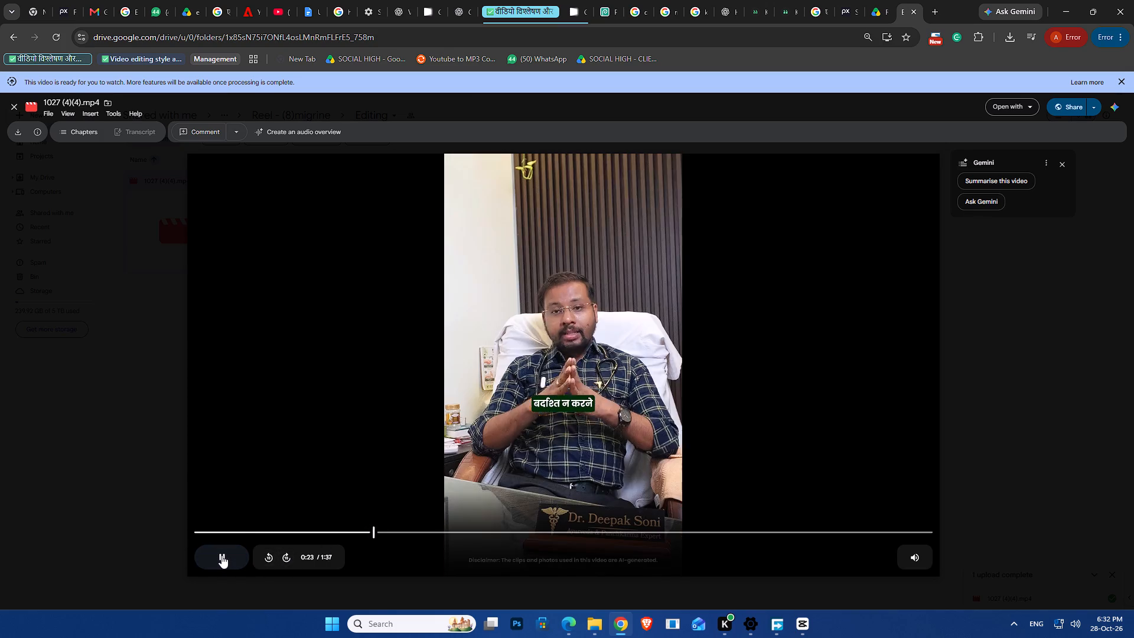
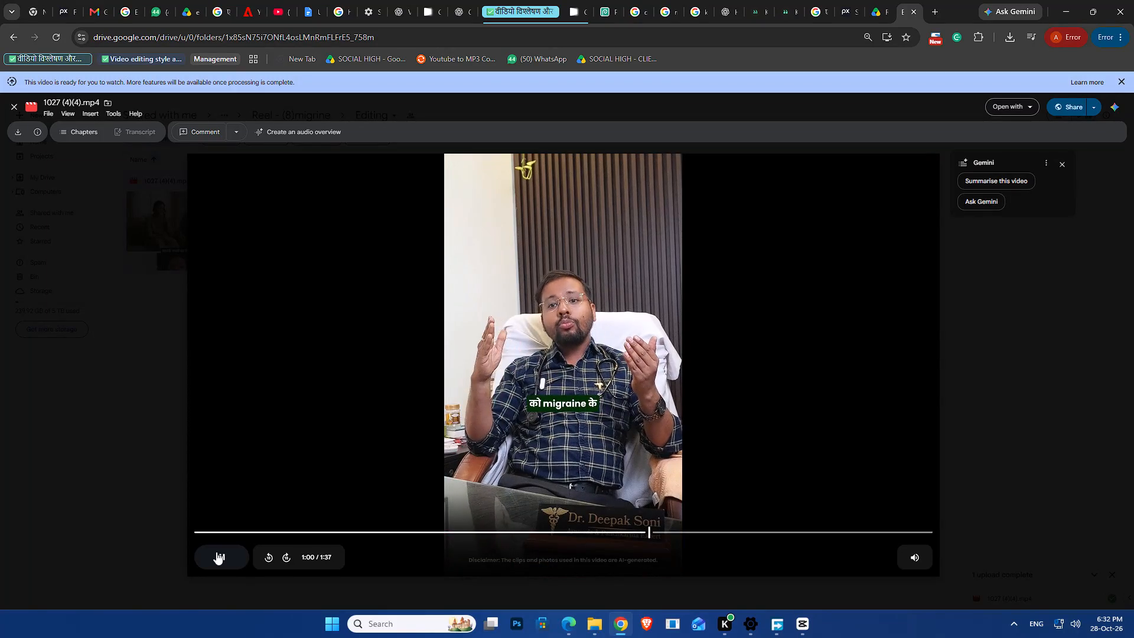
Review the section of 1027 (4)(4).mp4 around 1:03, replaying the cut from the doctor to the woman with a headache.
{"action": "key", "text": "space"}
{"action": "key", "text": "space"}
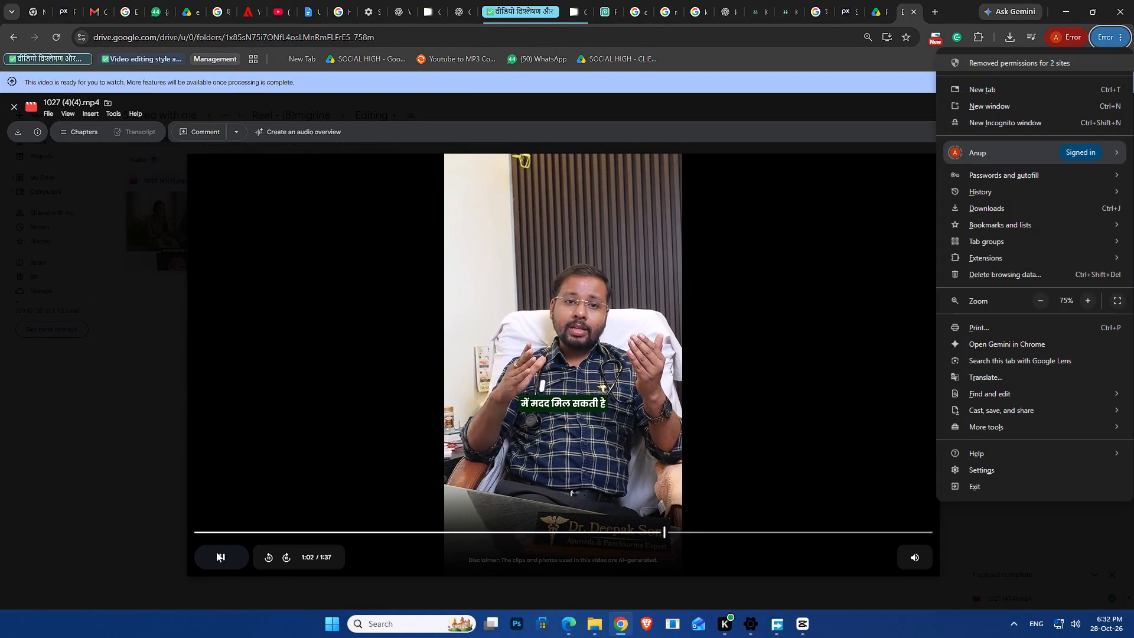
{"action": "left_click", "coordinate": [570, 329]}
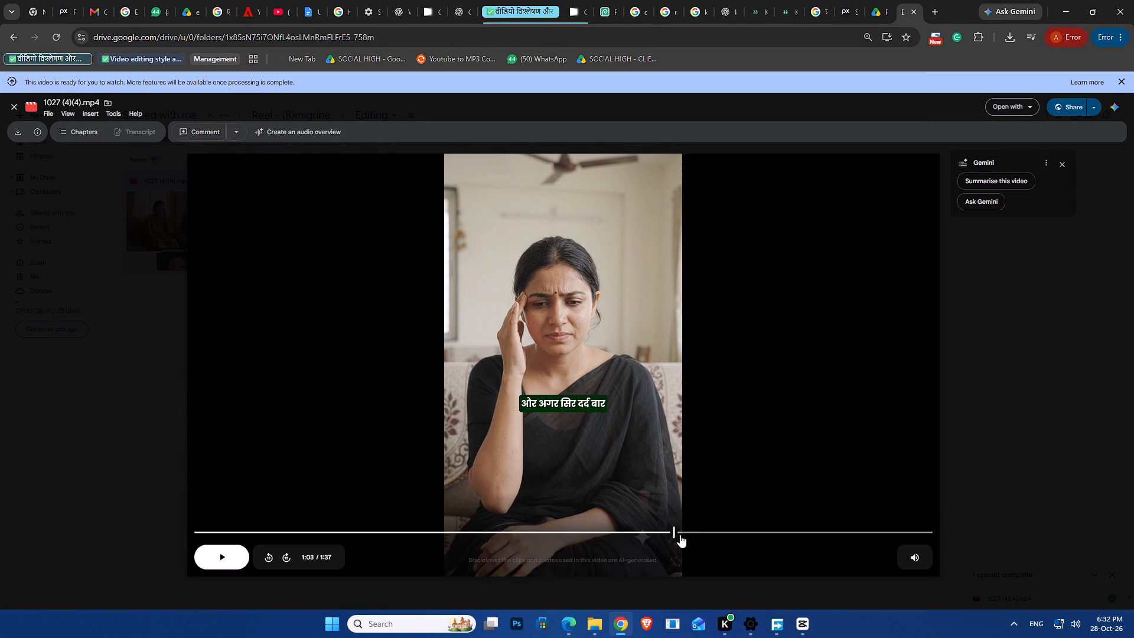
{"action": "left_click", "coordinate": [669, 533]}
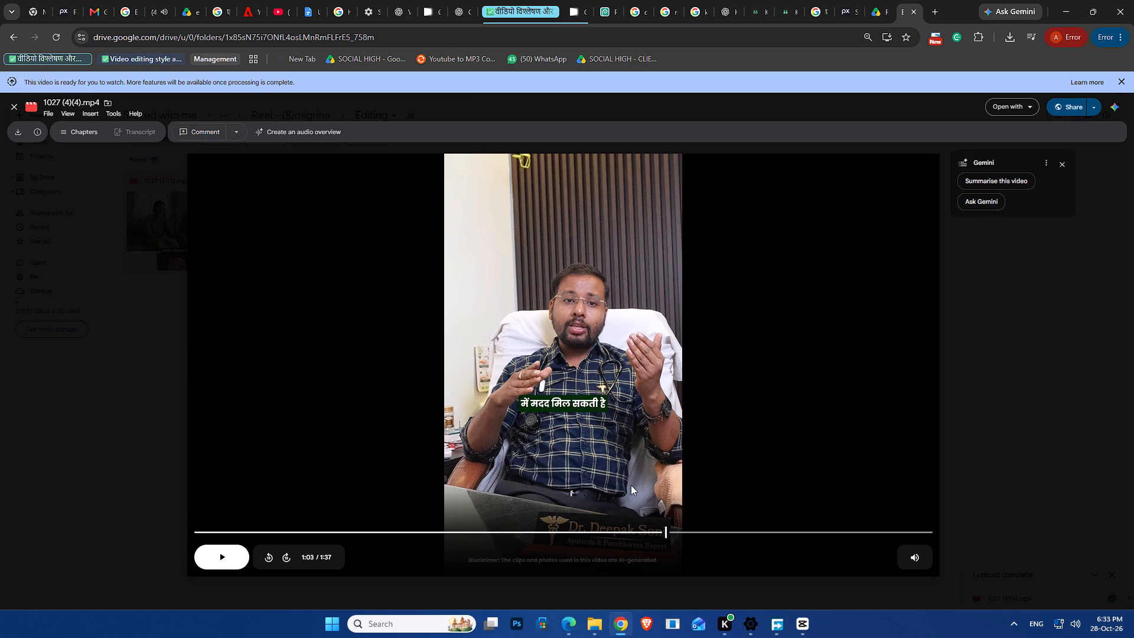
{"action": "key", "text": "space"}
{"action": "key", "text": "space"}
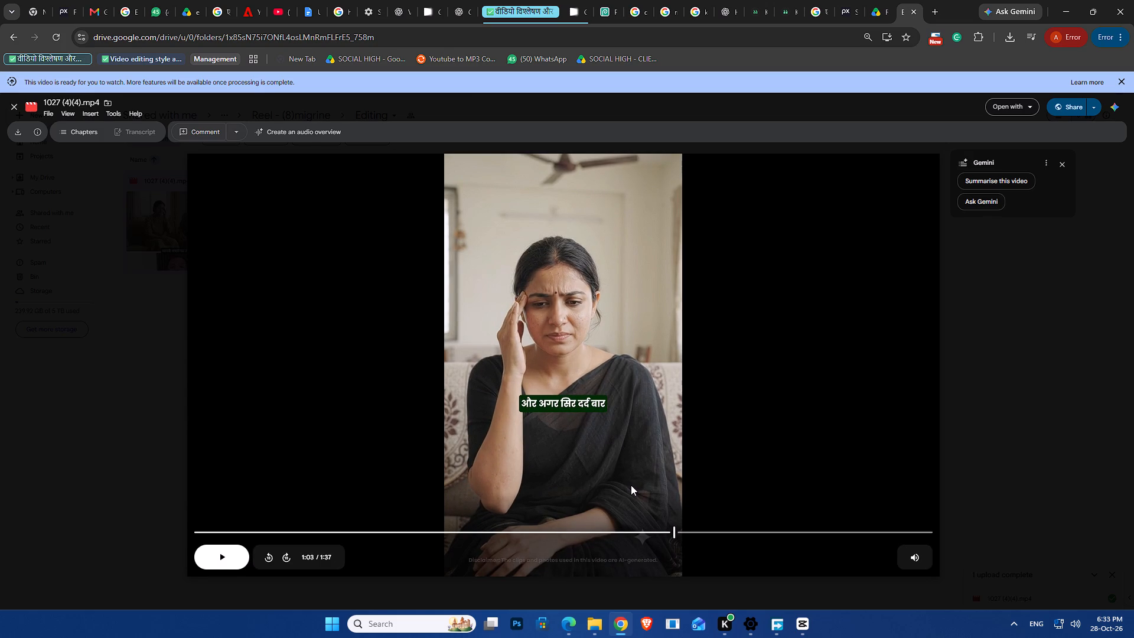
{"action": "key", "text": "space"}
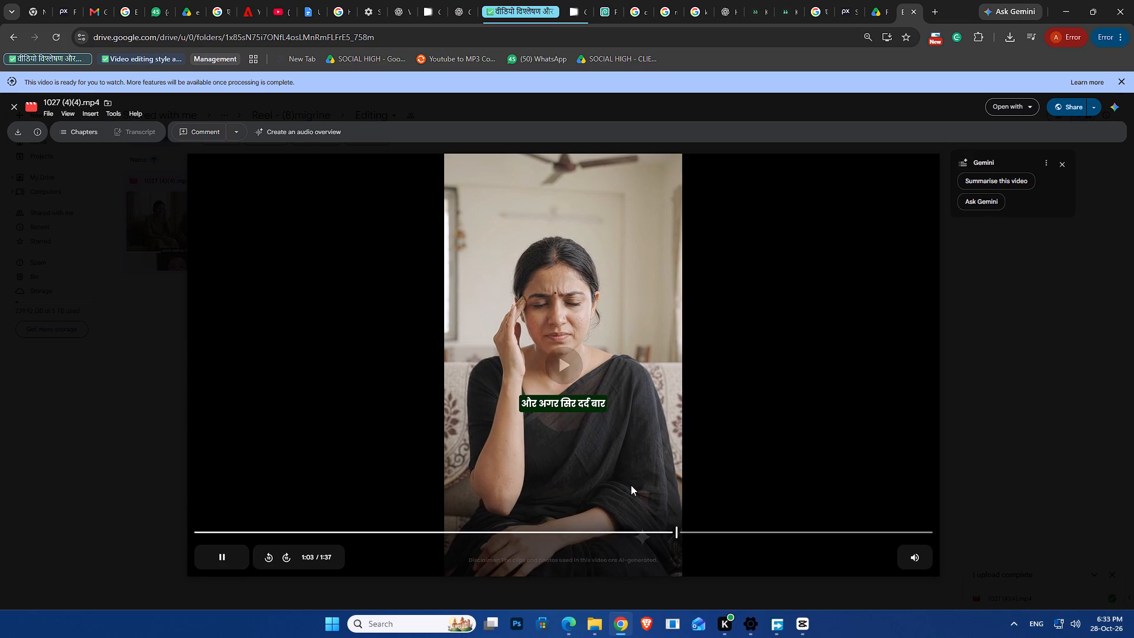
{"action": "key", "text": "space"}
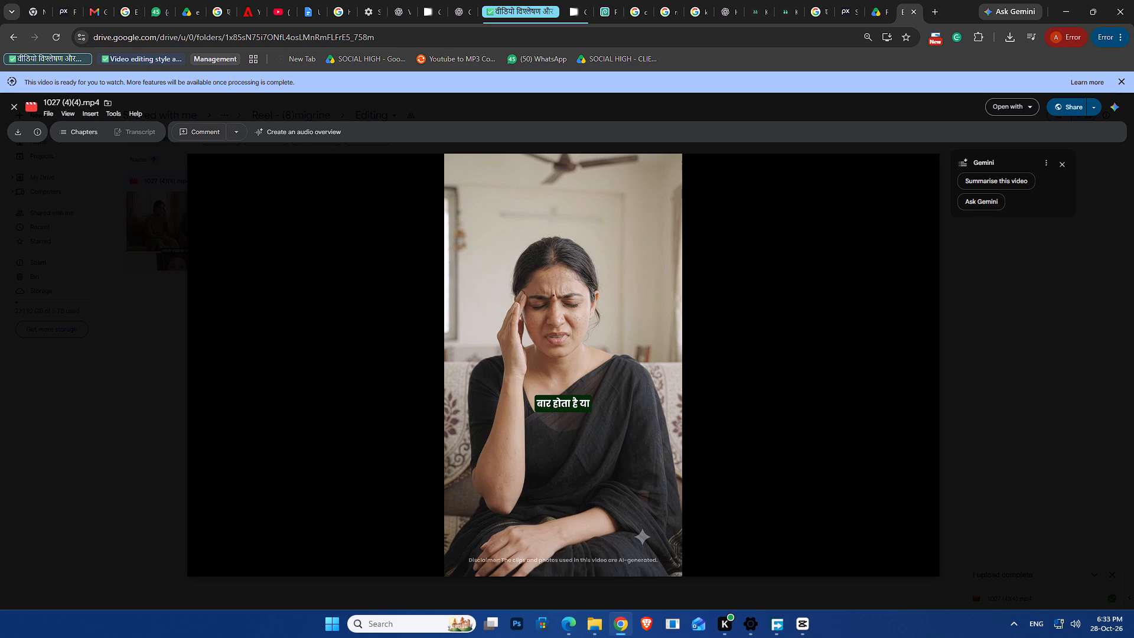
Play the rest of 1027 (4)(4).mp4 to its end at 1:37, pausing to check the captions and inserted clips.
{"action": "key", "text": "space"}
{"action": "key", "text": "space"}
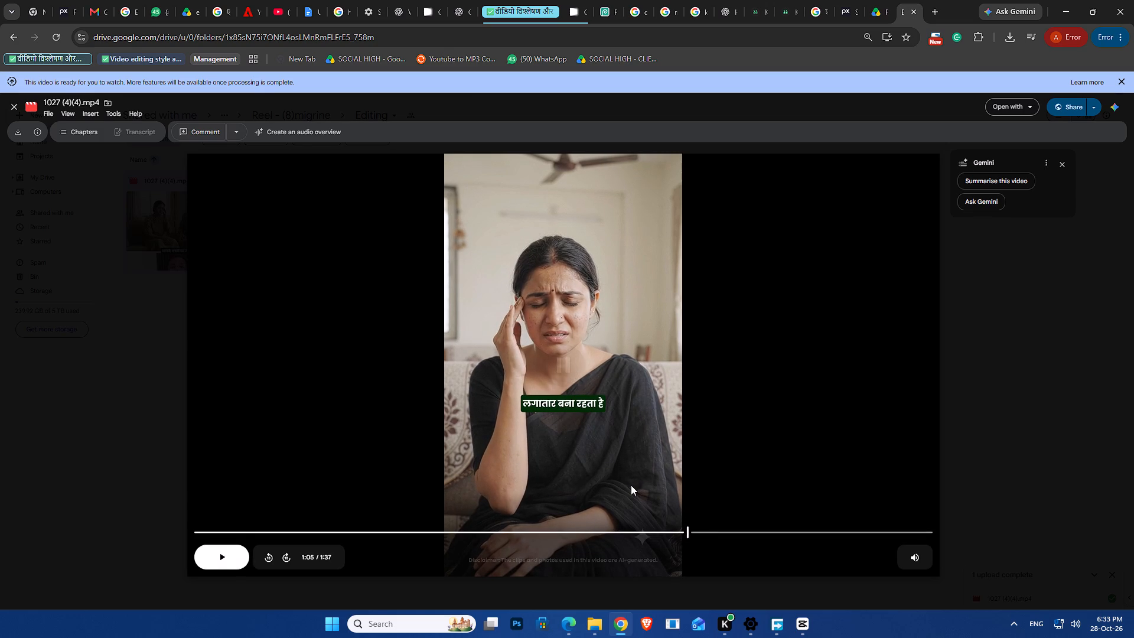
{"action": "key", "text": "space"}
{"action": "key", "text": "space"}
{"action": "key", "text": "space"}
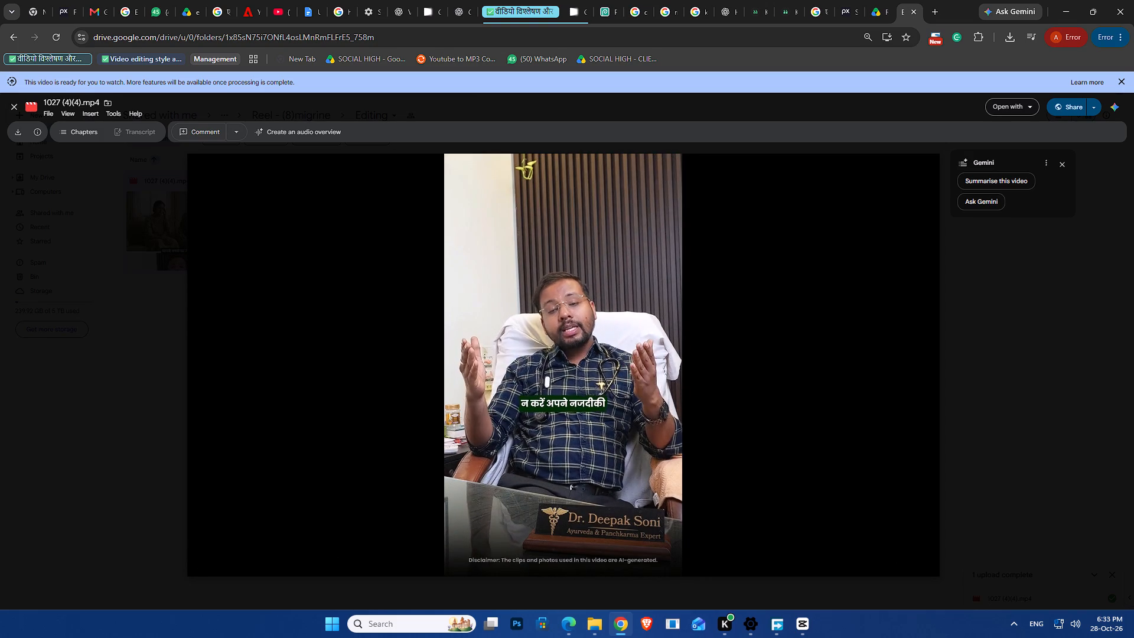
{"action": "key", "text": "space"}
{"action": "key", "text": "space"}
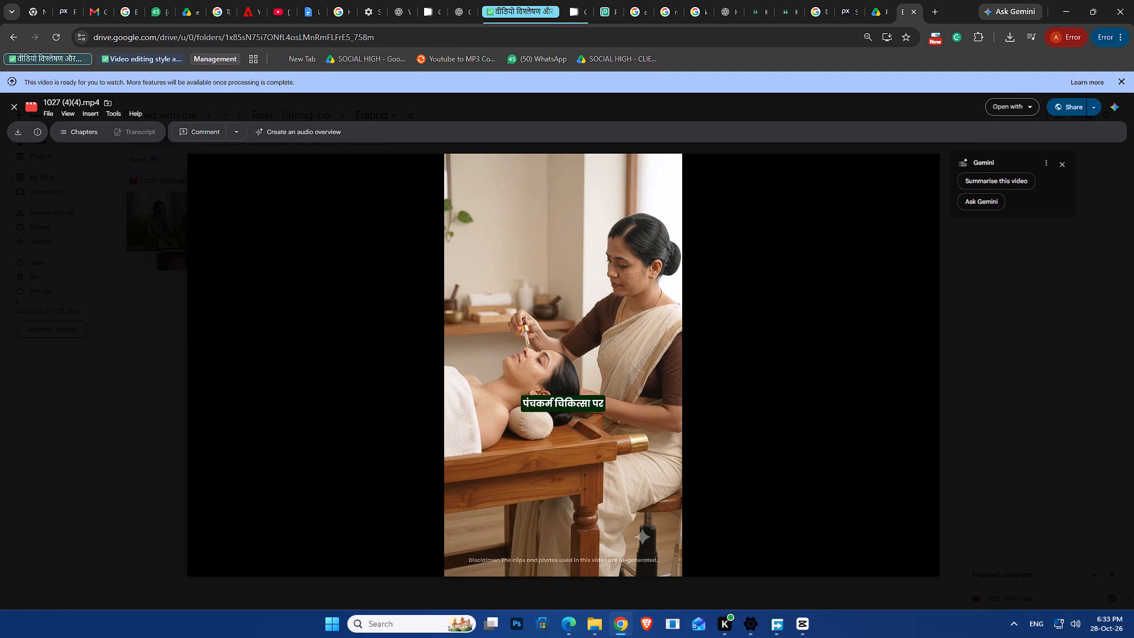
{"action": "key", "text": "space"}
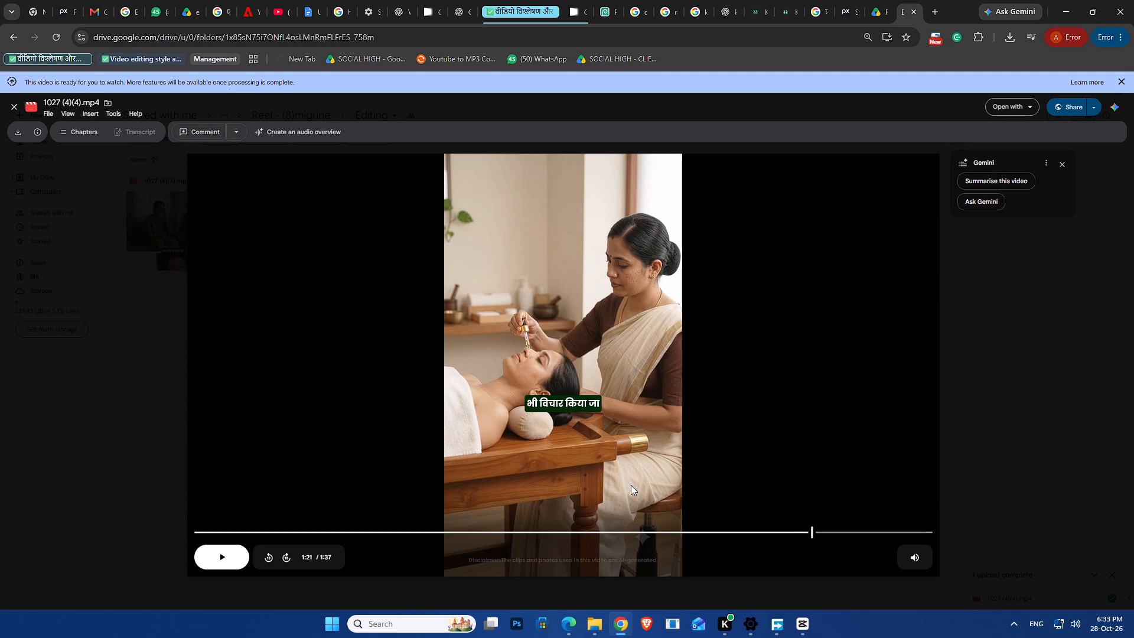
{"action": "key", "text": "space"}
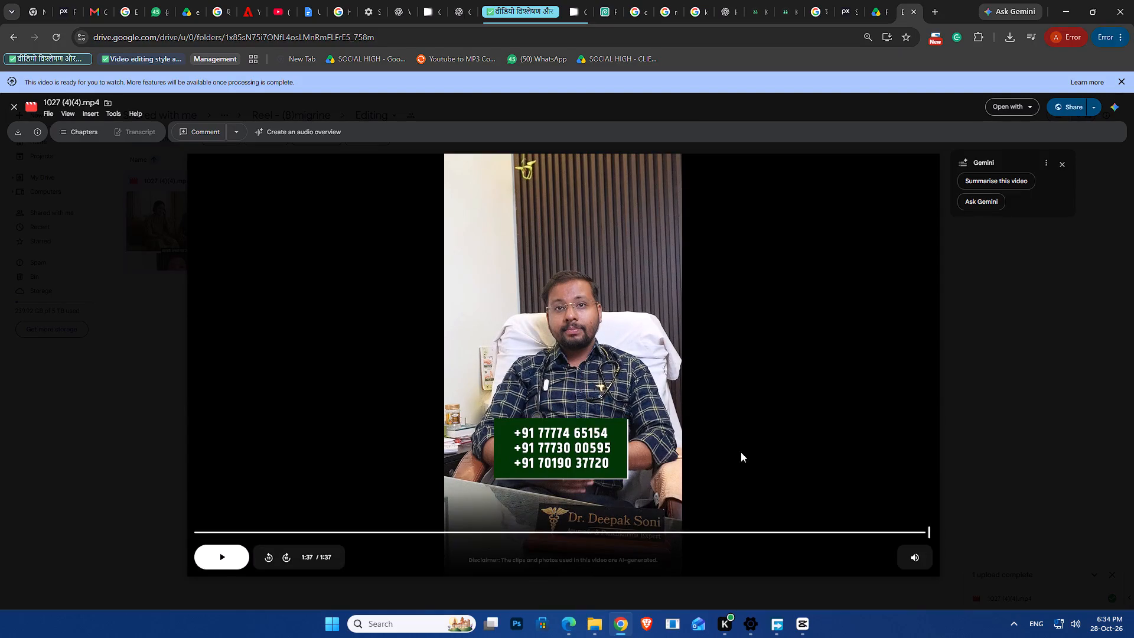
Copy the sharing link of 1027 (4)(4).mp4 and close the sharing settings.
{"action": "left_click", "coordinate": [1064, 108]}
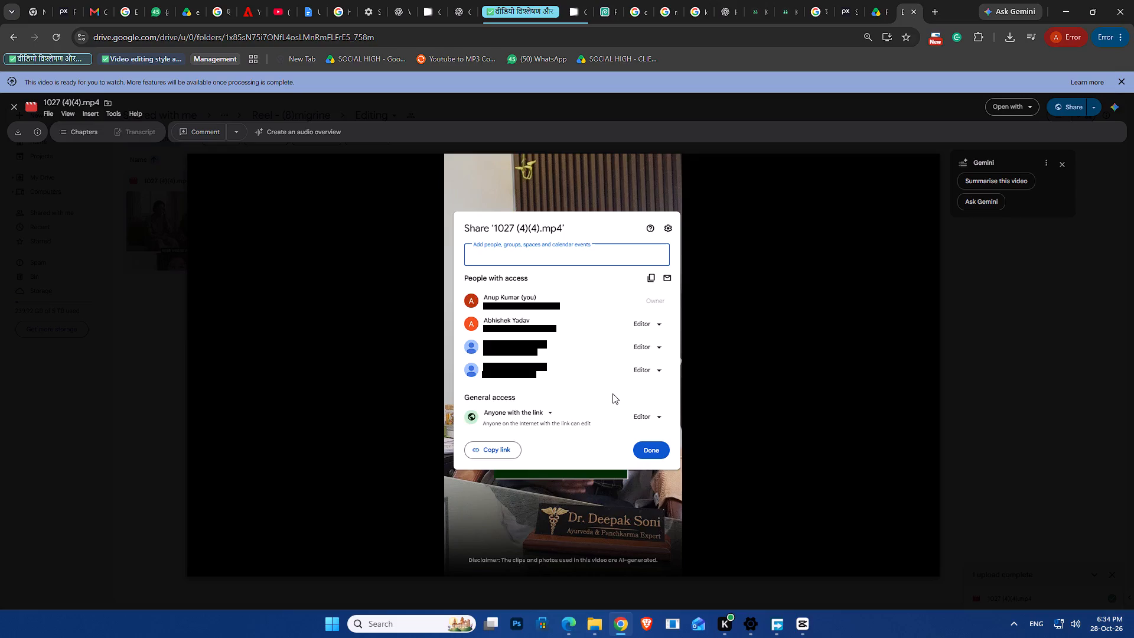
{"action": "left_click", "coordinate": [500, 450]}
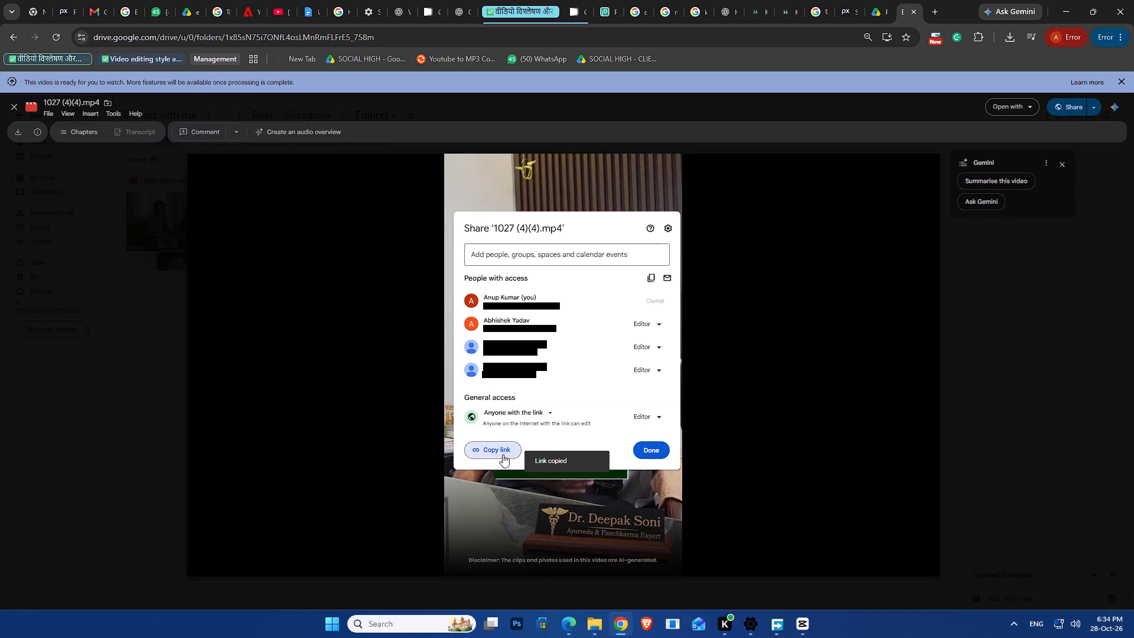
{"action": "left_click", "coordinate": [420, 582]}
Replay 1027 (4)(4).mp4 from about 0:30 to 0:36, pausing and resuming to check the hormonal-changes section.
{"action": "left_click", "coordinate": [417, 545]}
{"action": "left_click", "coordinate": [422, 533]}
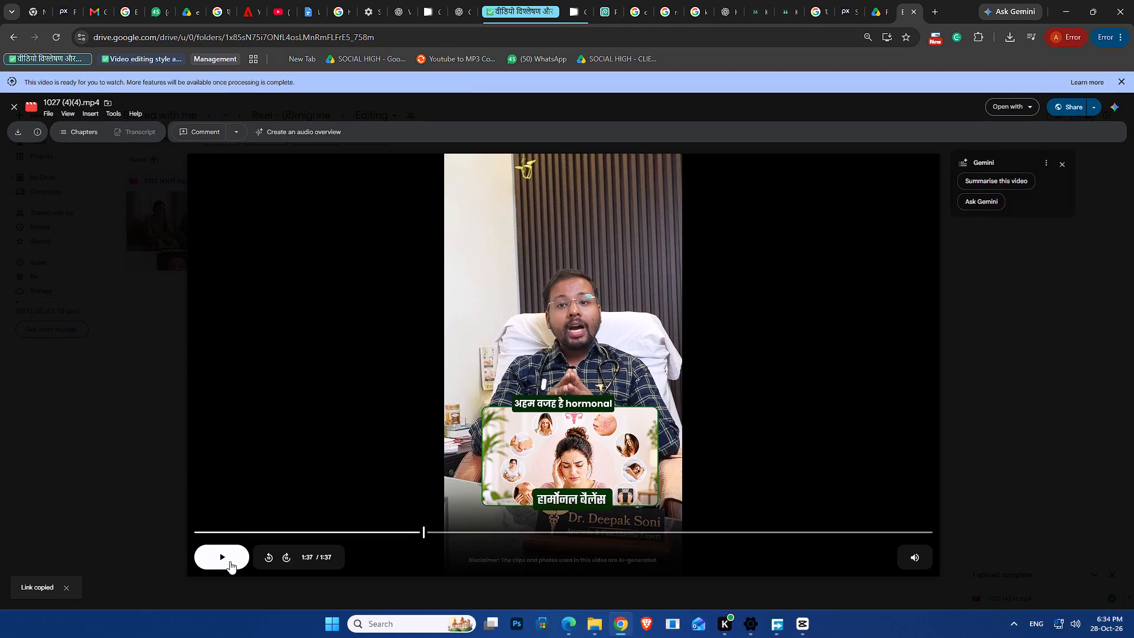
{"action": "left_click", "coordinate": [230, 556]}
{"action": "double_click", "coordinate": [230, 553]}
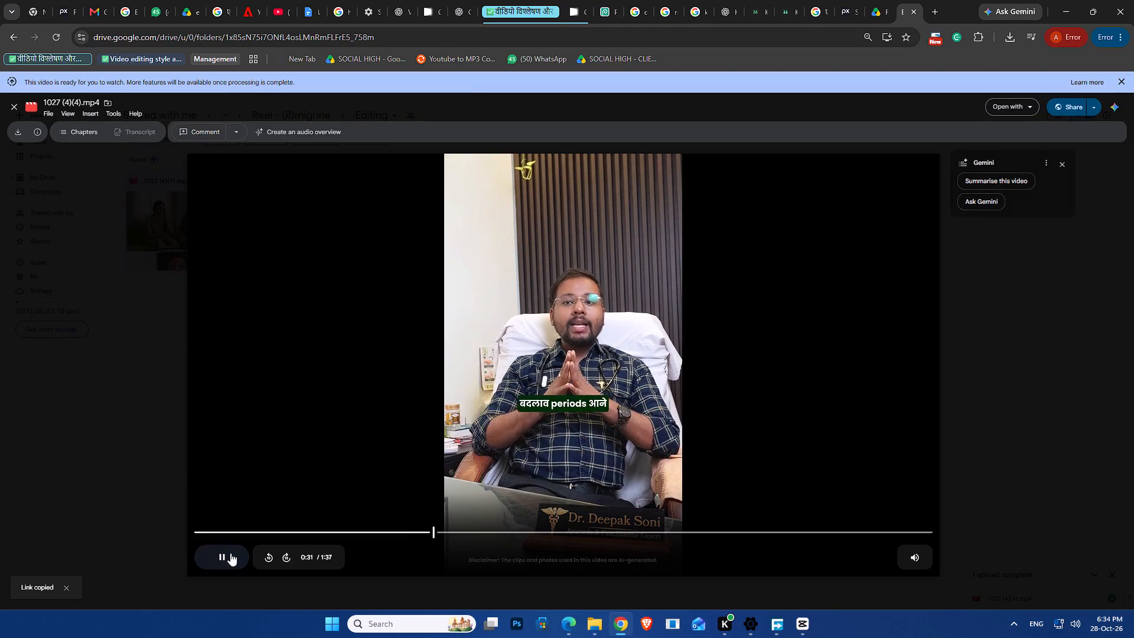
{"action": "double_click", "coordinate": [230, 553]}
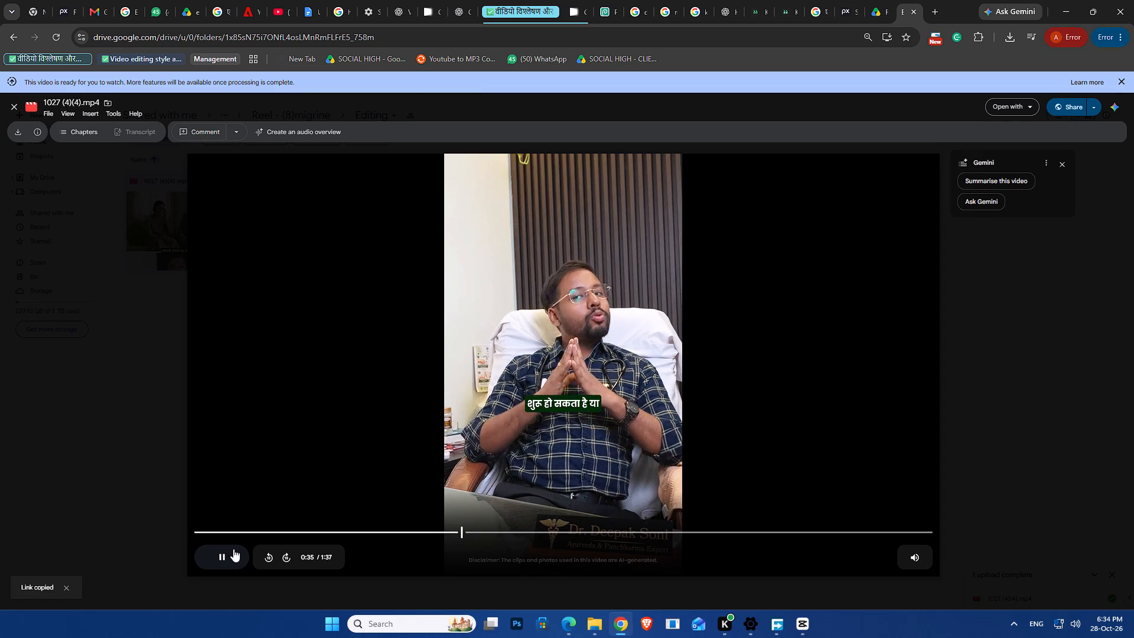
{"action": "left_click", "coordinate": [233, 549]}
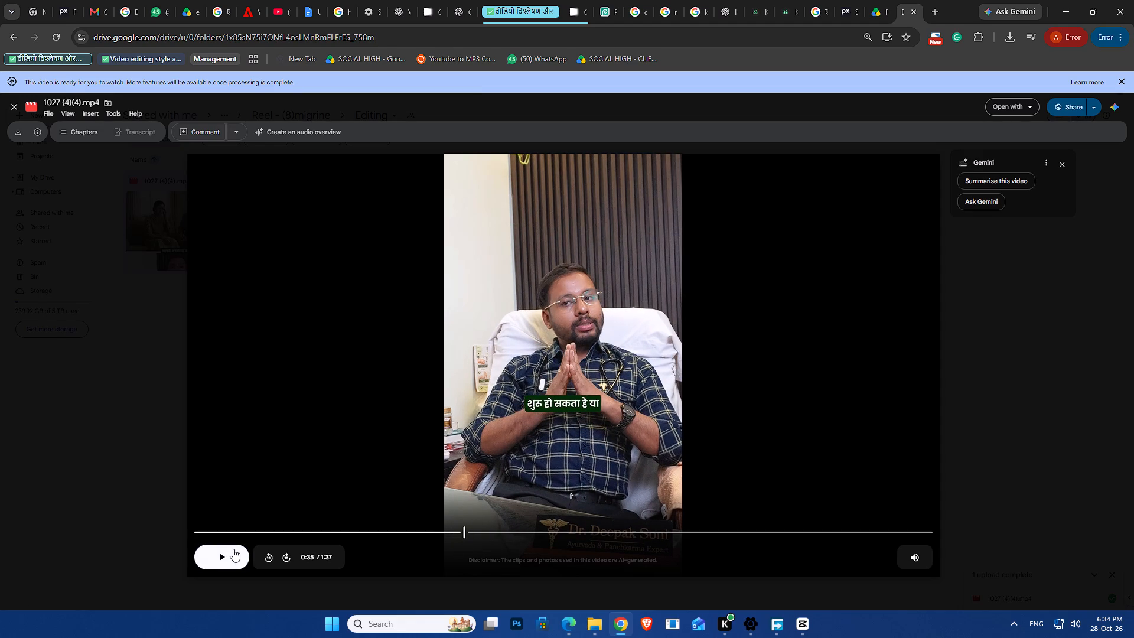
{"action": "left_click", "coordinate": [233, 549]}
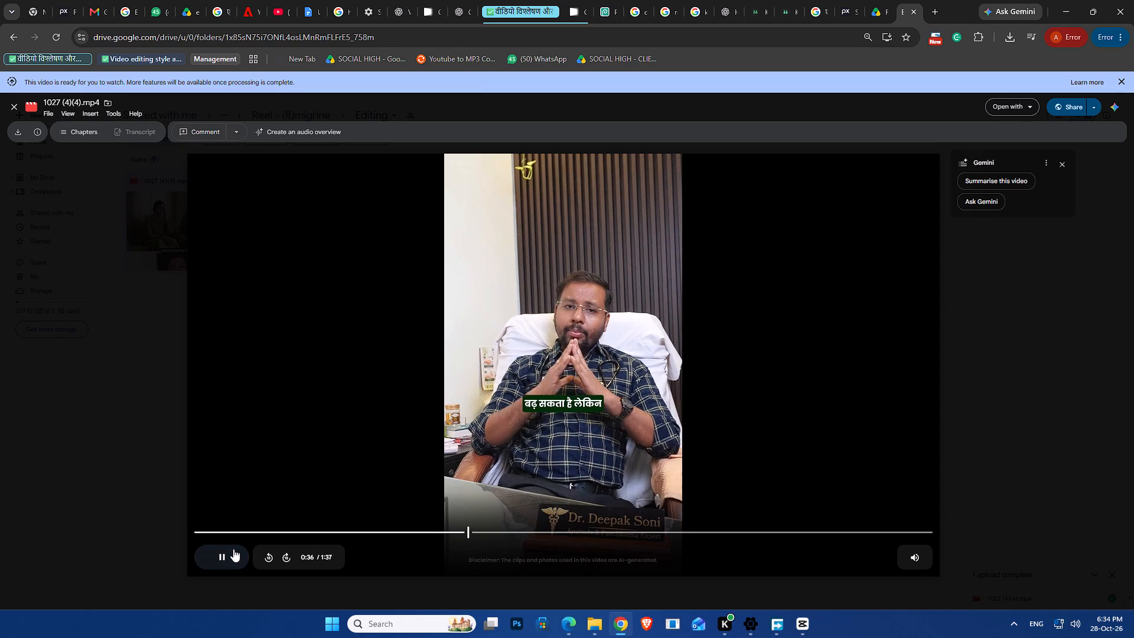
{"action": "left_click", "coordinate": [233, 549]}
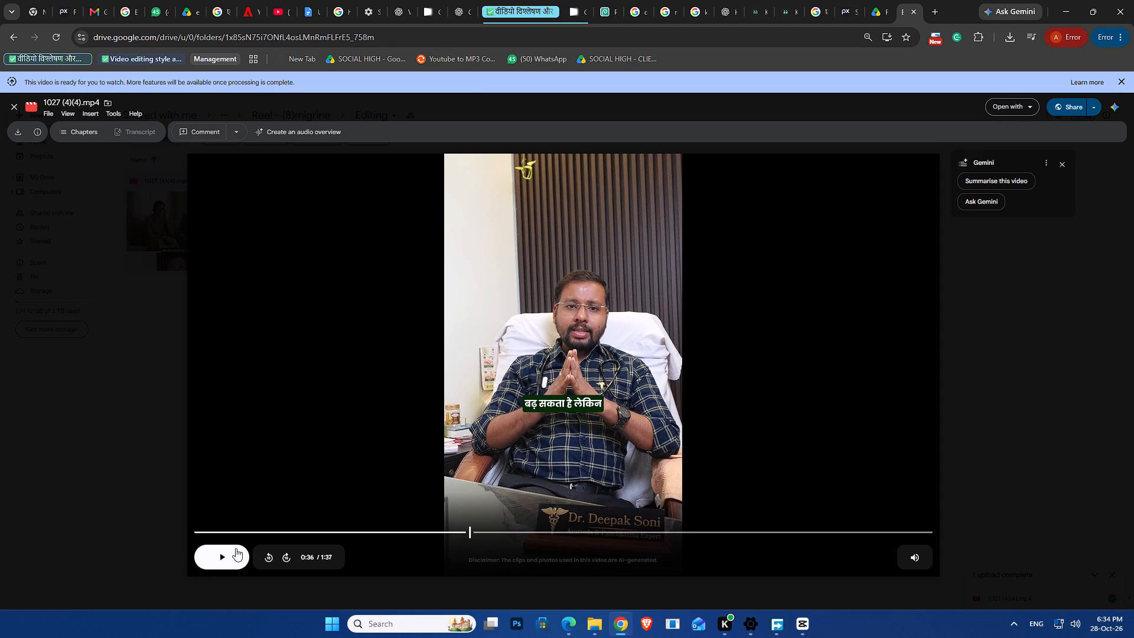
Replay 1027 (4)(4).mp4 from the beginning to about 0:58, pausing and resuming at the clip of the woman marking her calendar.
{"action": "left_click_drag", "start_coordinate": [447, 528], "coordinate": [0, 538]}
{"action": "left_click", "coordinate": [214, 564]}
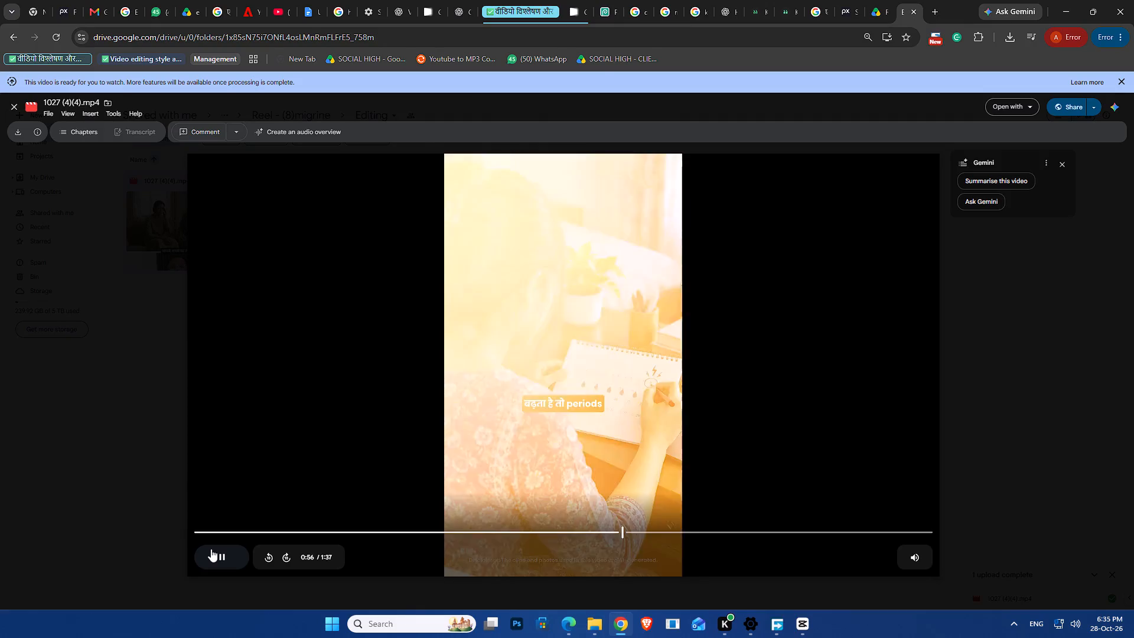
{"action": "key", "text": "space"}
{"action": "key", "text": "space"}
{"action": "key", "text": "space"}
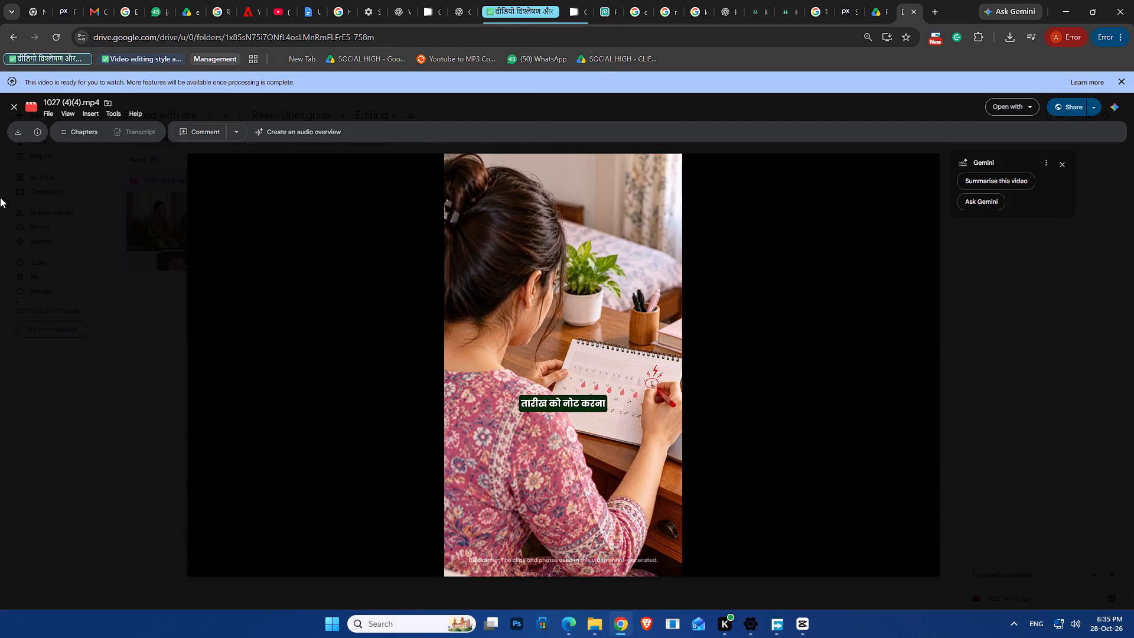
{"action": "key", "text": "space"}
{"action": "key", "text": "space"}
Open the sharing settings of 1027 (4)(4).mp4.
{"action": "left_click", "coordinate": [1070, 111]}
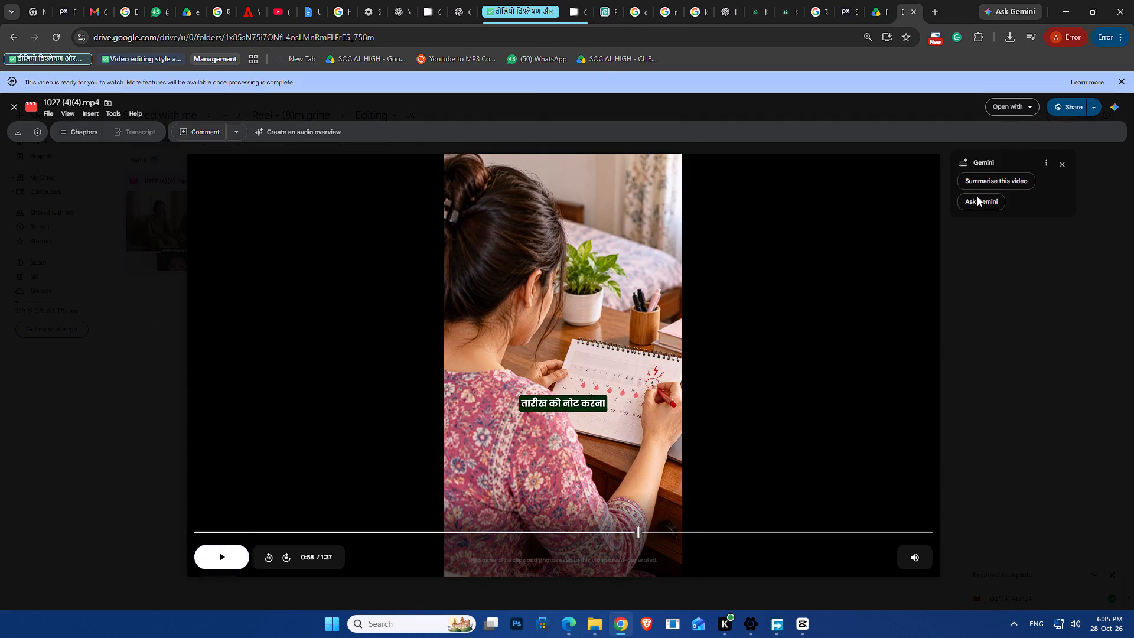
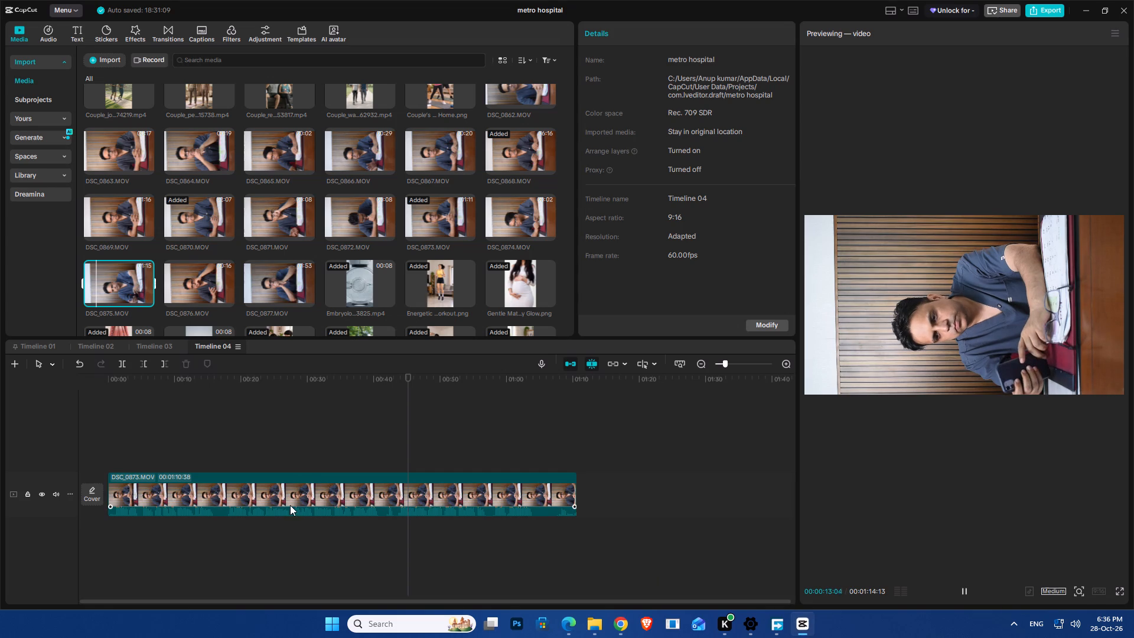
Preview the DSC_0875.MOV source clip from about 0:25 onward, pausing and resuming once and speeding playback up to 2x.
{"action": "left_click", "coordinate": [107, 278]}
{"action": "key", "text": "space"}
{"action": "key", "text": "space"}
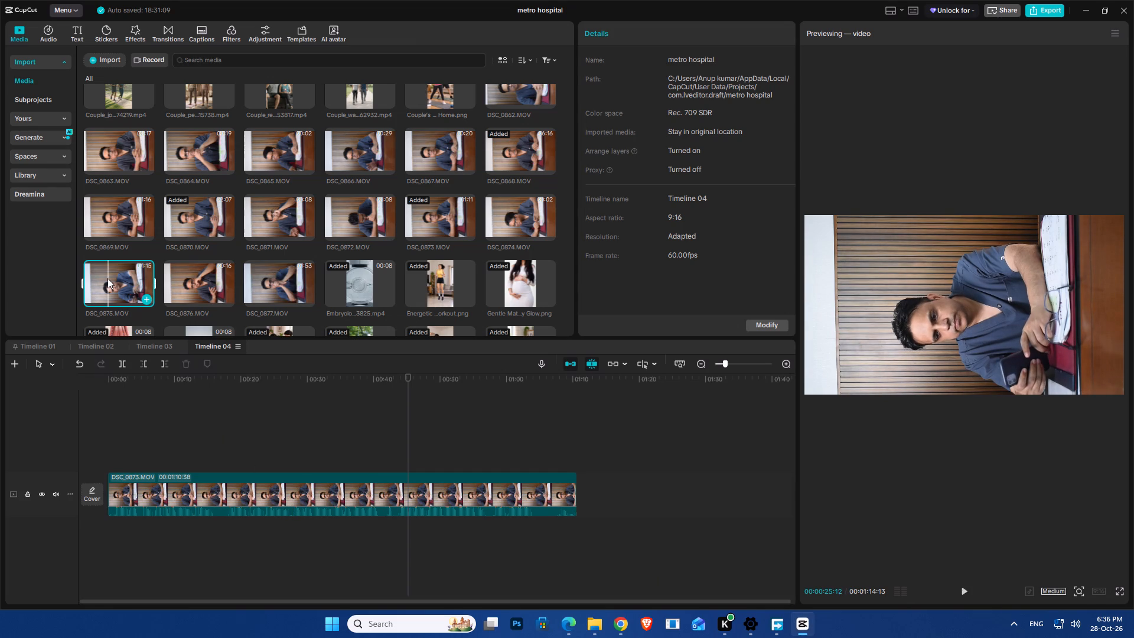
{"action": "key", "text": "space"}
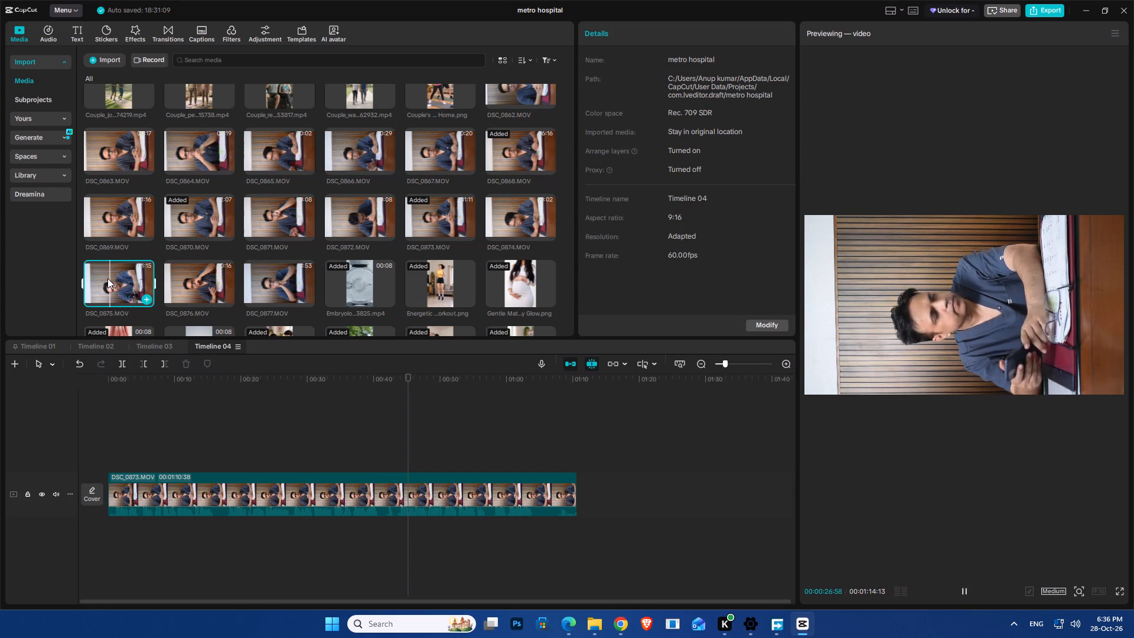
{"action": "key", "text": "l"}
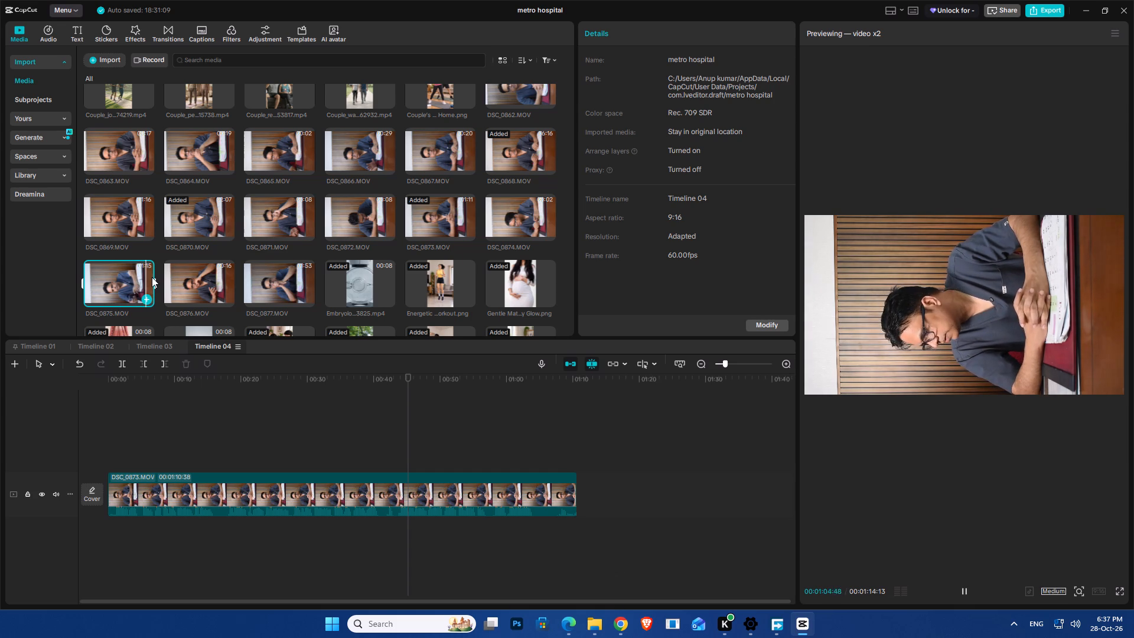
Return to Timeline 04 and view the DSC_0873.MOV clip at about 0:22.
{"action": "left_click", "coordinate": [253, 384]}
{"action": "left_click", "coordinate": [253, 430]}
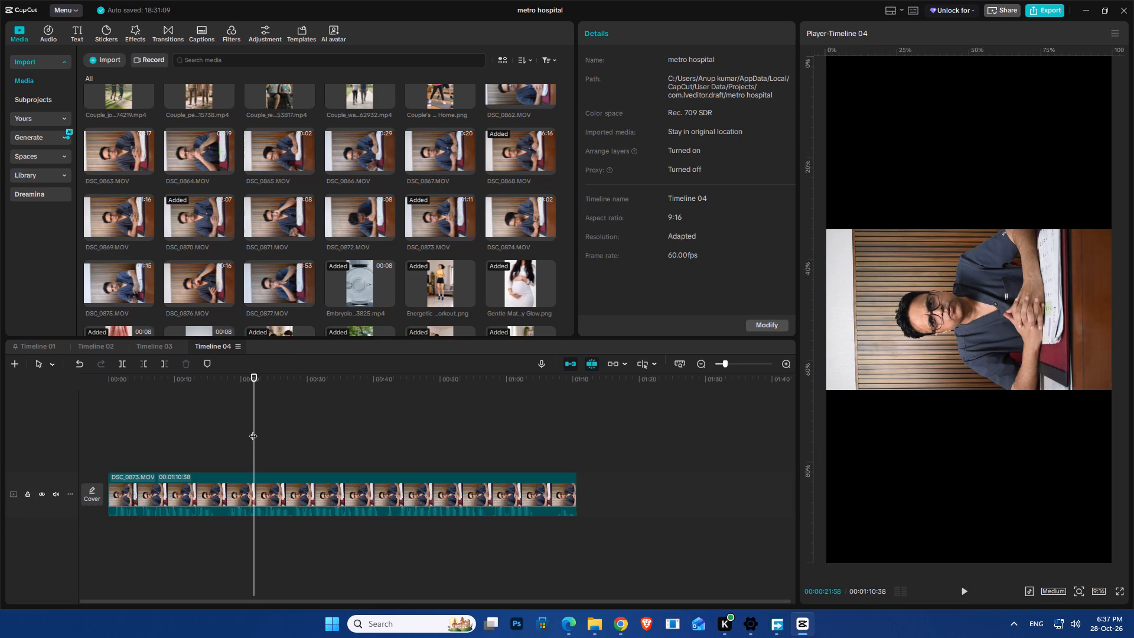
View the DSC_0873.MOV clip in Timeline 04 at about 0:54.
{"action": "left_click", "coordinate": [468, 448]}
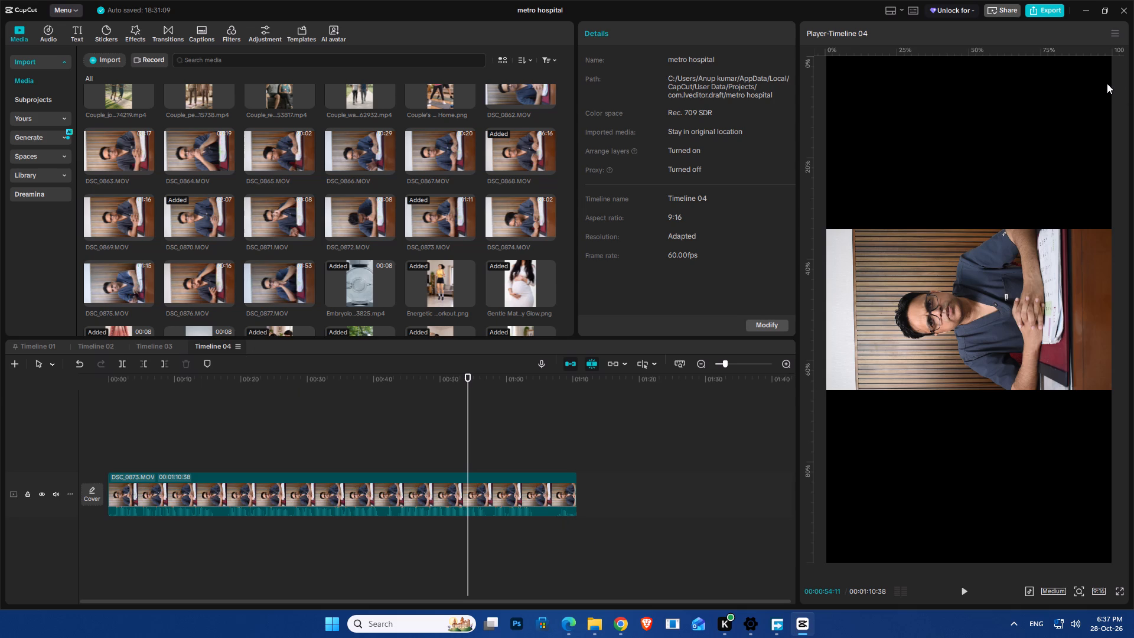
Close the metro hospital project window.
{"action": "left_click", "coordinate": [1127, 3]}
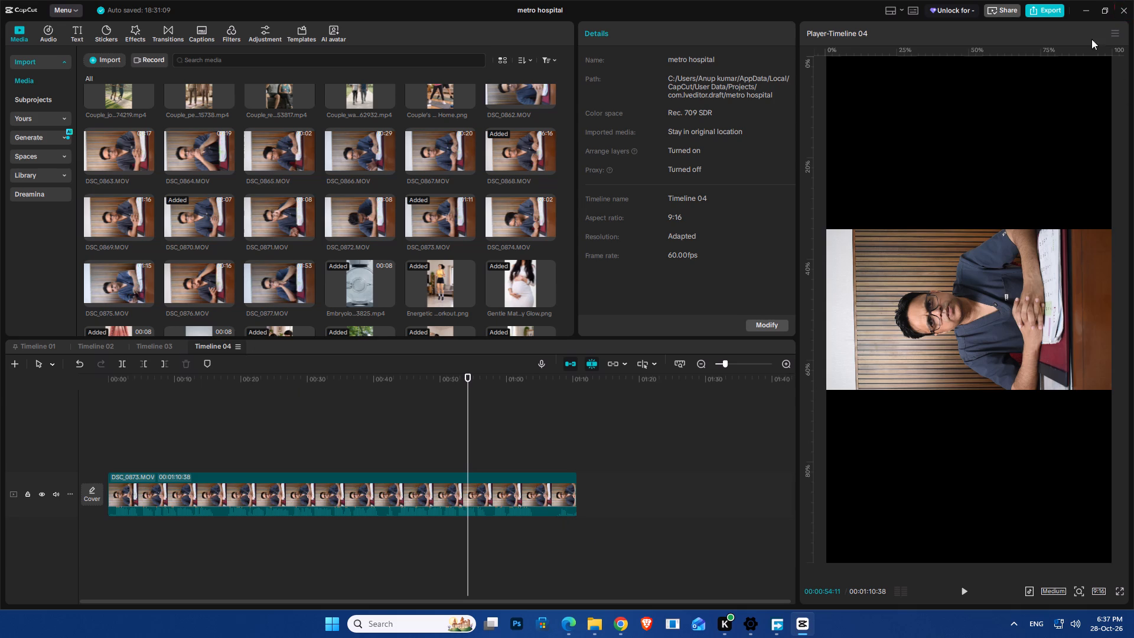
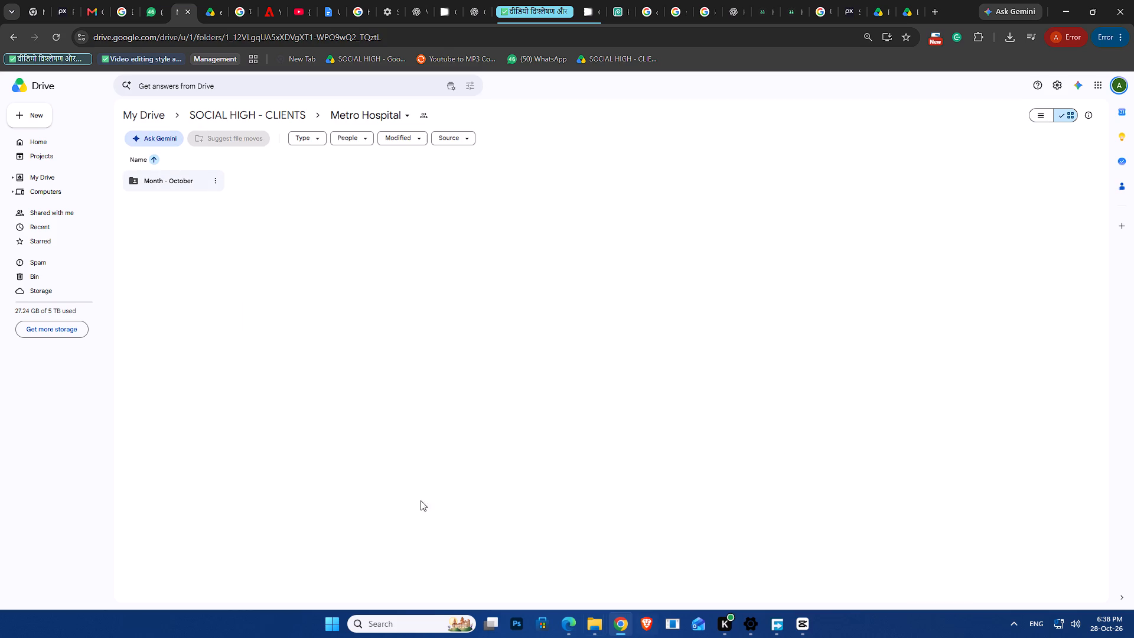
In Month - October, go to ai video > 26oct tiny.spotting and request the download of ai spotting.zip.
{"action": "double_click", "coordinate": [141, 180]}
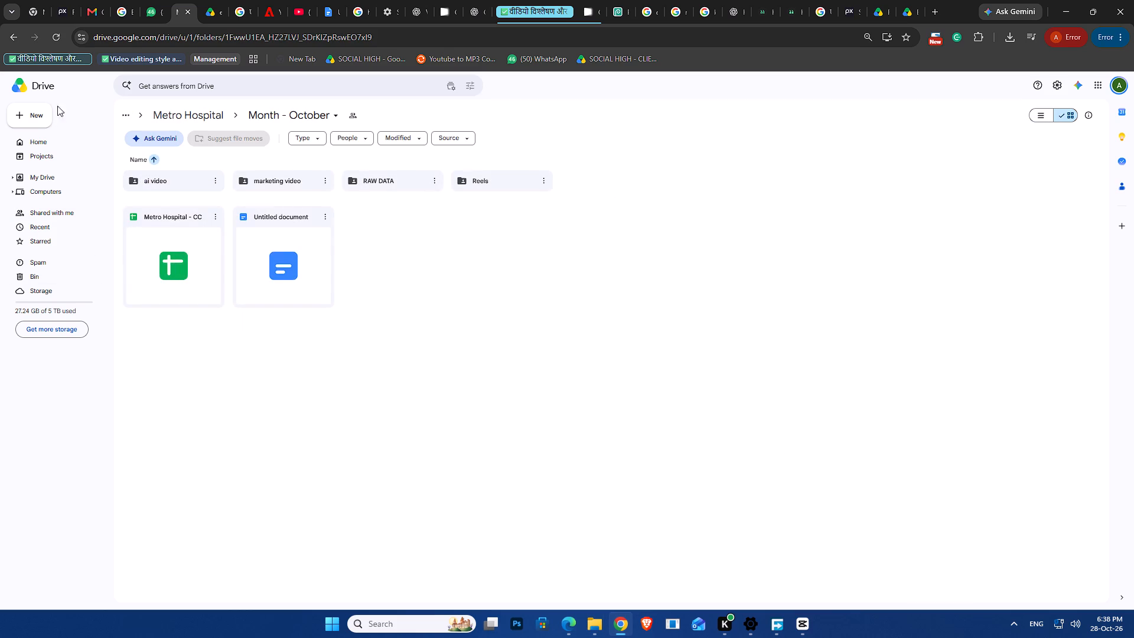
{"action": "double_click", "coordinate": [168, 188]}
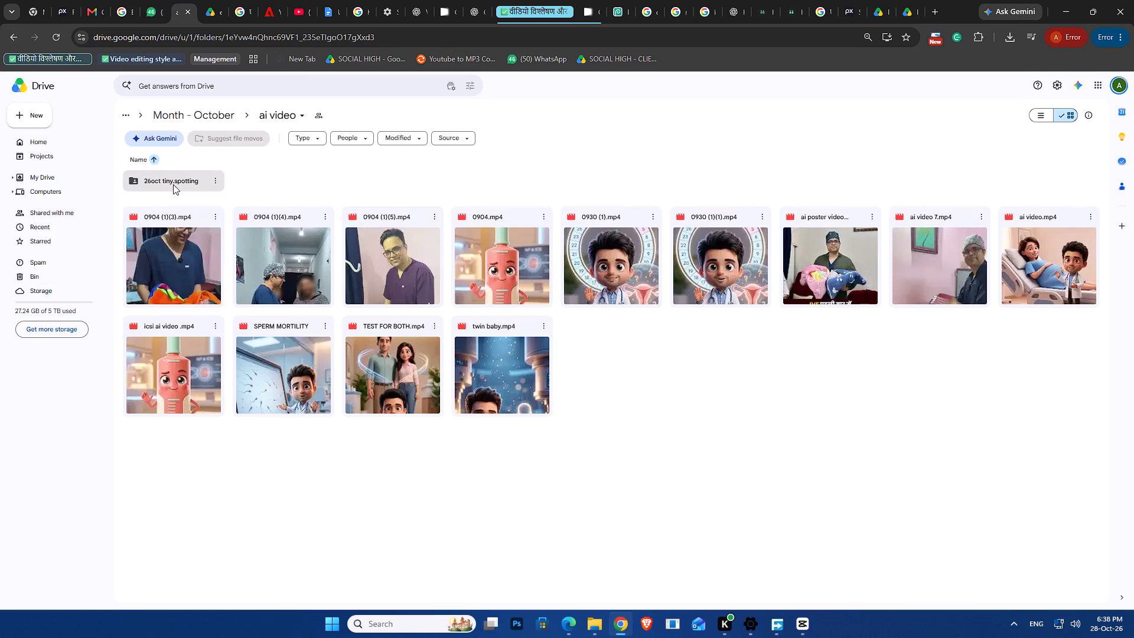
{"action": "double_click", "coordinate": [173, 184]}
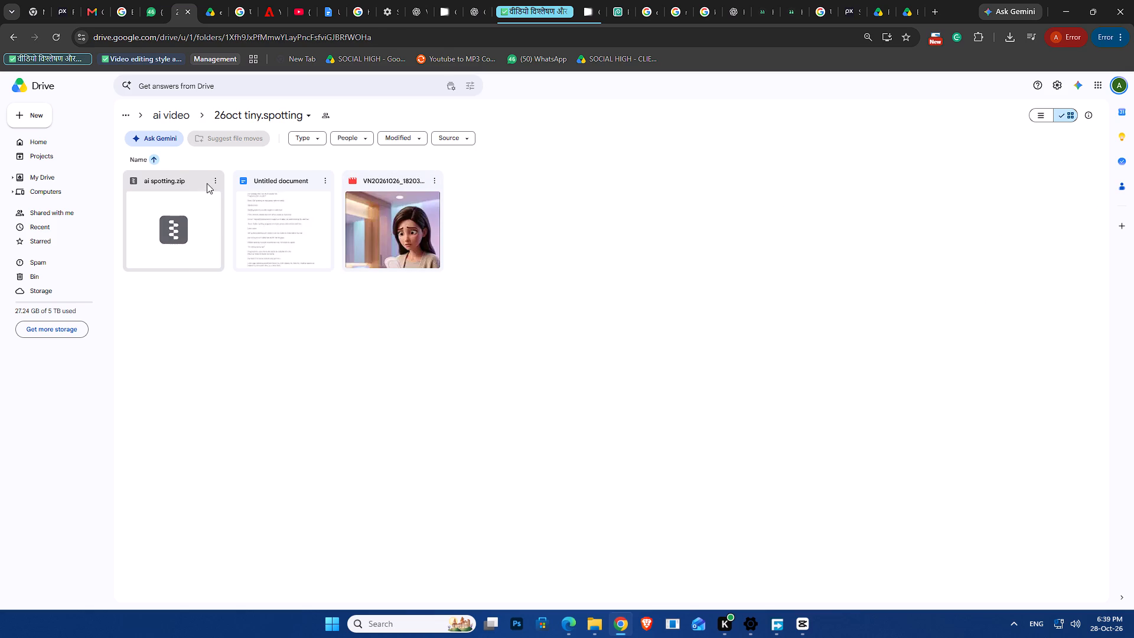
{"action": "left_click", "coordinate": [211, 180]}
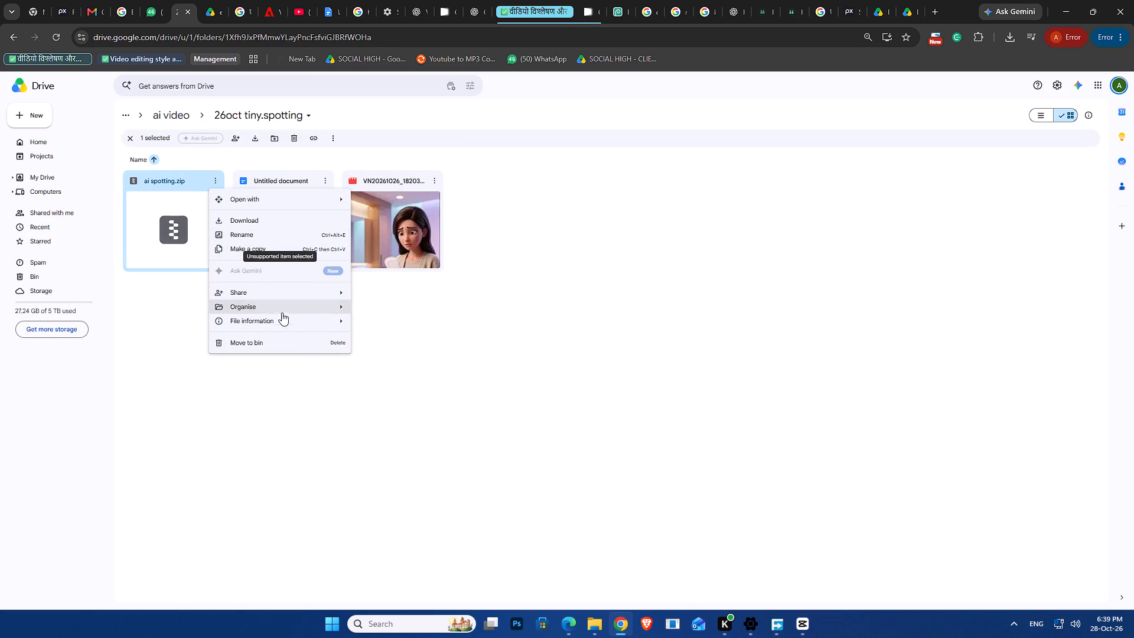
{"action": "left_click", "coordinate": [233, 218]}
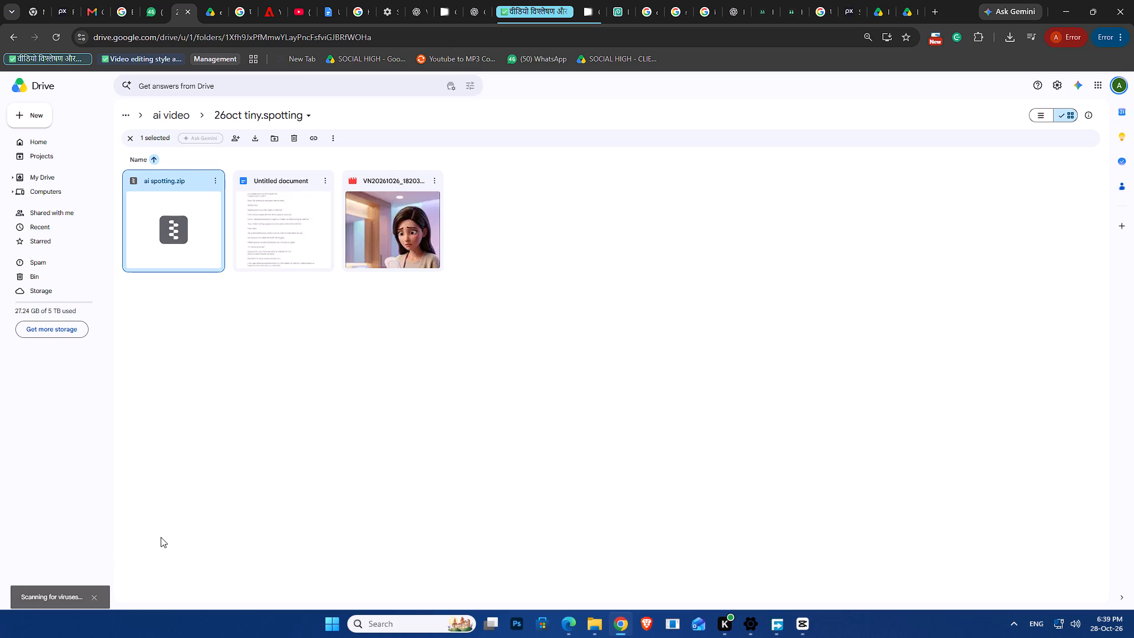
Open the folder's Untitled document and look over the spotting script down to its closing lines.
{"action": "double_click", "coordinate": [269, 239]}
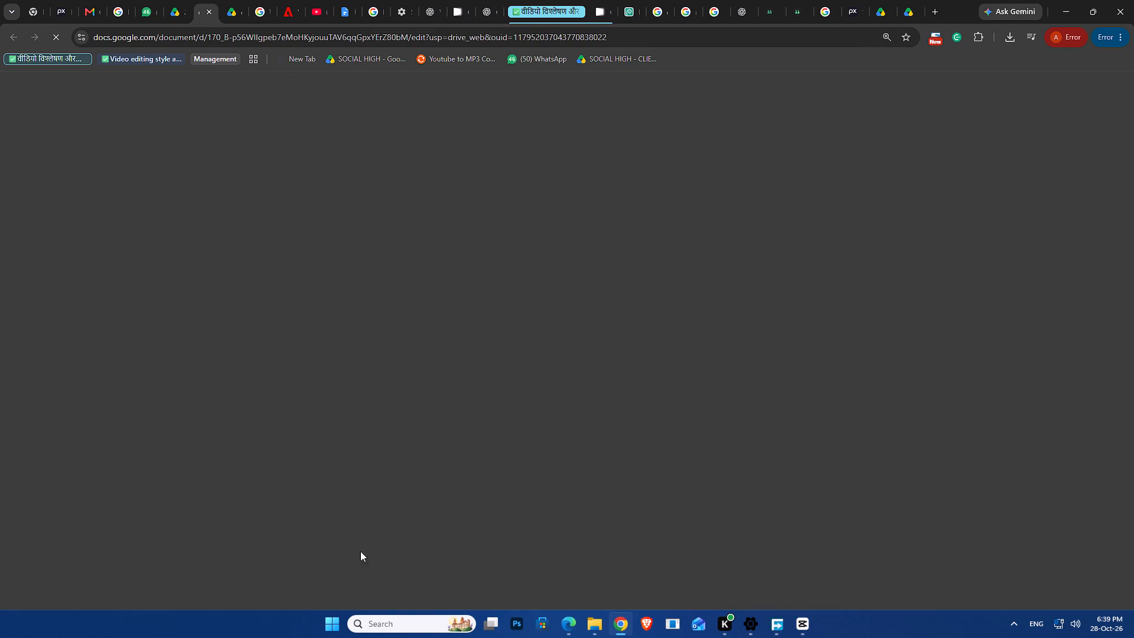
{"action": "scroll", "coordinate": [402, 399], "scroll_direction": "down", "scroll_amount": 6}
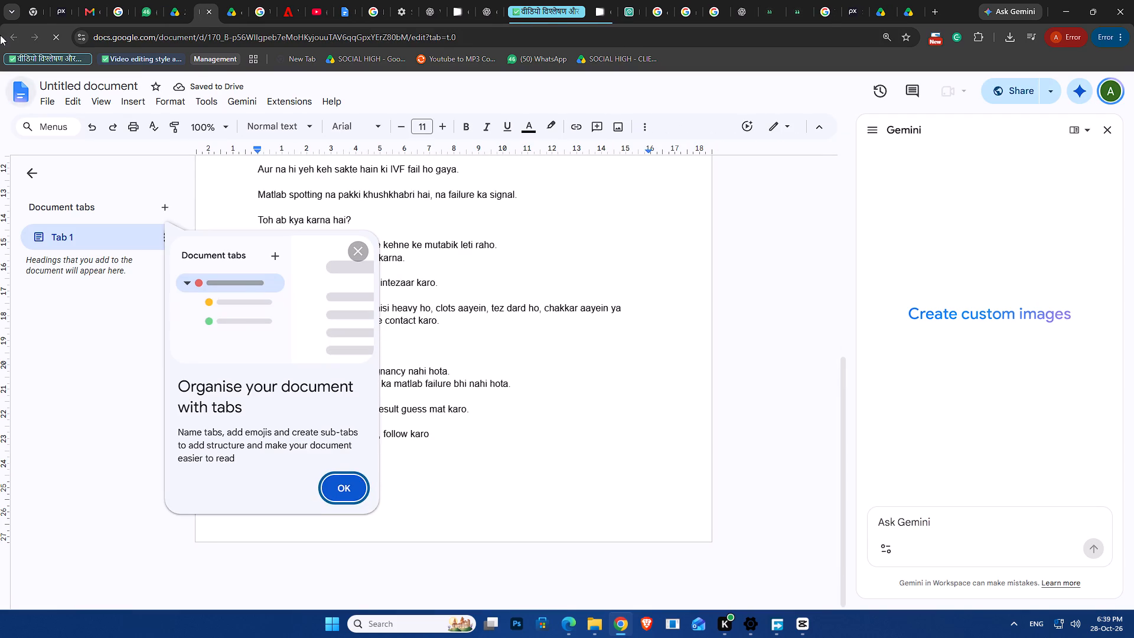
{"action": "left_click", "coordinate": [344, 474]}
{"action": "left_click", "coordinate": [341, 479]}
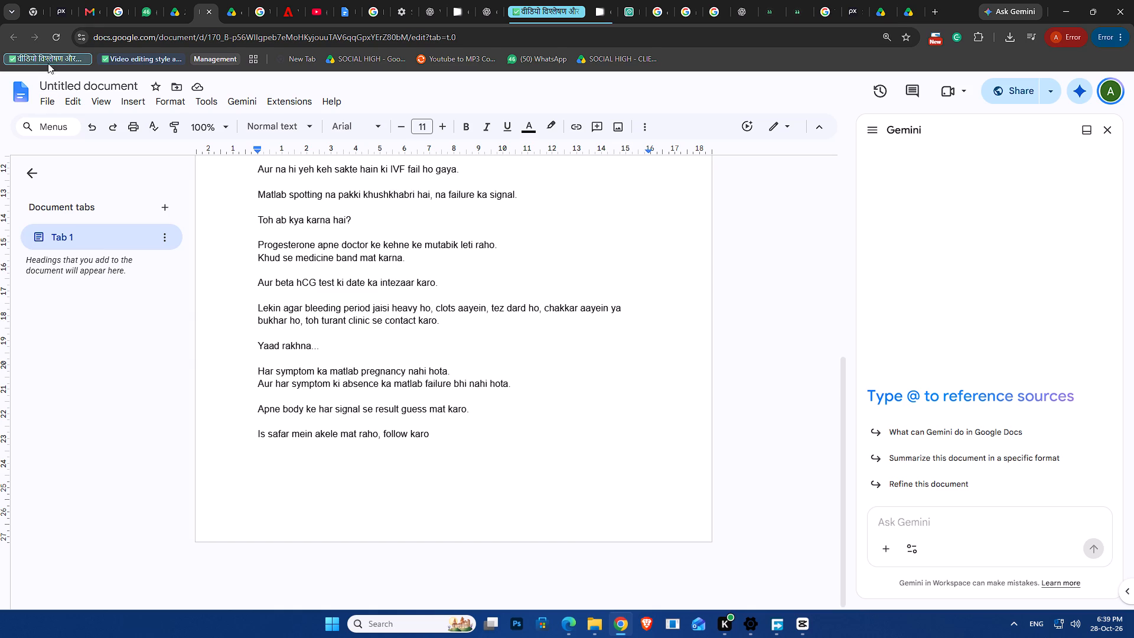
{"action": "left_click", "coordinate": [17, 31]}
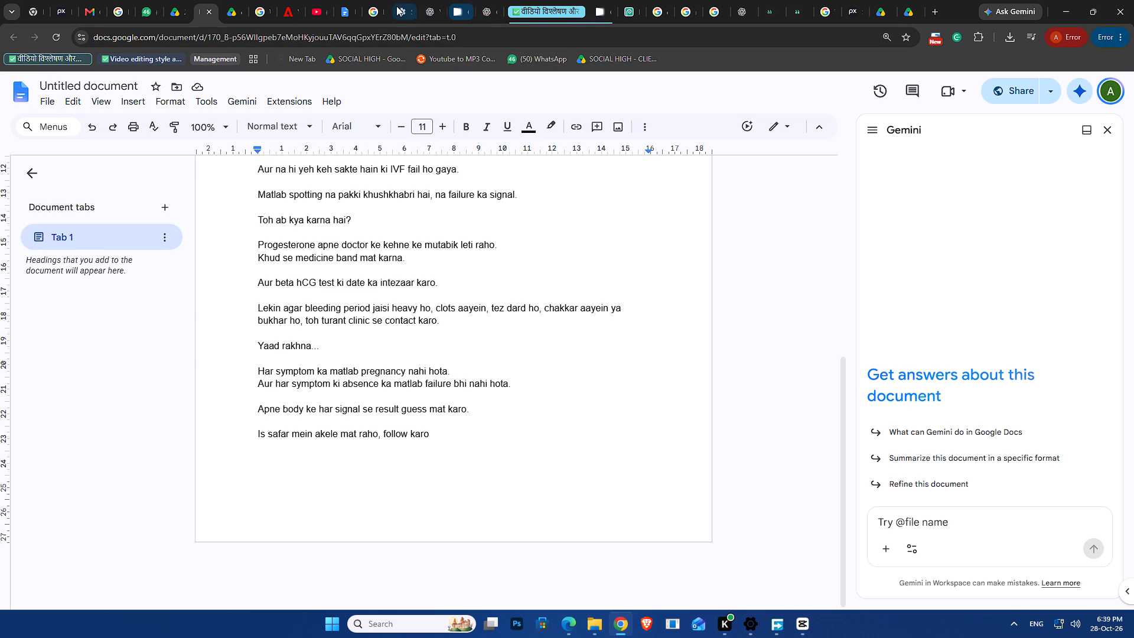
Return to the 26oct tiny.spotting folder and approve the ai spotting.zip download in Free Download Manager.
{"action": "left_click", "coordinate": [171, 6]}
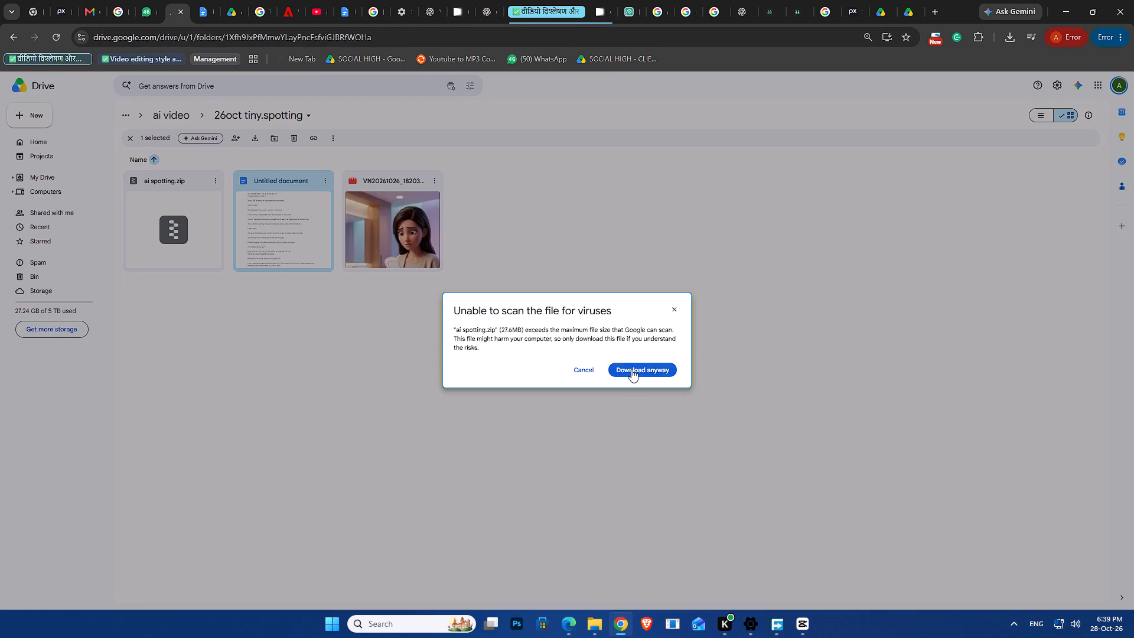
{"action": "left_click", "coordinate": [631, 369]}
{"action": "double_click", "coordinate": [382, 213]}
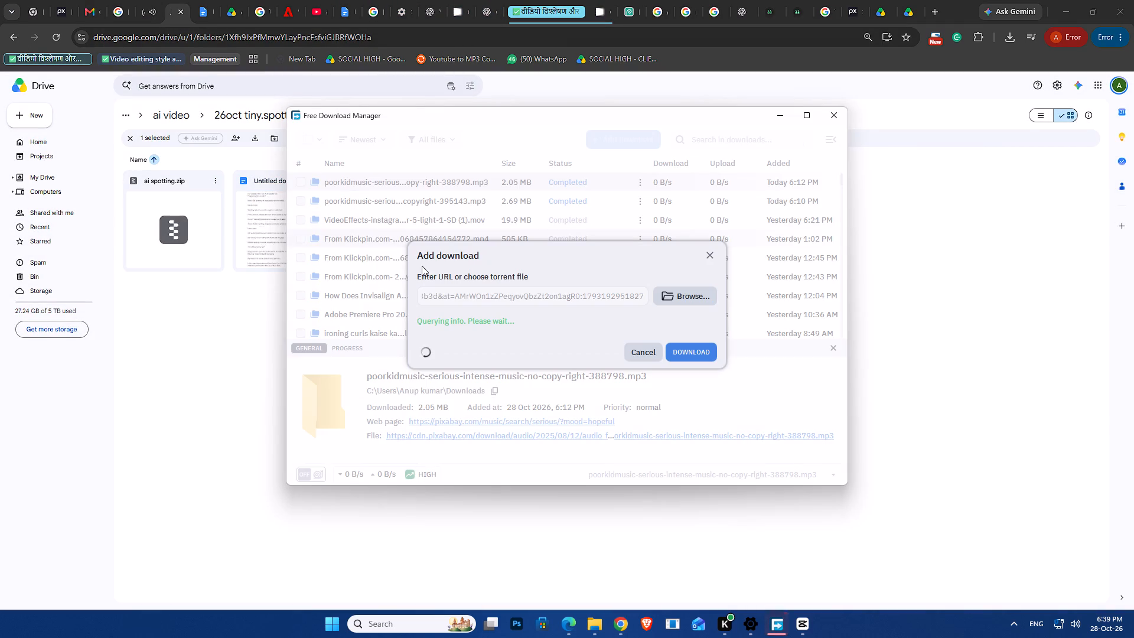
{"action": "left_click", "coordinate": [685, 355]}
Download the VN20261026_182035.mp4 video from the same Drive folder through Free Download Manager.
{"action": "left_click", "coordinate": [202, 305]}
{"action": "left_click", "coordinate": [402, 222]}
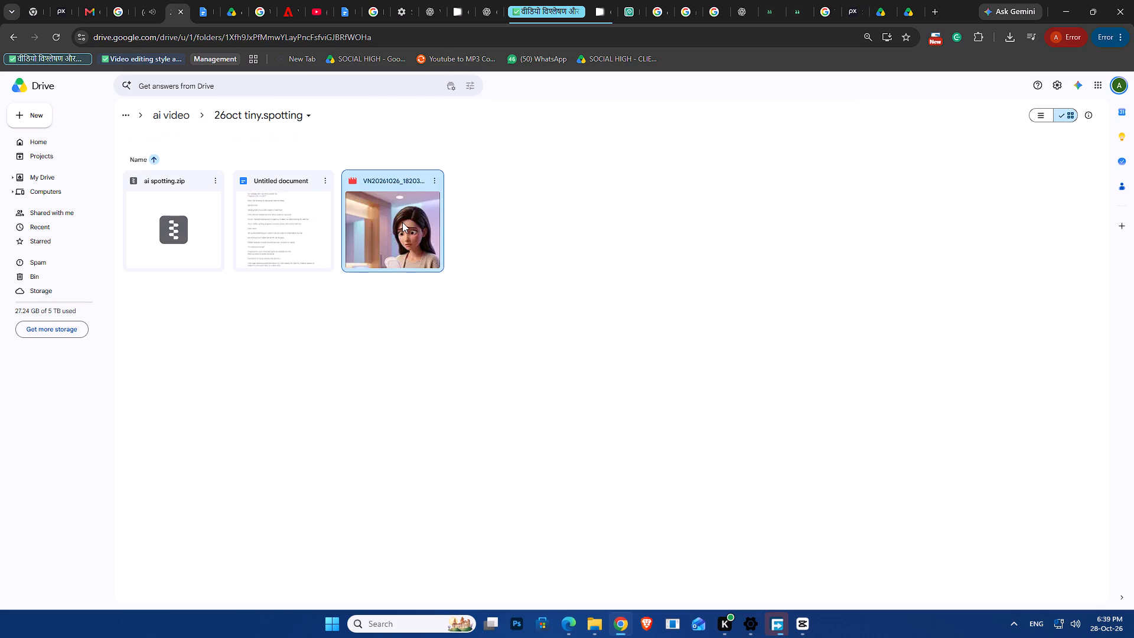
{"action": "left_click", "coordinate": [431, 174]}
{"action": "left_click", "coordinate": [465, 221]}
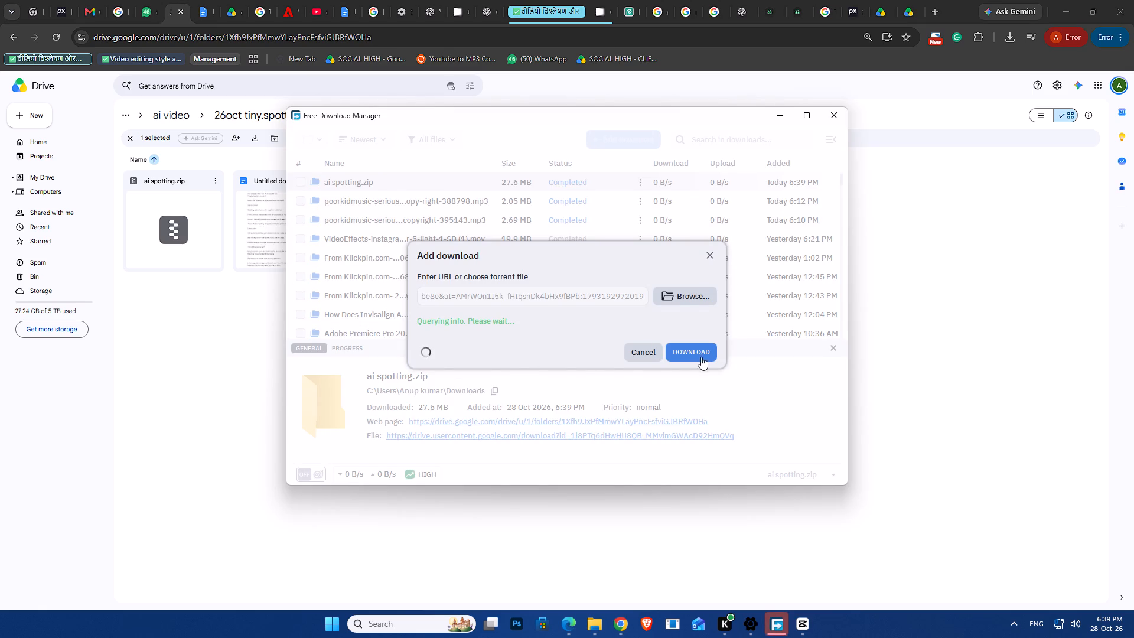
{"action": "left_click", "coordinate": [701, 357]}
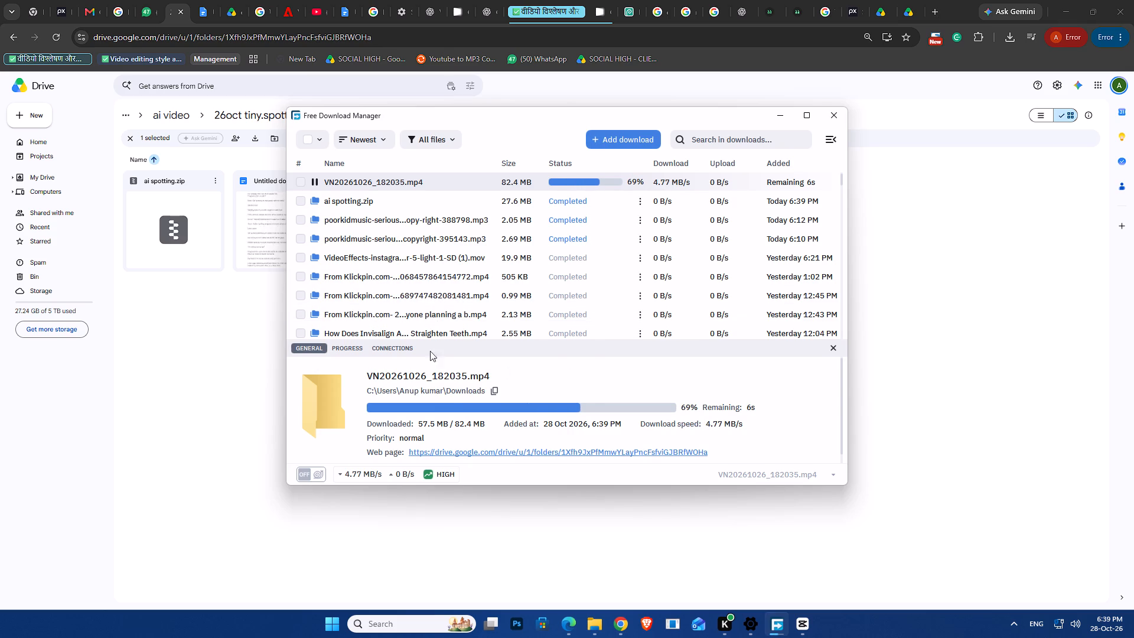
Switch to CapCut, create a new project and name it "metro ai video".
{"action": "left_click", "coordinate": [801, 625]}
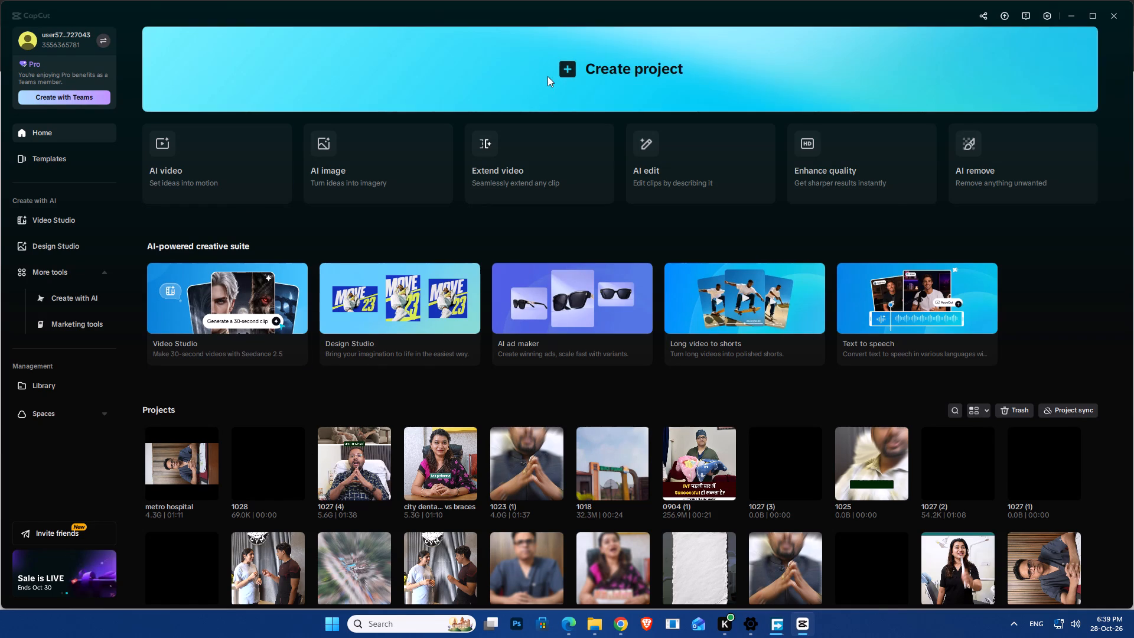
{"action": "left_click", "coordinate": [548, 76]}
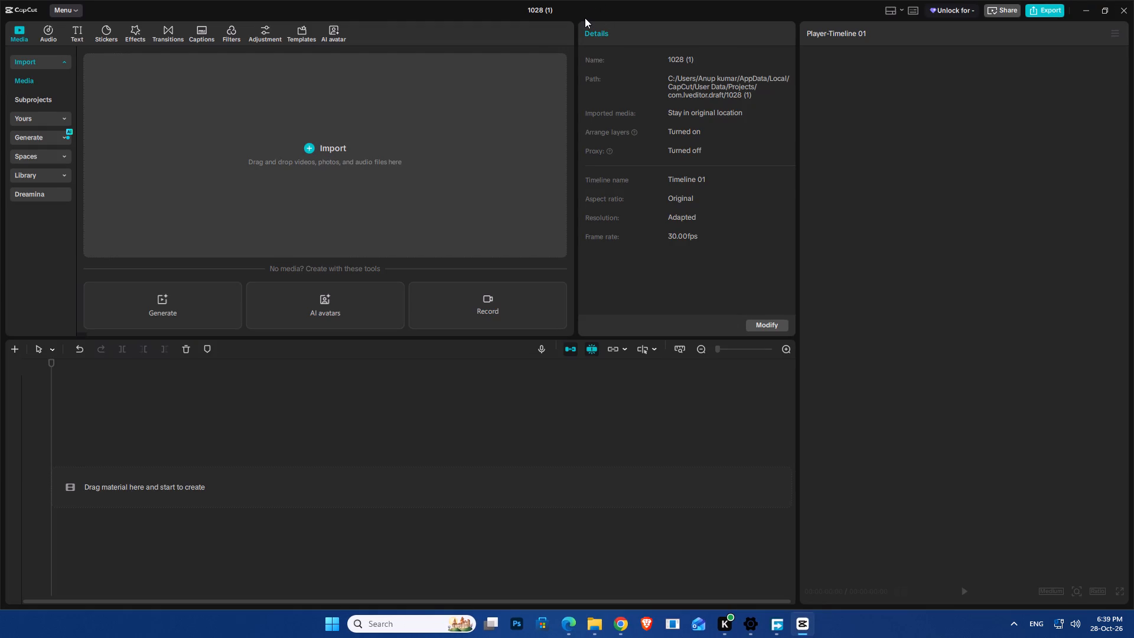
{"action": "left_click", "coordinate": [545, 7]}
{"action": "type", "text": "vide"}
{"action": "key", "text": "BackSpace"}
{"action": "key", "text": "BackSpace"}
{"action": "key", "text": "BackSpace"}
{"action": "key", "text": "BackSpace"}
{"action": "key", "text": "BackSpace"}
{"action": "key", "text": "BackSpace"}
{"action": "type", "text": "metro ai video"}
{"action": "key", "text": "Return"}
{"action": "scroll", "coordinate": [544, 5], "scroll_direction": "up", "scroll_amount": 1}
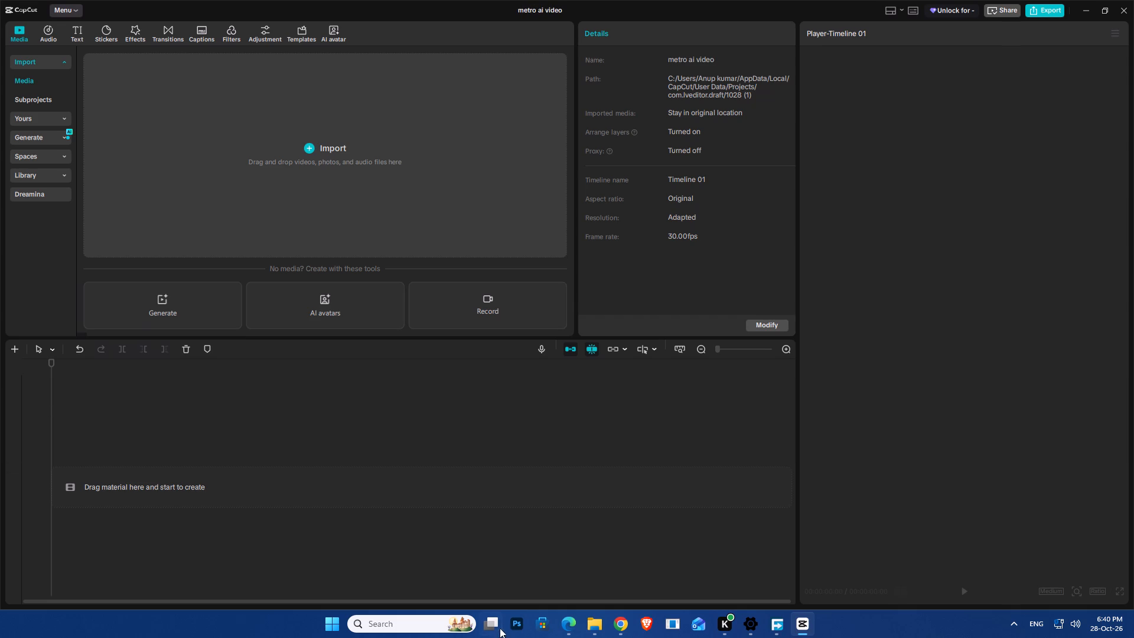
Locate the downloaded ai spotting.zip in Downloads, extract it with WinRAR to its own "ai spotting" folder and open that folder.
{"action": "left_click", "coordinate": [782, 626]}
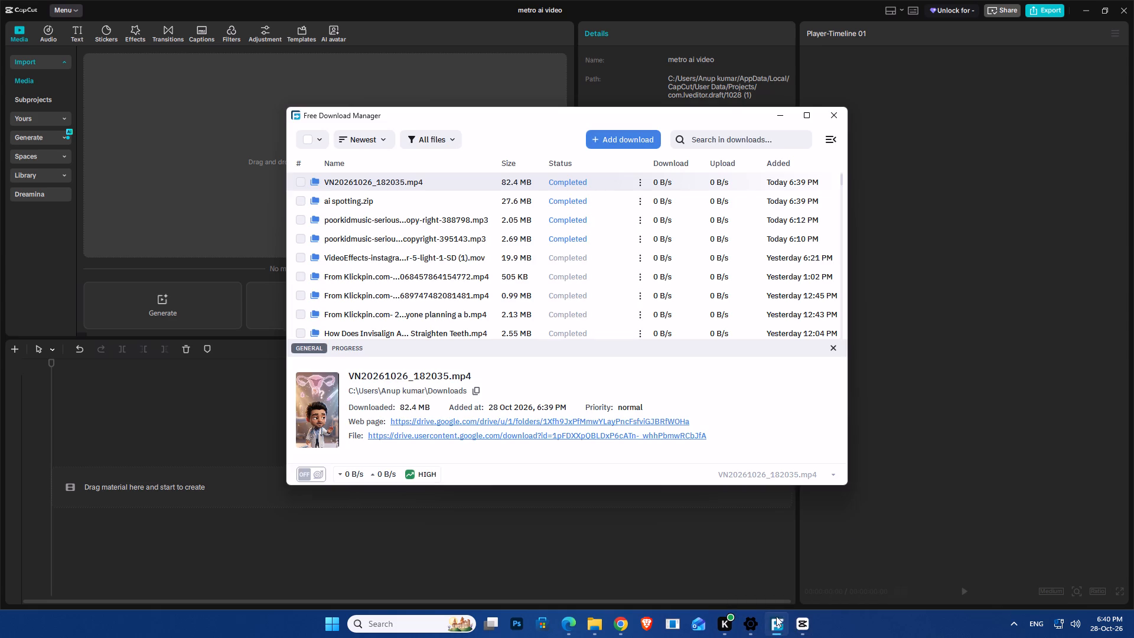
{"action": "right_click", "coordinate": [361, 200]}
{"action": "left_click", "coordinate": [390, 182]}
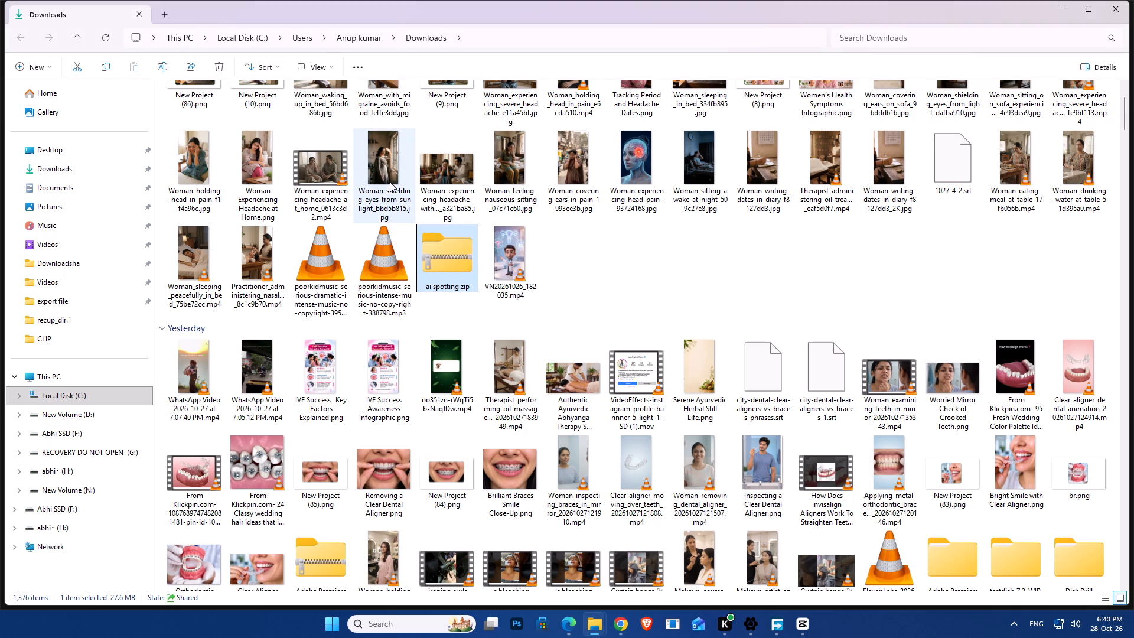
{"action": "right_click", "coordinate": [438, 275]}
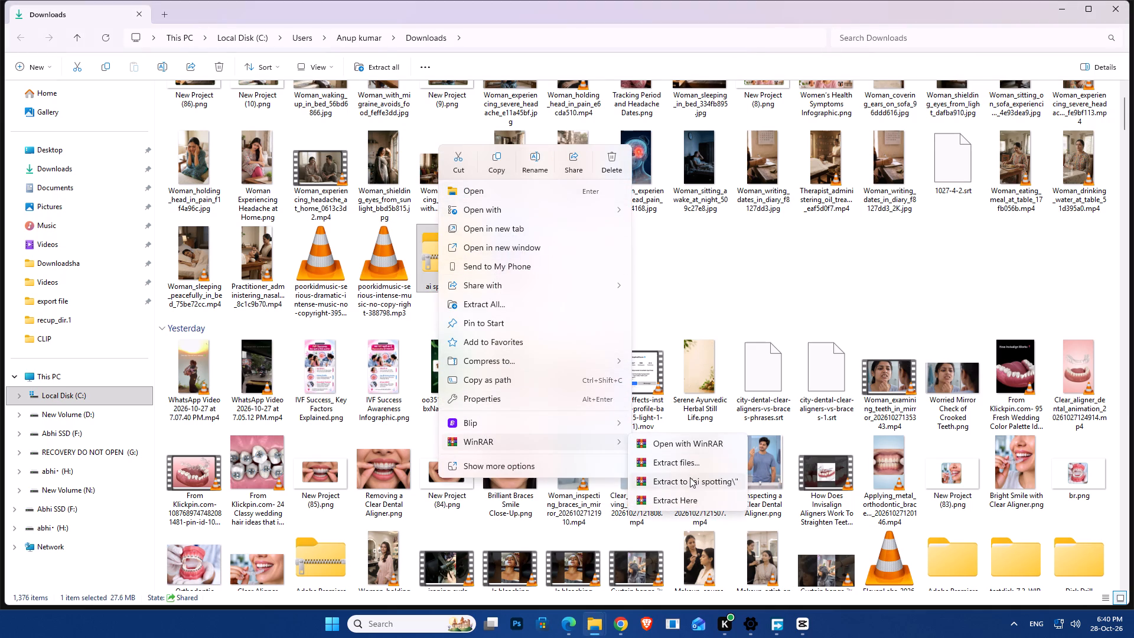
{"action": "left_click", "coordinate": [690, 478]}
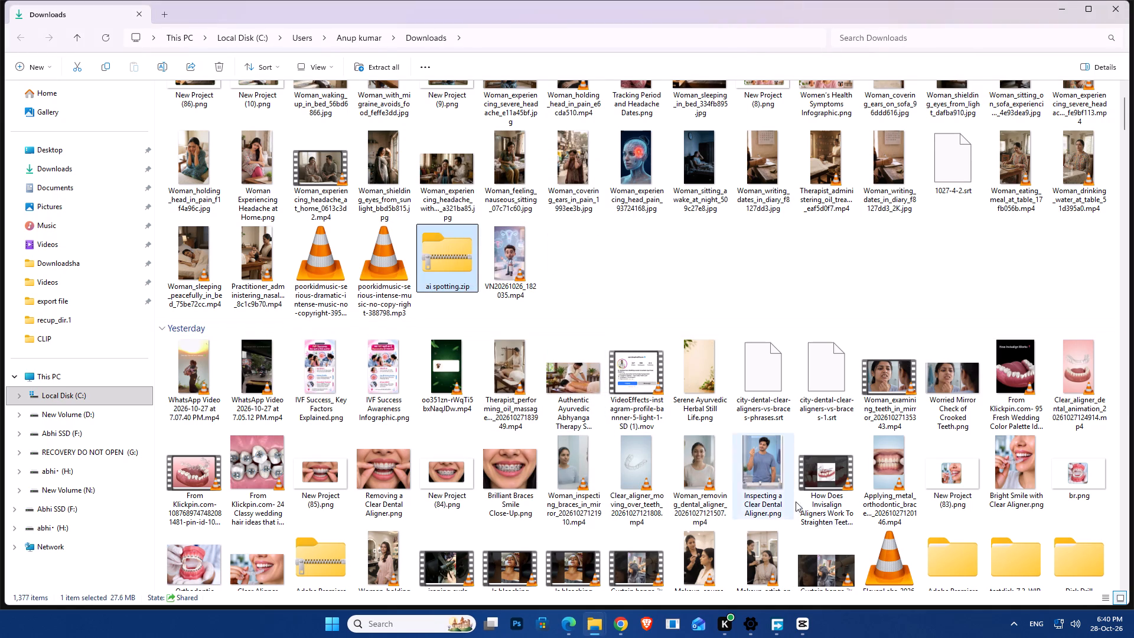
{"action": "double_click", "coordinate": [575, 264]}
{"action": "left_click", "coordinate": [360, 281]}
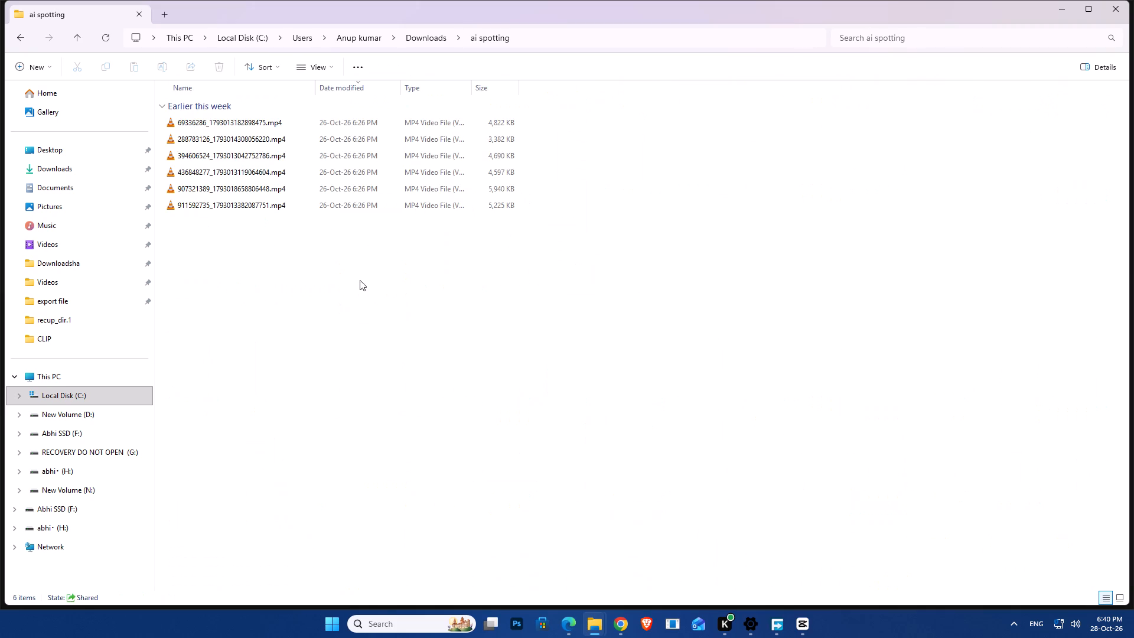
Import all the MP4 clips from the ai spotting folder into the CapCut project's media.
{"action": "key", "text": "ctrl+a"}
{"action": "left_click_drag", "start_coordinate": [219, 122], "coordinate": [808, 633]}
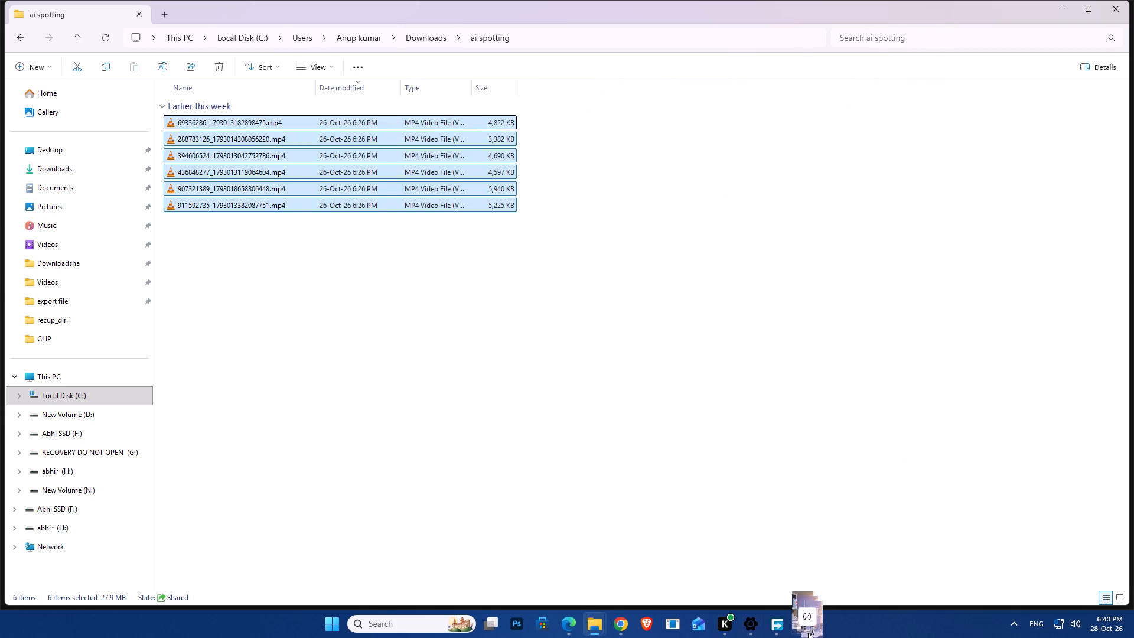
{"action": "left_click_drag", "start_coordinate": [808, 633], "coordinate": [165, 188]}
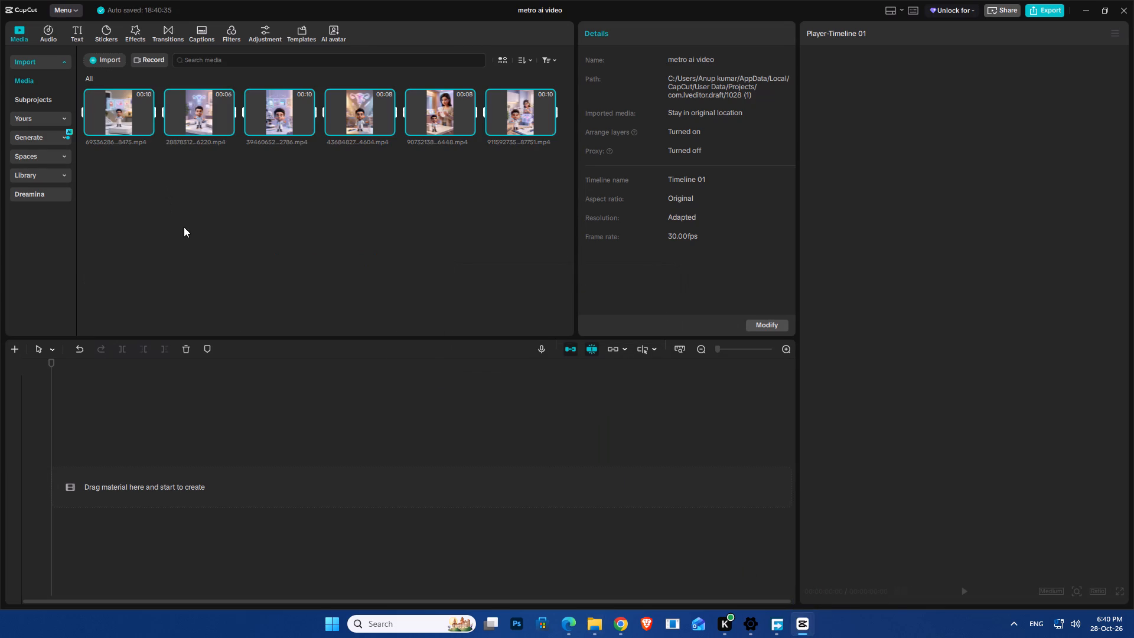
Find the downloaded VN20261026_182035.mp4 in its folder through Free Download Manager and import it into the CapCut project's media.
{"action": "left_click", "coordinate": [618, 624]}
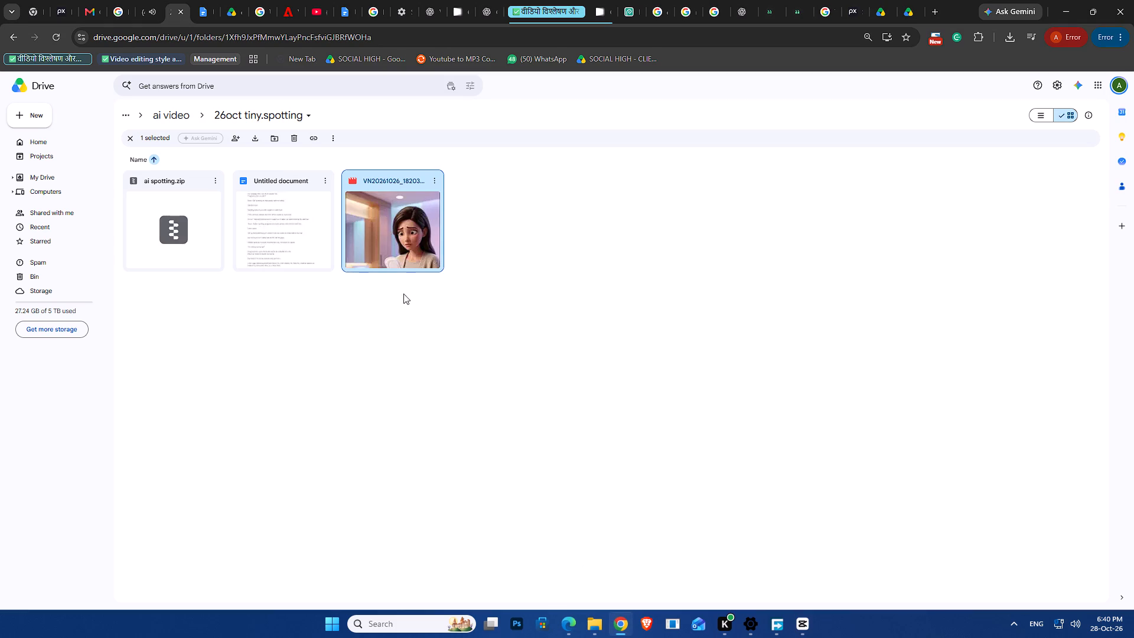
{"action": "left_click", "coordinate": [783, 624]}
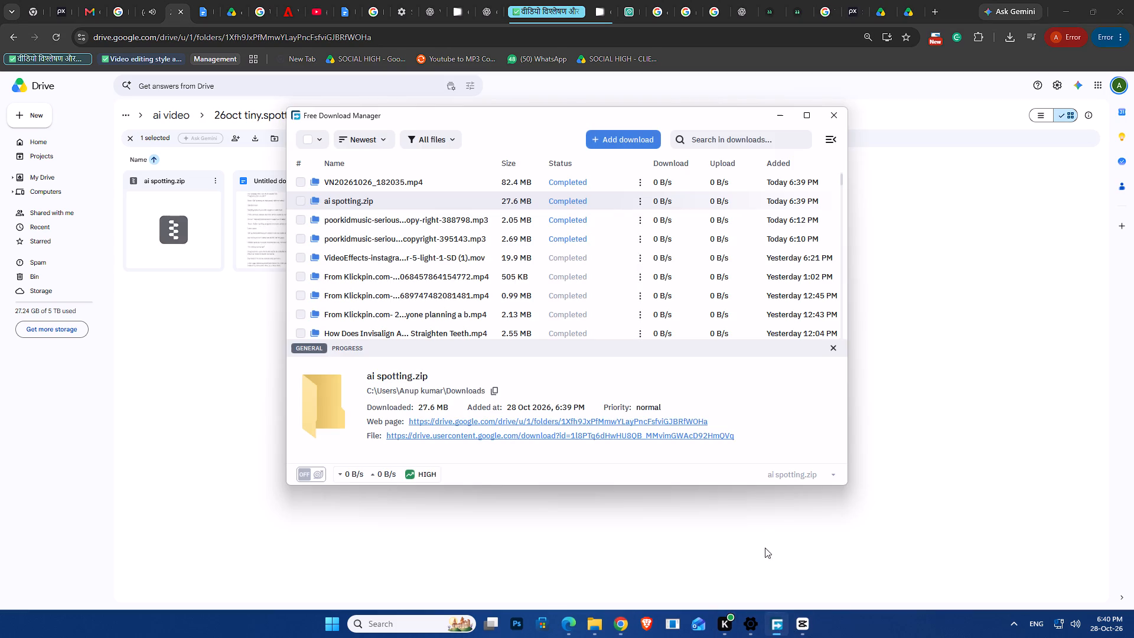
{"action": "left_click", "coordinate": [404, 207]}
{"action": "left_click", "coordinate": [397, 187]}
{"action": "right_click", "coordinate": [397, 187]}
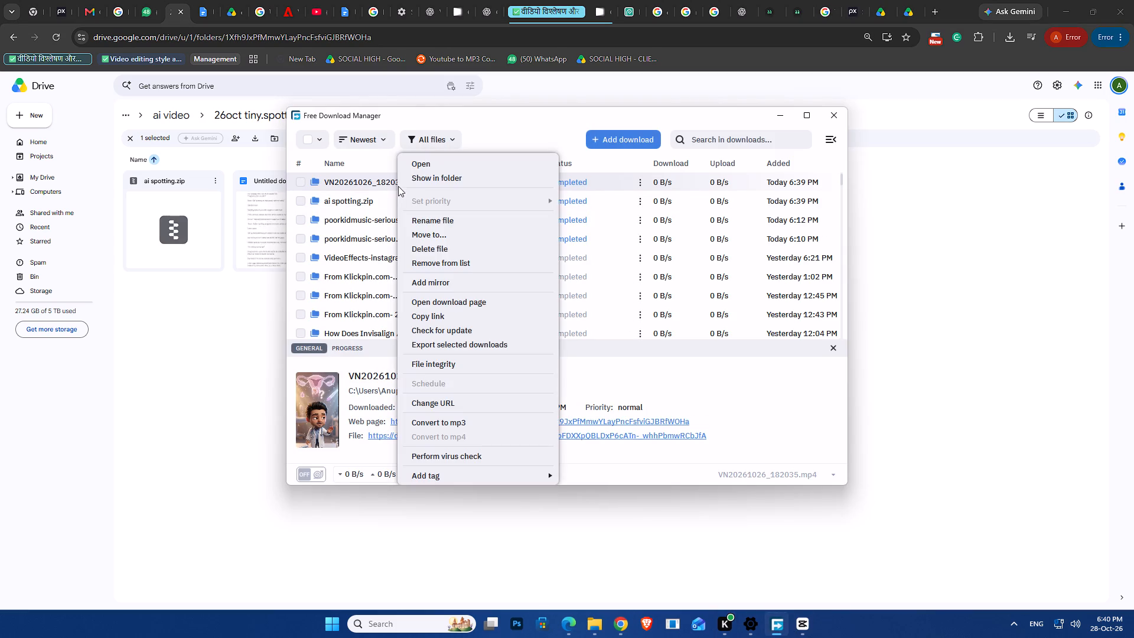
{"action": "left_click", "coordinate": [427, 177]}
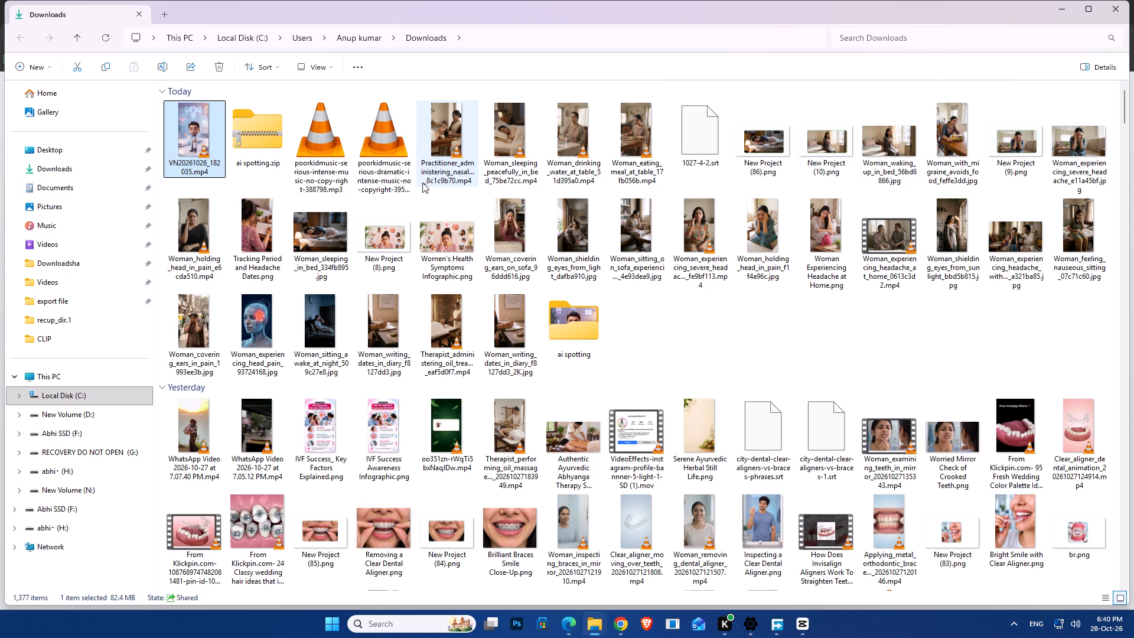
{"action": "left_click_drag", "start_coordinate": [190, 122], "coordinate": [784, 632]}
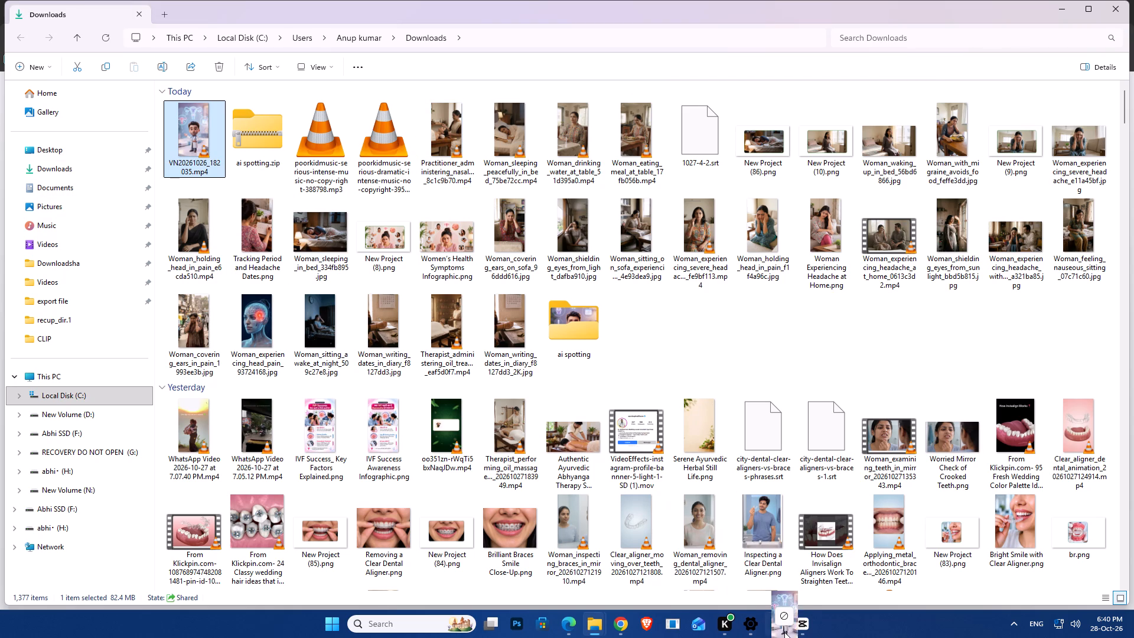
{"action": "left_click_drag", "start_coordinate": [784, 632], "coordinate": [165, 289]}
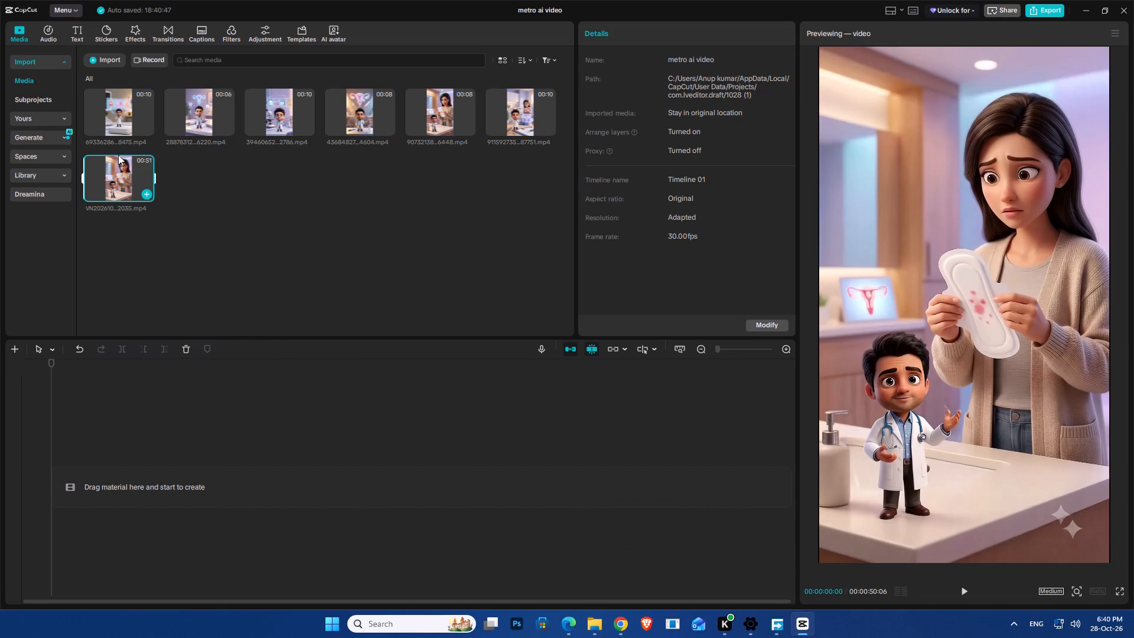
Preview the imported VN20261026_182035.mp4 video from the project media.
{"action": "left_click_drag", "start_coordinate": [122, 184], "coordinate": [115, 240]}
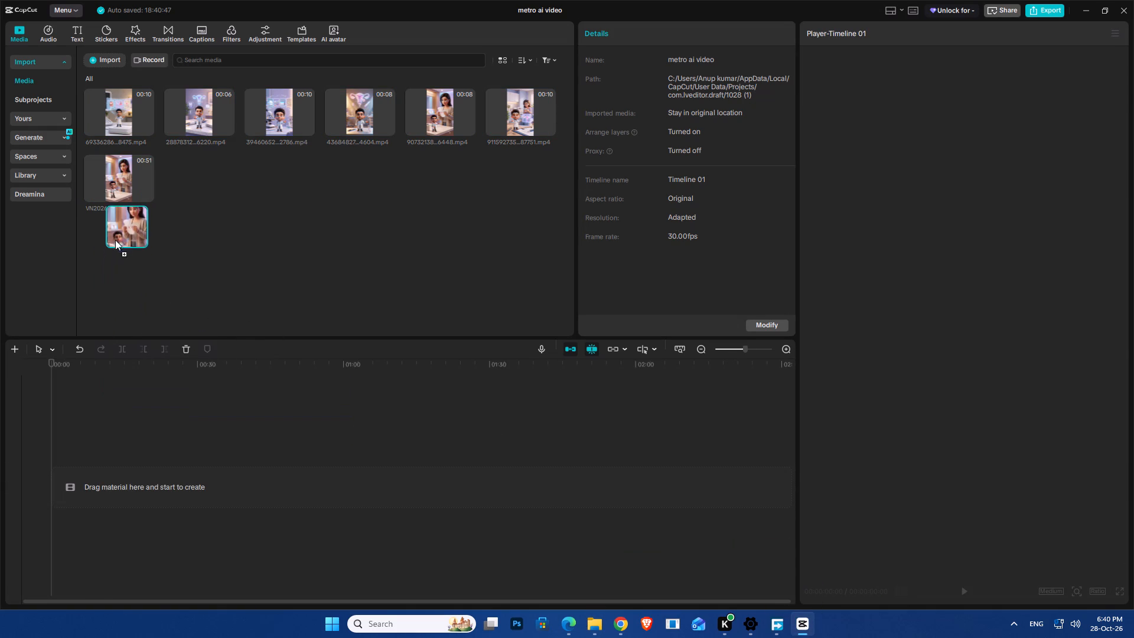
{"action": "left_click_drag", "start_coordinate": [115, 240], "coordinate": [113, 255]}
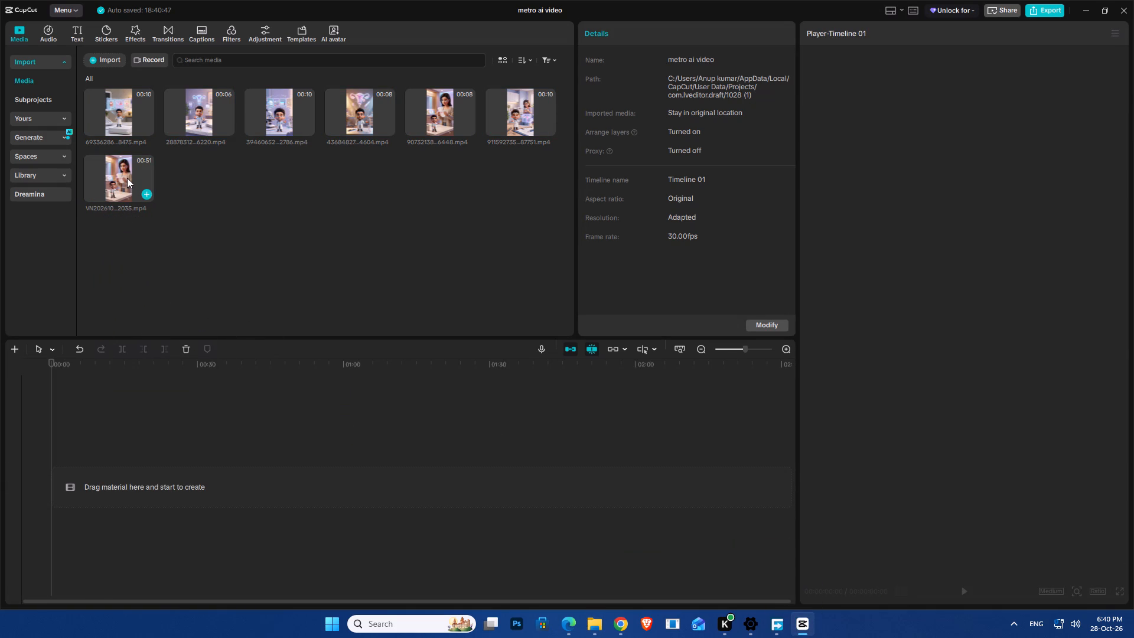
{"action": "left_click", "coordinate": [128, 184]}
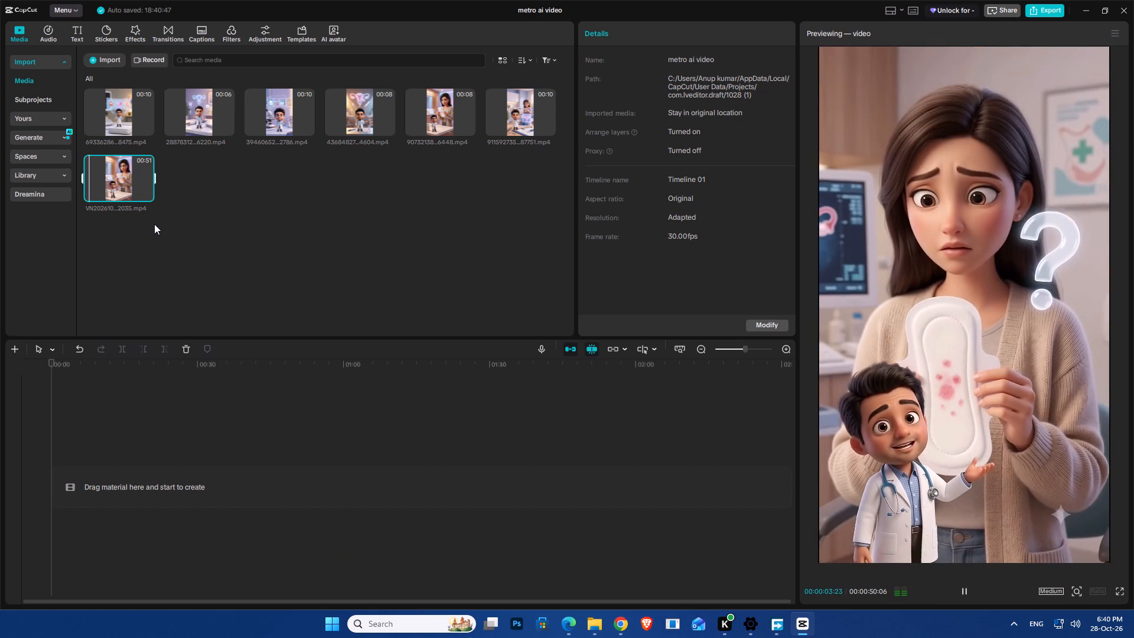
Place the 90732138...6448.mp4 clip at the start of the empty timeline and play it back.
{"action": "key", "text": "space"}
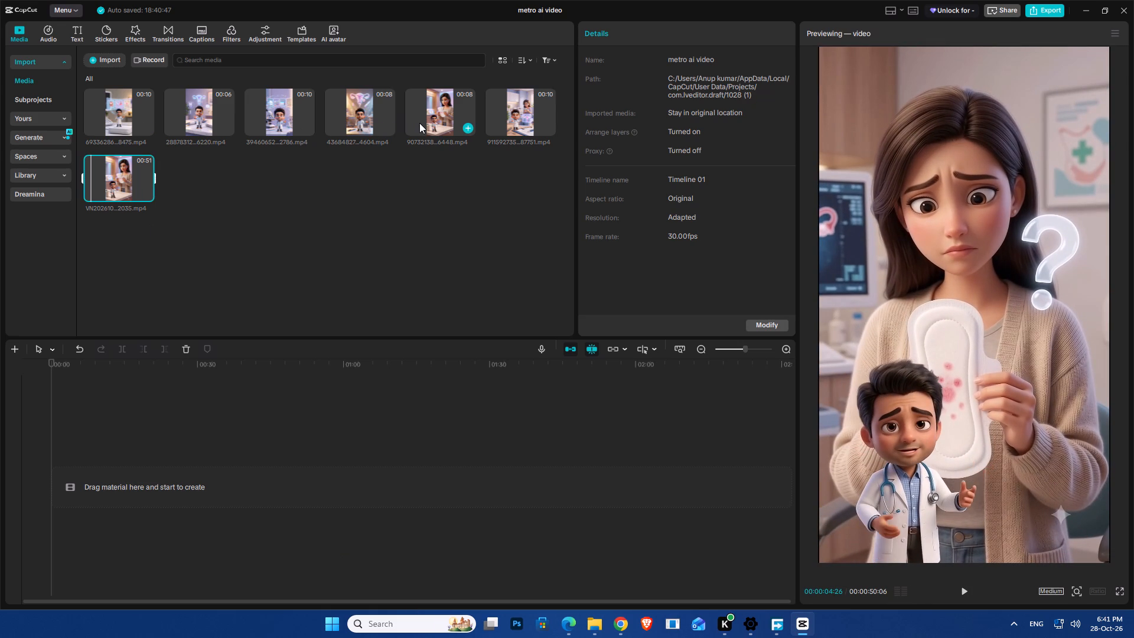
{"action": "left_click", "coordinate": [422, 122]}
{"action": "left_click_drag", "start_coordinate": [430, 109], "coordinate": [115, 447]}
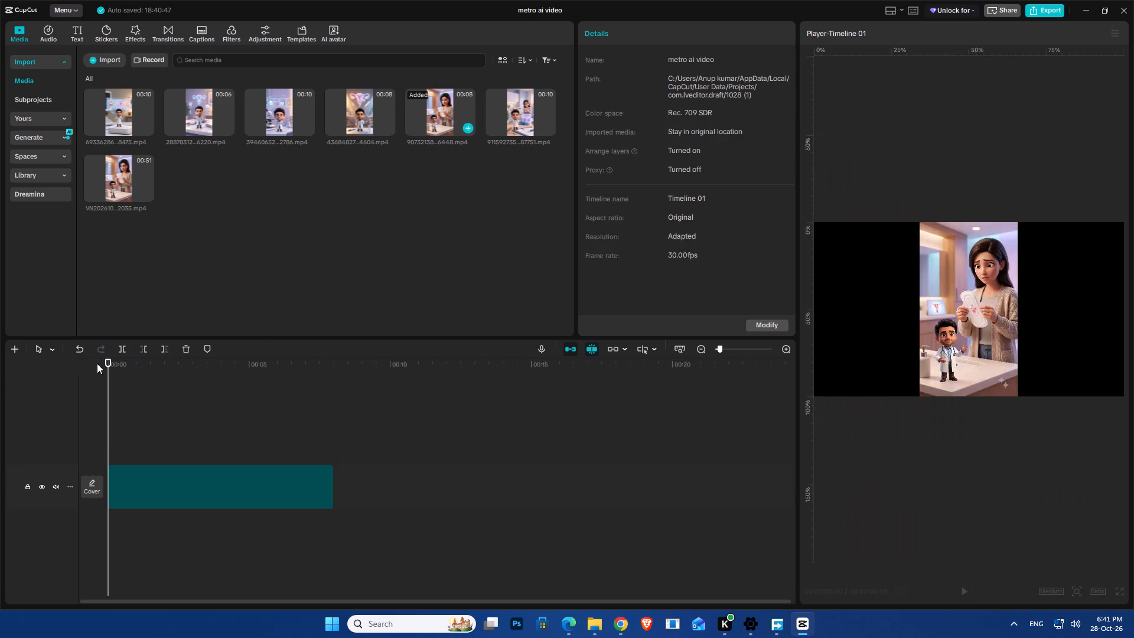
{"action": "key", "text": "space"}
{"action": "scroll", "coordinate": [116, 415], "scroll_direction": "up", "scroll_amount": 14, "text": "ctrl"}
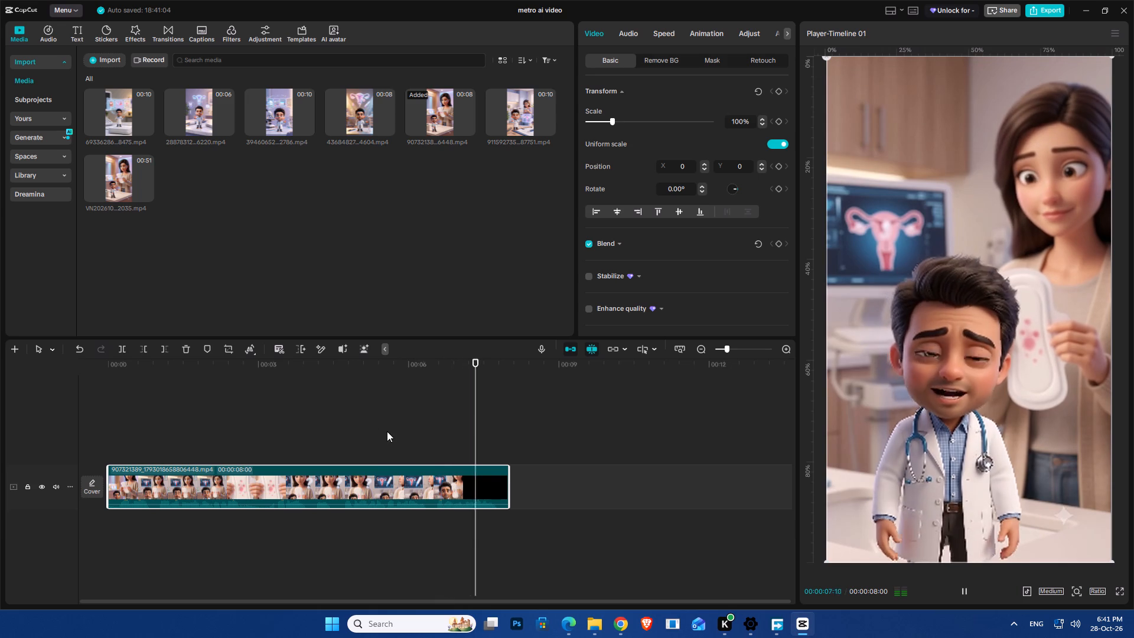
{"action": "key", "text": "space"}
Check the second scene in the VN20261026_182035.mp4 reference and append the matching 28878312...6220.mp4 clip after the first clip.
{"action": "left_click", "coordinate": [132, 185]}
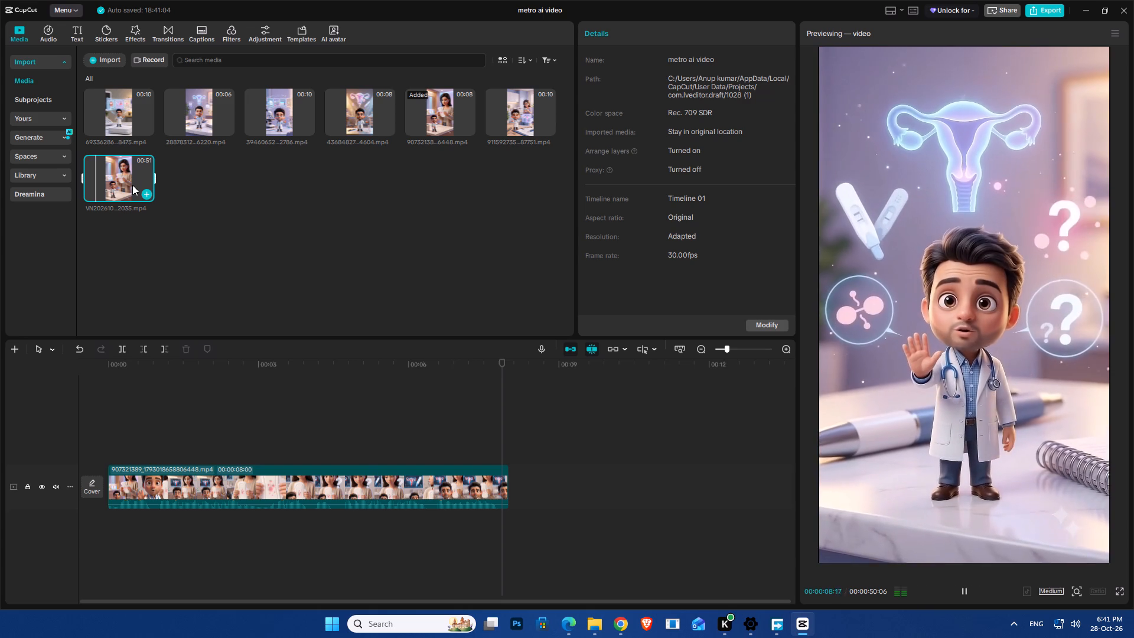
{"action": "key", "text": "space"}
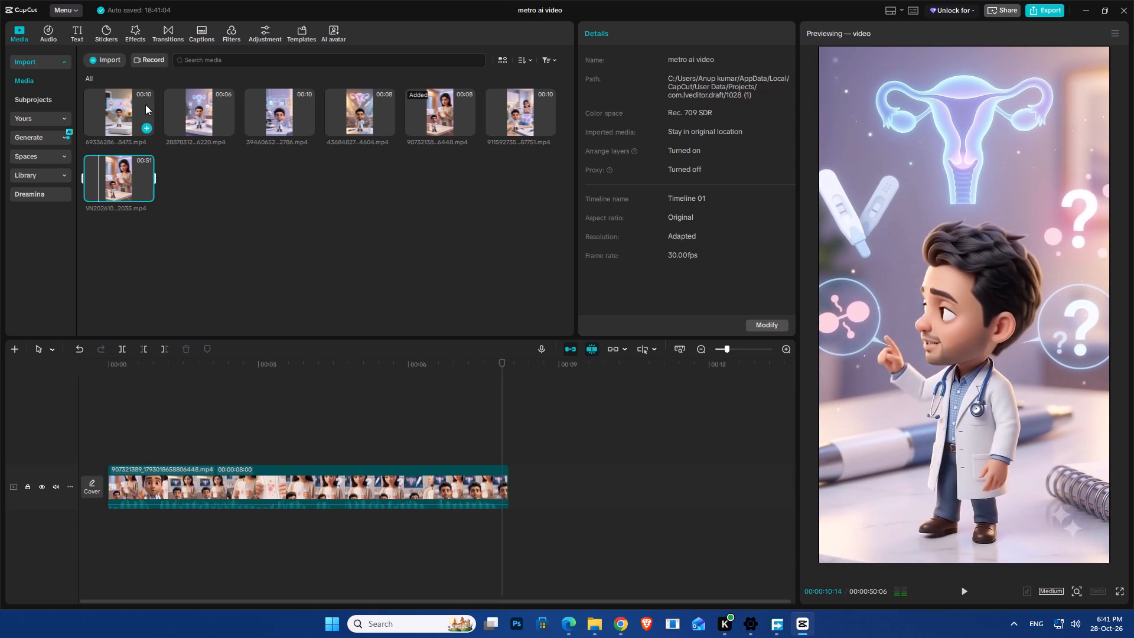
{"action": "left_click_drag", "start_coordinate": [200, 107], "coordinate": [531, 475]}
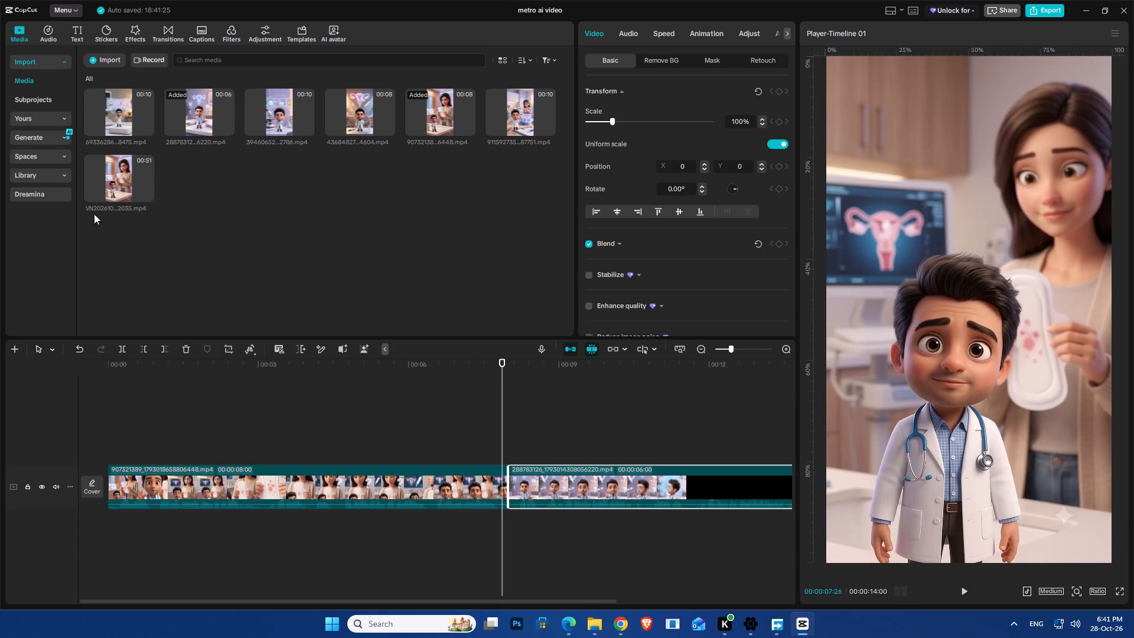
Check the third scene in the reference video and append the matching 69336286...8475.mp4 clip to the main track after the second clip.
{"action": "left_click", "coordinate": [107, 151]}
{"action": "left_click", "coordinate": [117, 175]}
{"action": "left_click", "coordinate": [117, 175]}
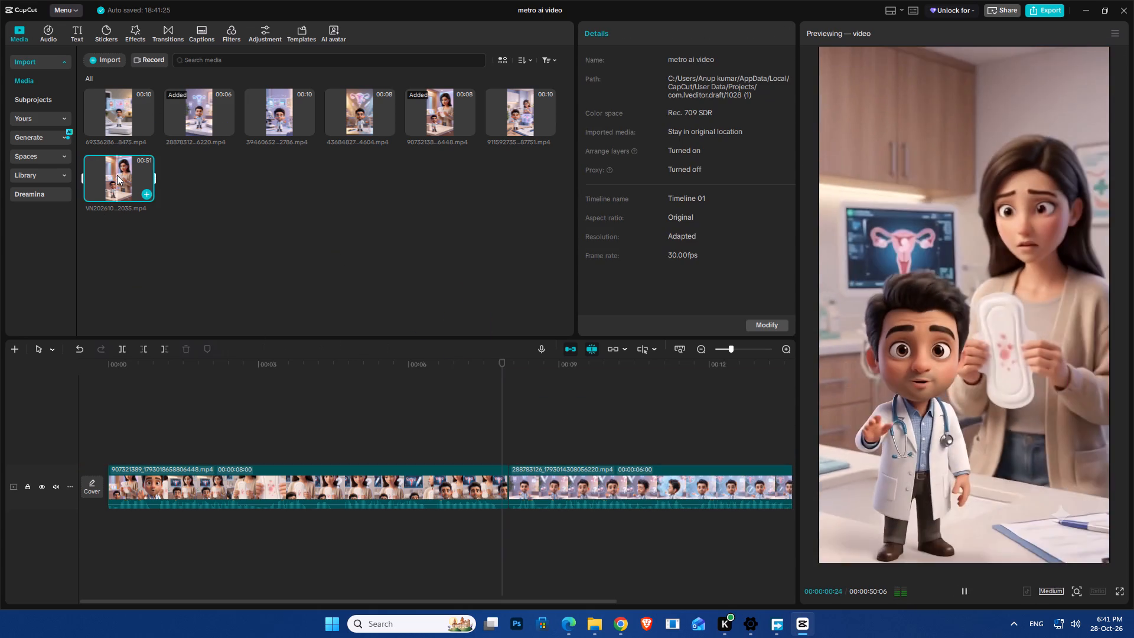
{"action": "left_click", "coordinate": [115, 171]}
{"action": "left_click", "coordinate": [99, 172]}
{"action": "left_click", "coordinate": [102, 175]}
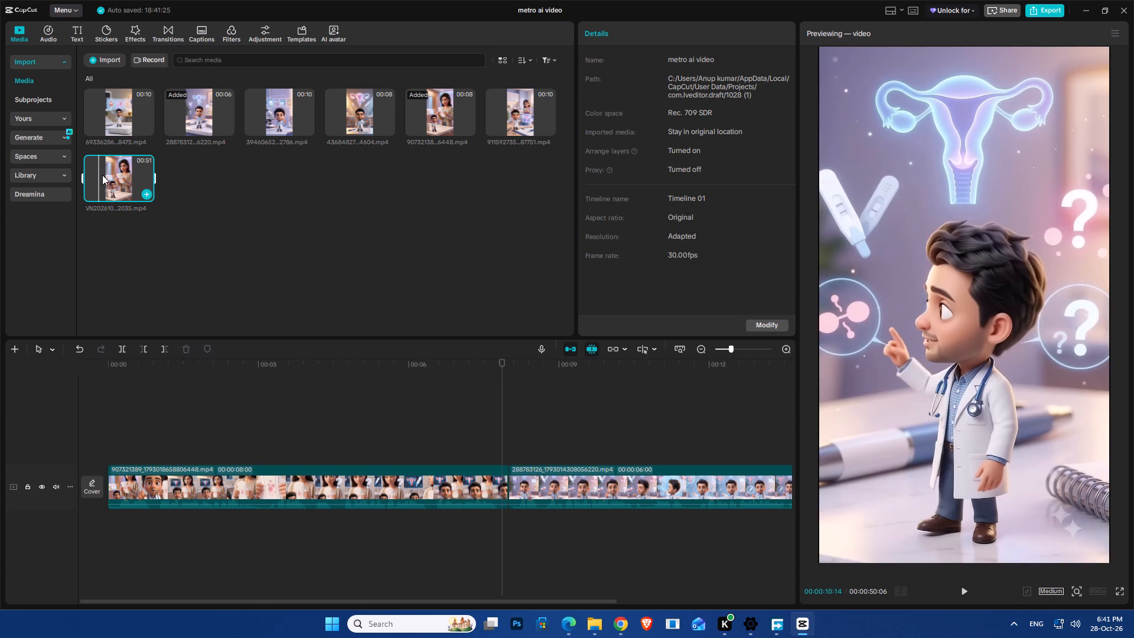
{"action": "key", "text": "space"}
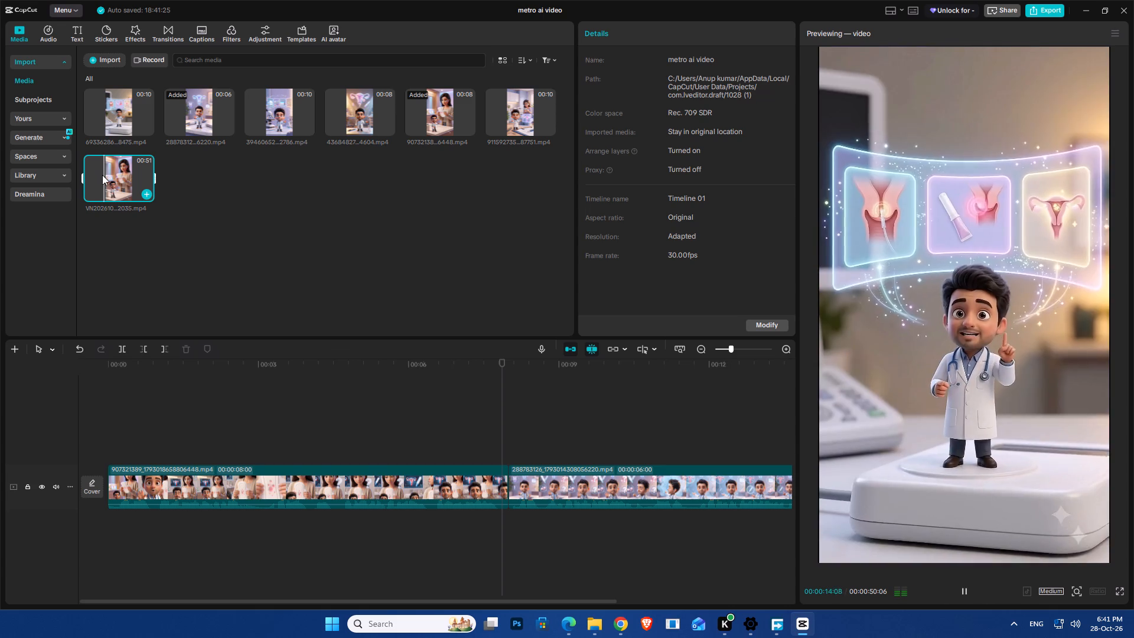
{"action": "key", "text": "space"}
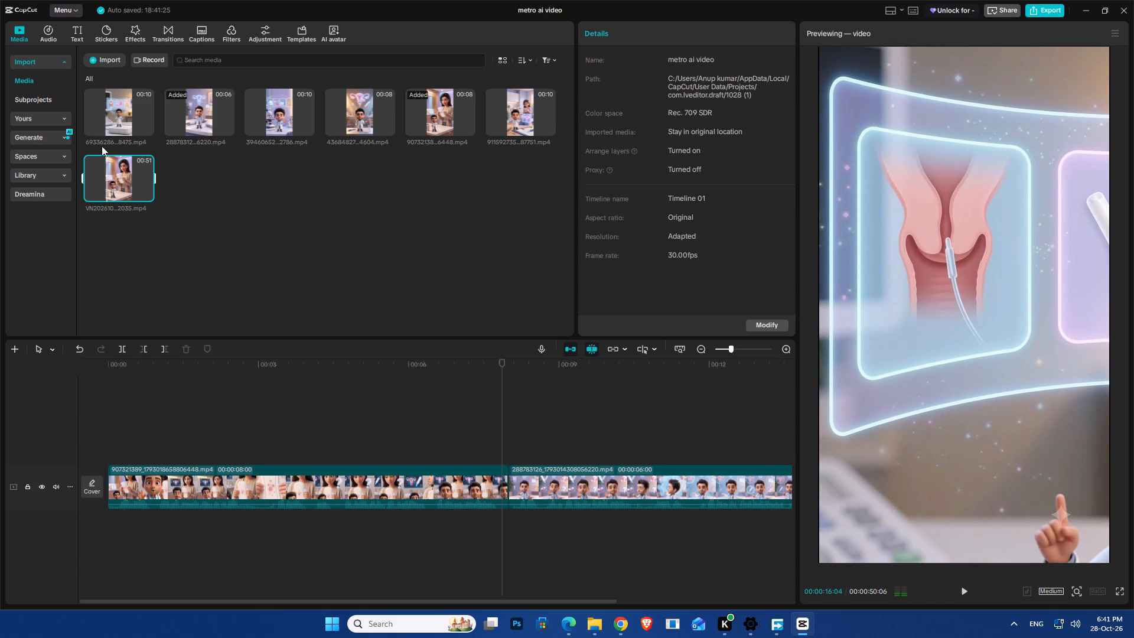
{"action": "scroll", "coordinate": [122, 130], "scroll_direction": "down", "scroll_amount": 7, "text": "ctrl"}
{"action": "left_click_drag", "start_coordinate": [111, 119], "coordinate": [741, 438]}
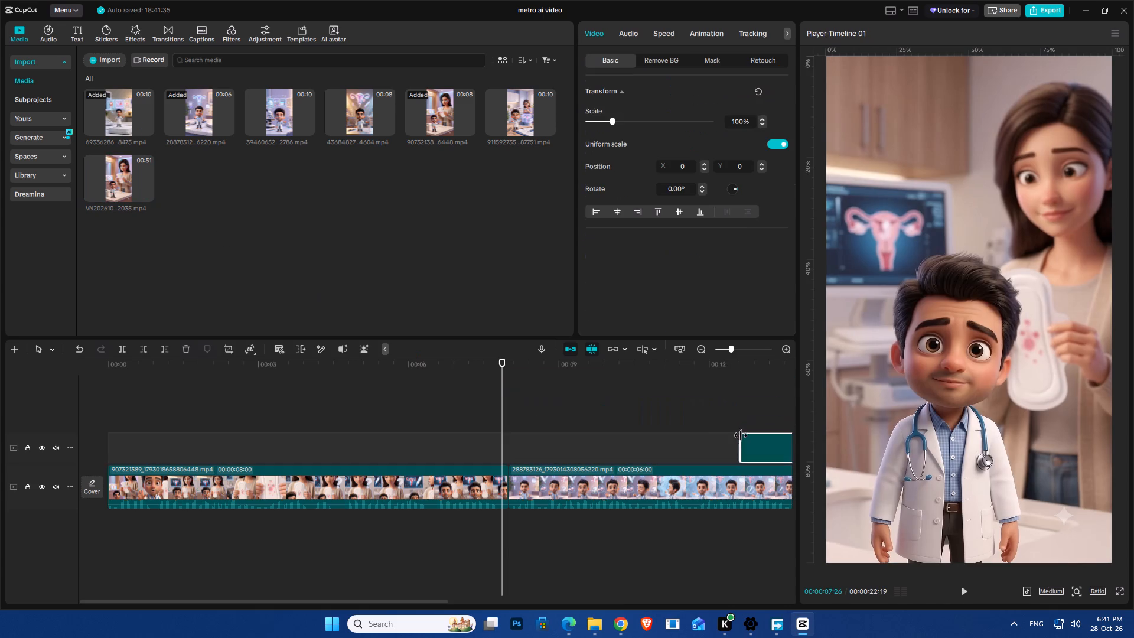
{"action": "scroll", "coordinate": [700, 433], "scroll_direction": "down", "scroll_amount": 10, "text": "ctrl"}
{"action": "left_click_drag", "start_coordinate": [641, 448], "coordinate": [680, 485]}
{"action": "scroll", "coordinate": [636, 458], "scroll_direction": "down", "scroll_amount": 2, "text": "ctrl"}
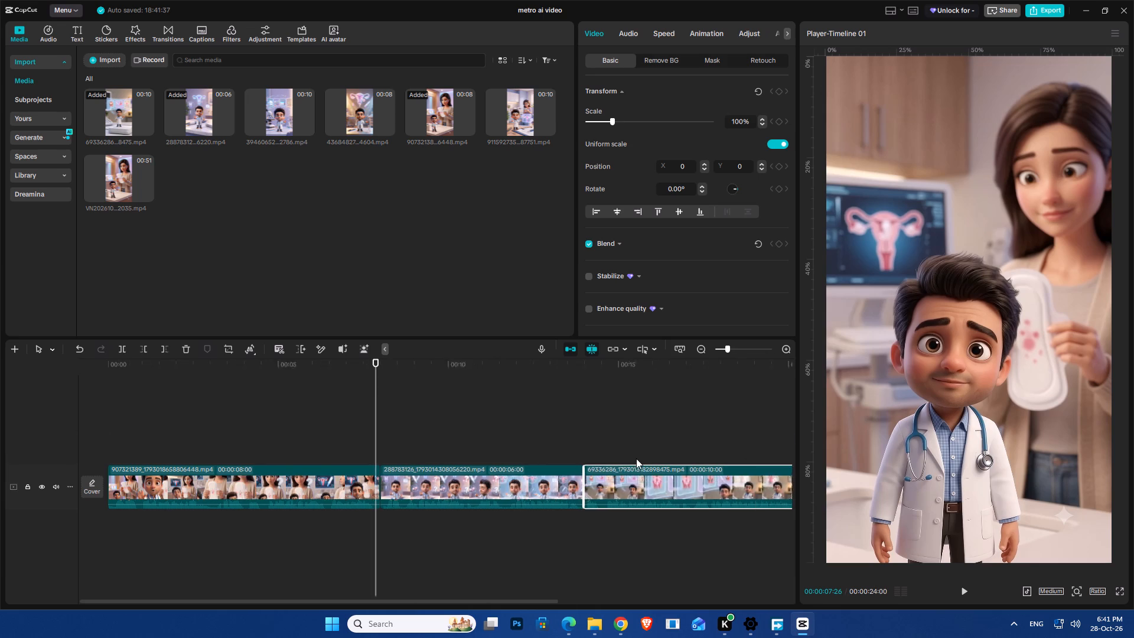
Preview the VN20261026_182035.mp4 reference around 24 seconds to identify the scene that follows the third clip.
{"action": "scroll", "coordinate": [636, 458], "scroll_direction": "down", "scroll_amount": 10, "text": "ctrl"}
{"action": "left_click", "coordinate": [120, 168]}
{"action": "left_click", "coordinate": [119, 173]}
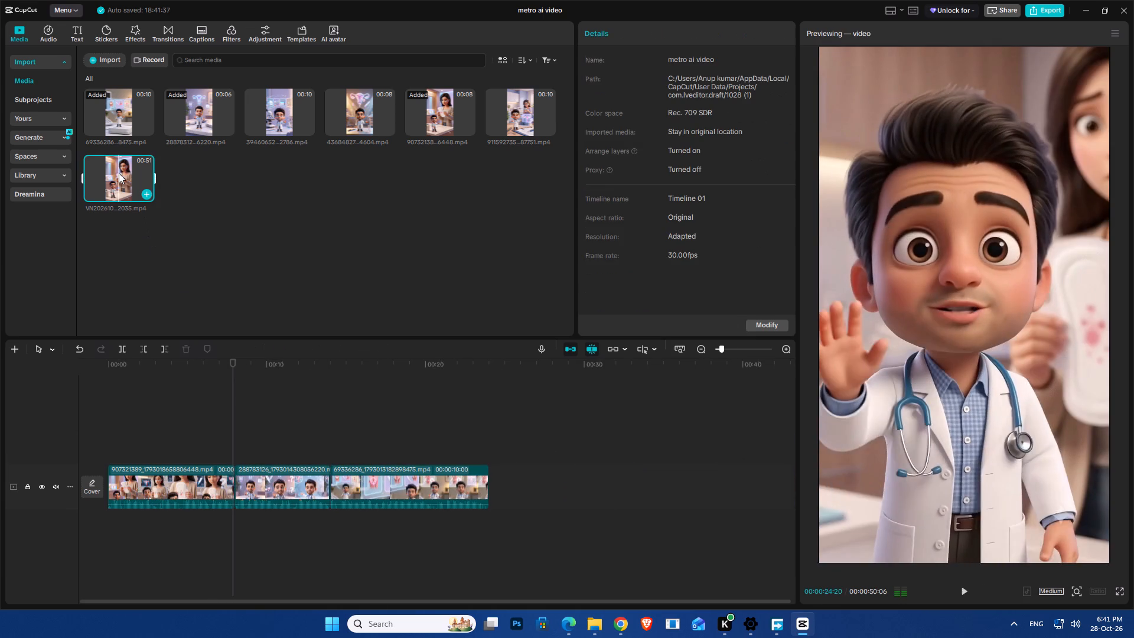
{"action": "key", "text": "space"}
{"action": "left_click", "coordinate": [115, 168]}
{"action": "key", "text": "space"}
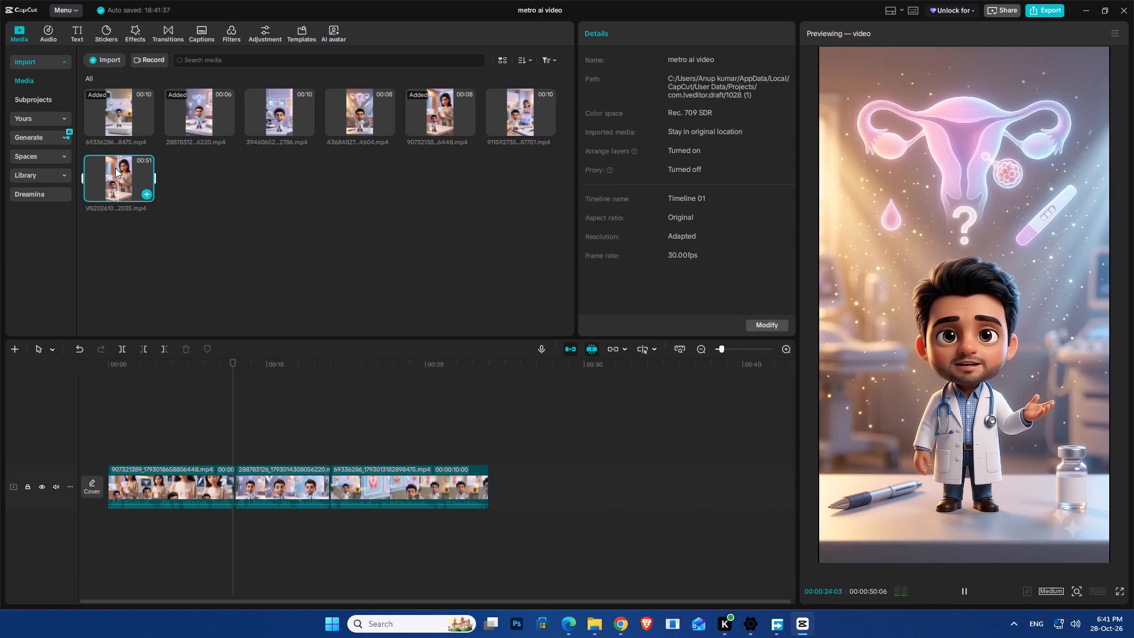
{"action": "key", "text": "space"}
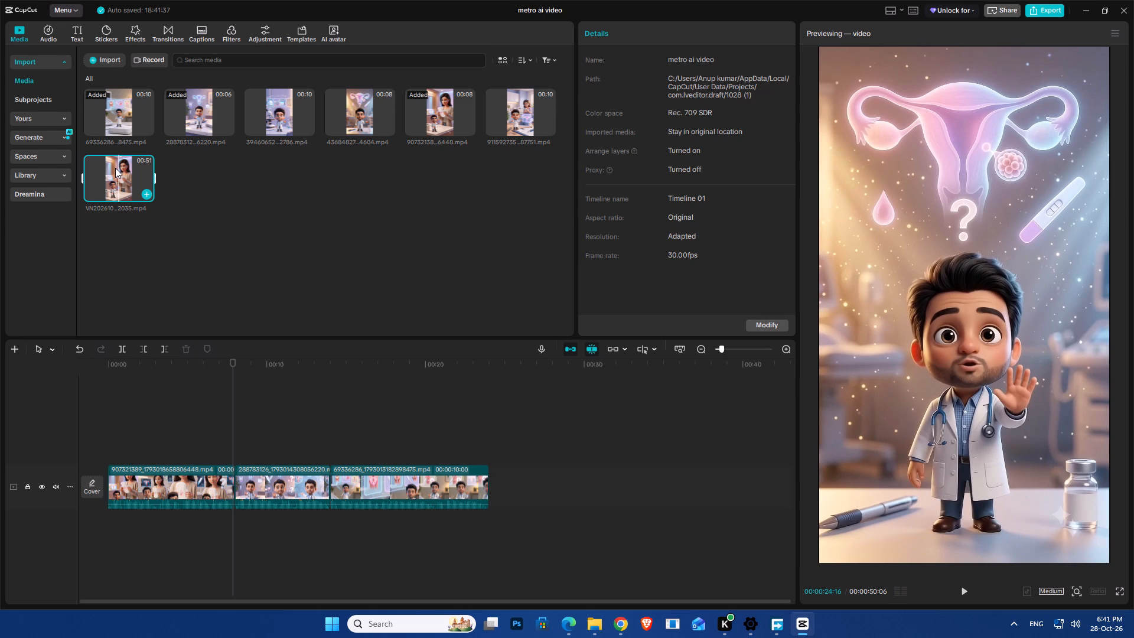
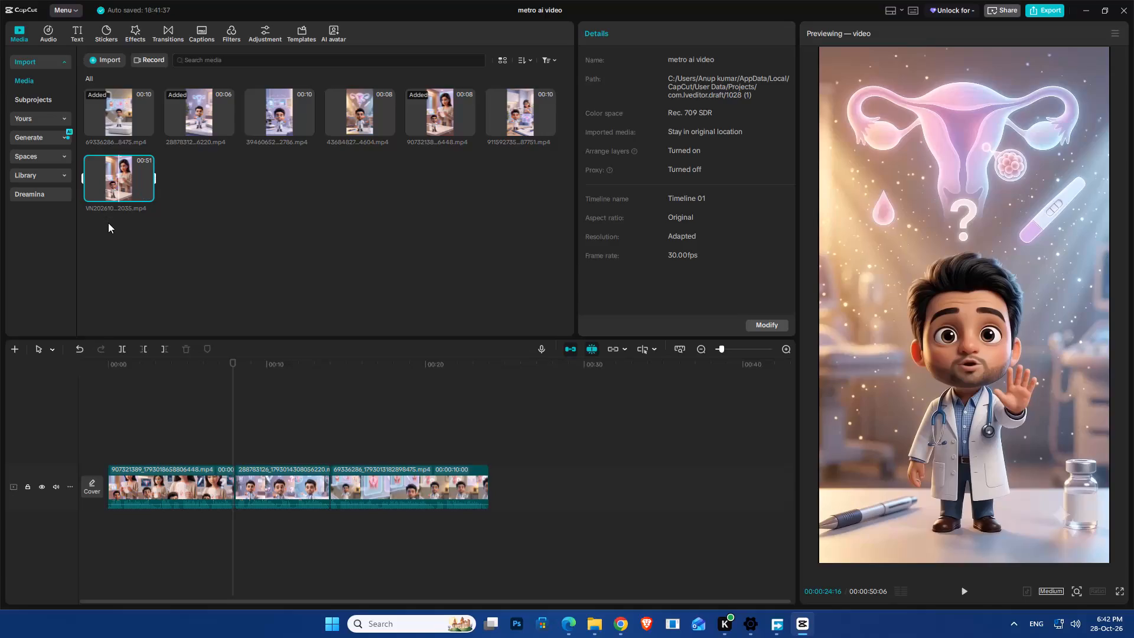
Play the reference video's fourth scene and append the matching 43684827...4604.mp4 clip to the main track after the third clip.
{"action": "key", "text": "space"}
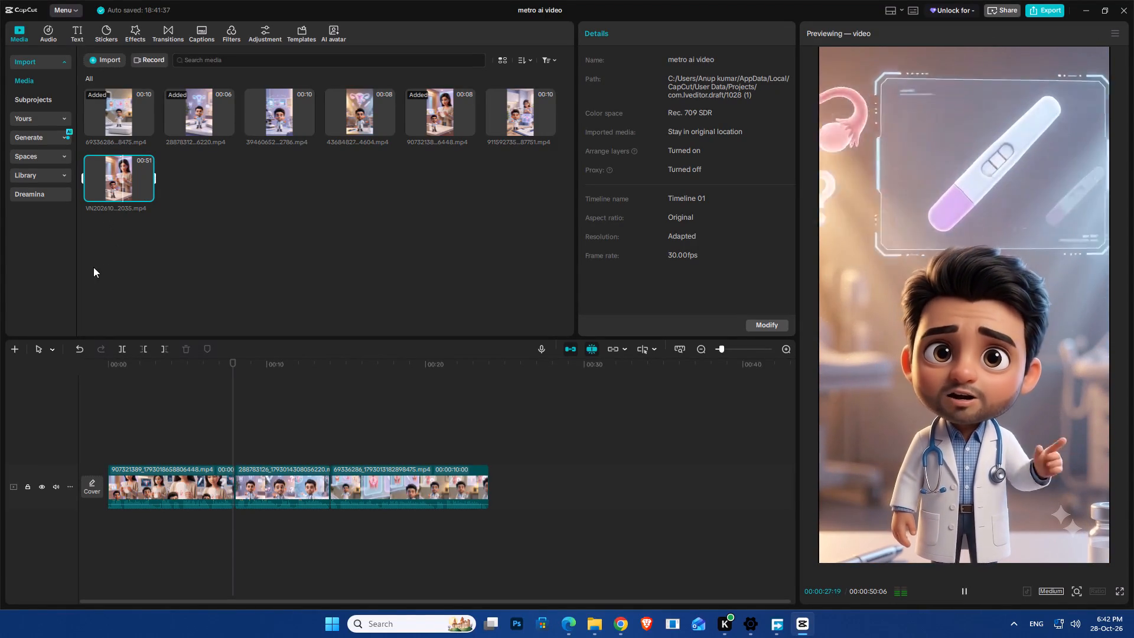
{"action": "key", "text": "space"}
{"action": "left_click_drag", "start_coordinate": [365, 107], "coordinate": [523, 495]}
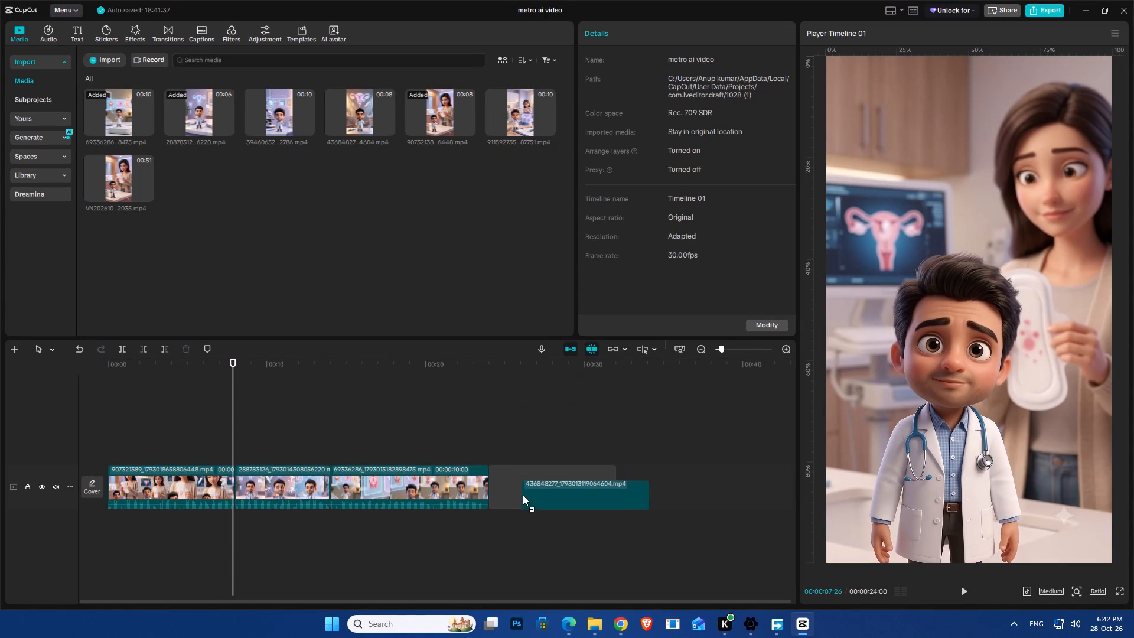
{"action": "left_click_drag", "start_coordinate": [523, 495], "coordinate": [501, 494]}
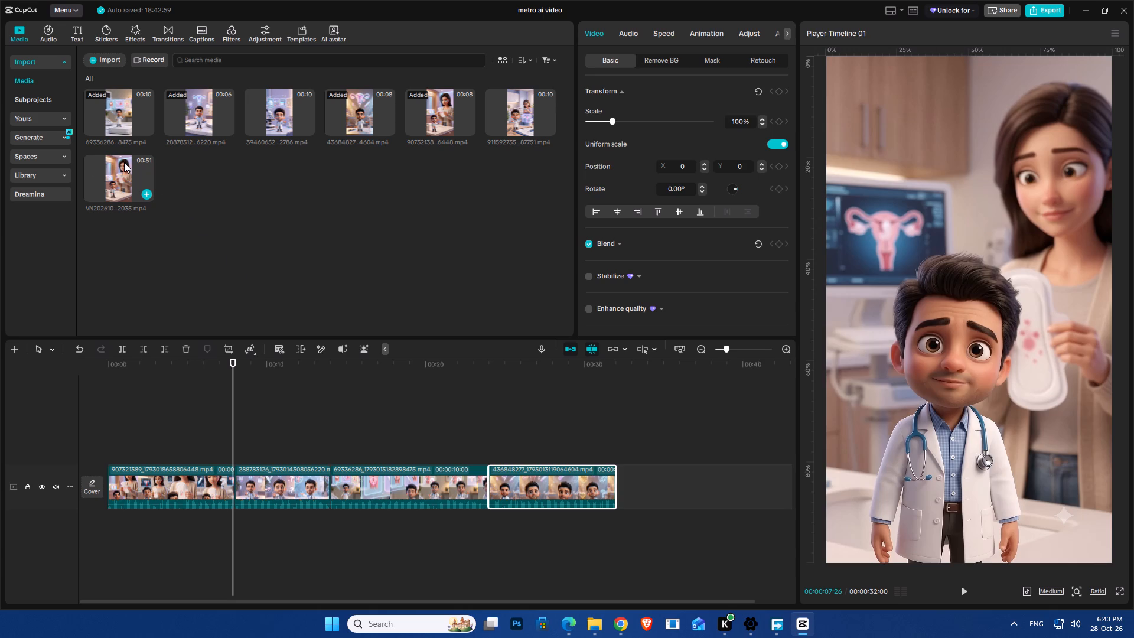
Preview the reference and the 39460652...2786.mp4 clip, and append that clip to the main track after the fourth clip.
{"action": "left_click", "coordinate": [124, 162]}
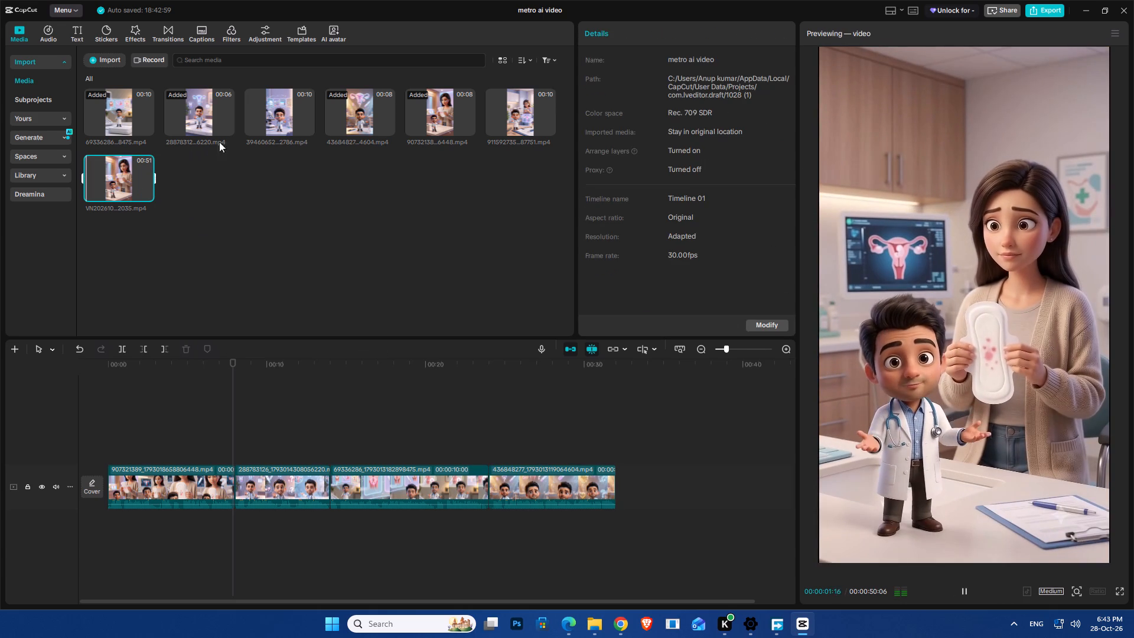
{"action": "left_click", "coordinate": [277, 113]}
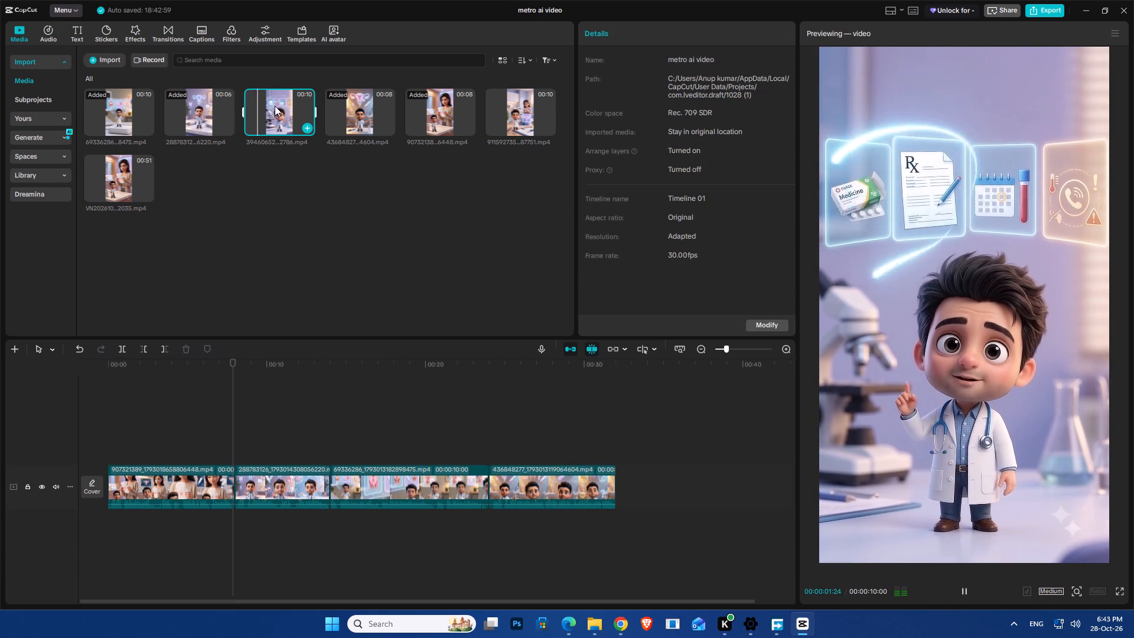
{"action": "left_click_drag", "start_coordinate": [275, 106], "coordinate": [649, 486]}
Preview the unused 911592735...87151.mp4 clip and compare it with the opening of the reference video.
{"action": "left_click", "coordinate": [520, 111]}
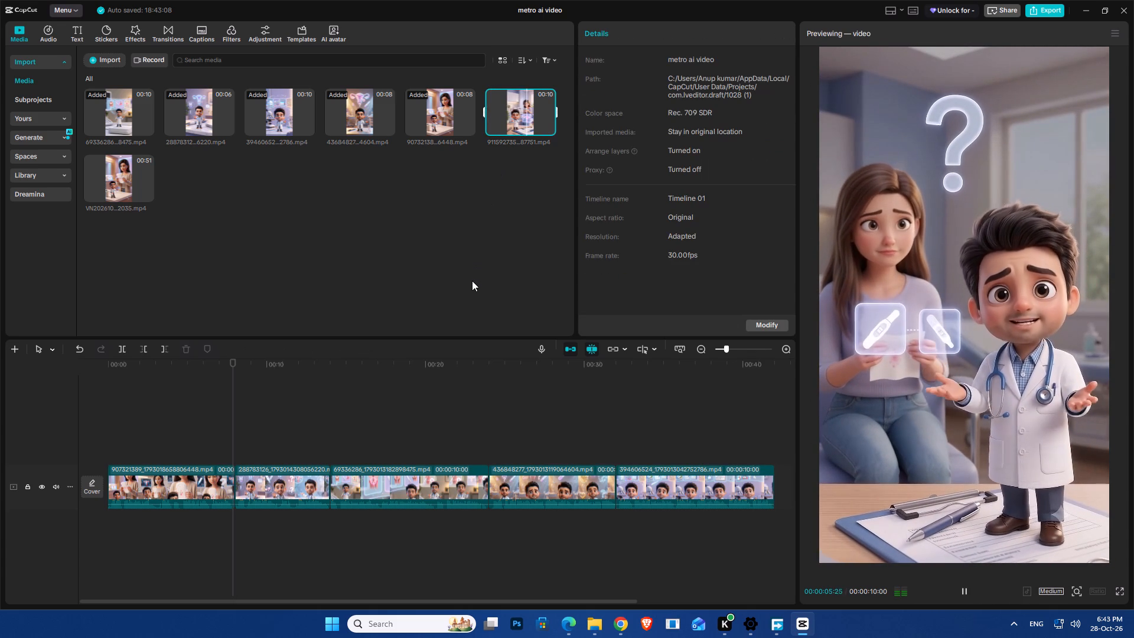
{"action": "left_click", "coordinate": [112, 162]}
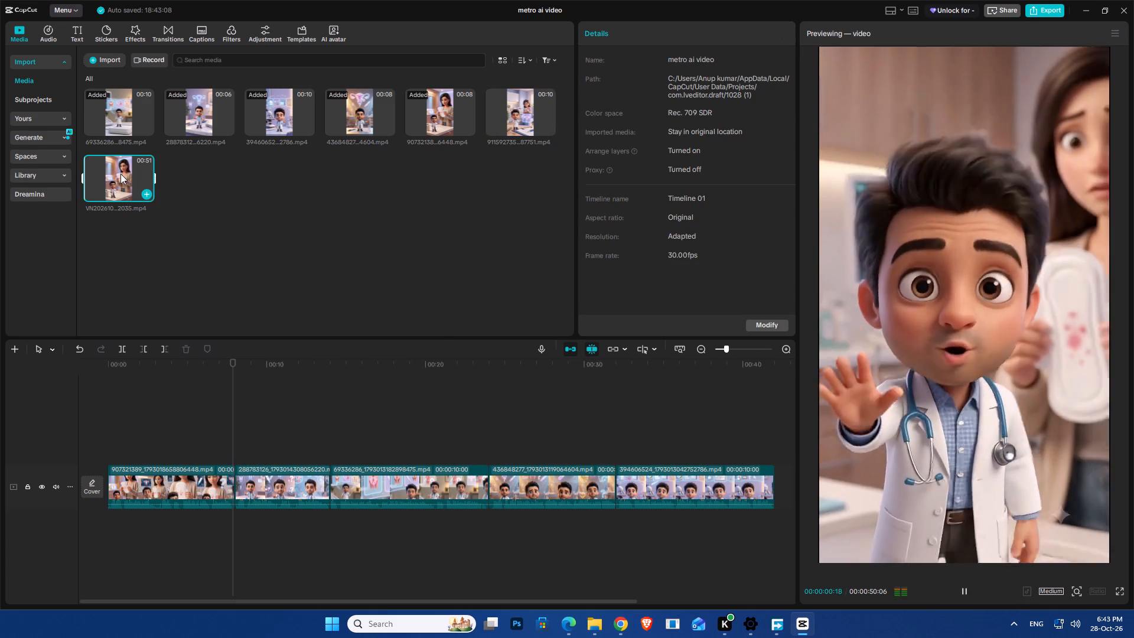
{"action": "key", "text": "space"}
Trim the start of the first timeline clip so it lasts 00:00:07:25, and play it back from the beginning.
{"action": "left_click_drag", "start_coordinate": [129, 364], "coordinate": [52, 419]}
{"action": "left_click", "coordinate": [127, 433]}
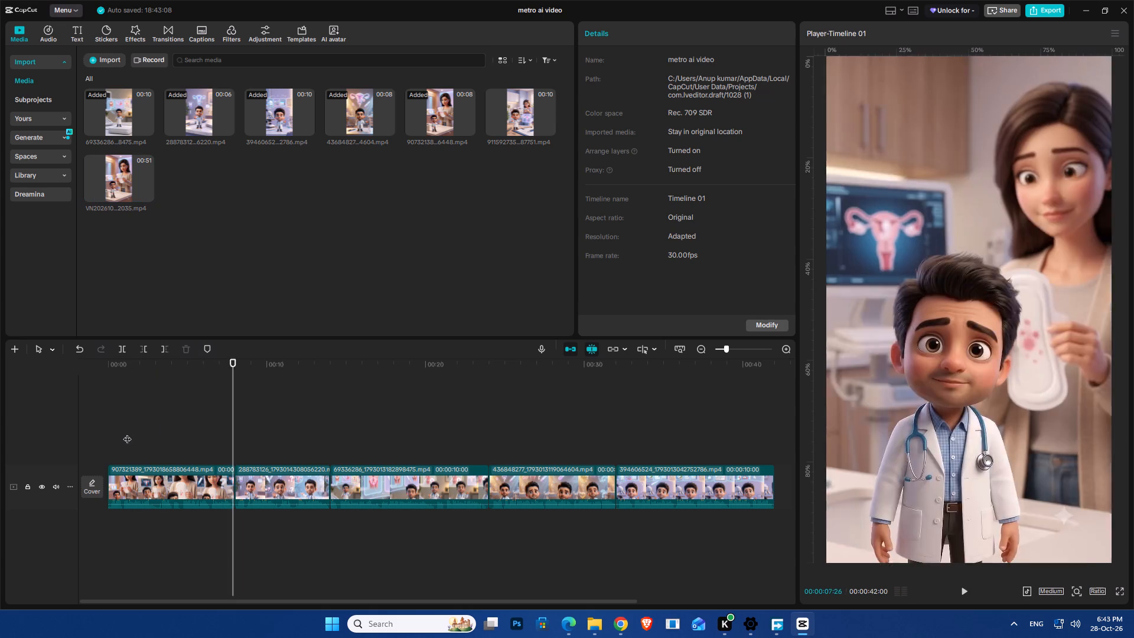
{"action": "scroll", "coordinate": [120, 464], "scroll_direction": "up", "scroll_amount": 16, "text": "ctrl"}
{"action": "left_click_drag", "start_coordinate": [107, 364], "coordinate": [0, 441]}
{"action": "scroll", "coordinate": [152, 503], "scroll_direction": "up", "scroll_amount": 4, "text": "ctrl"}
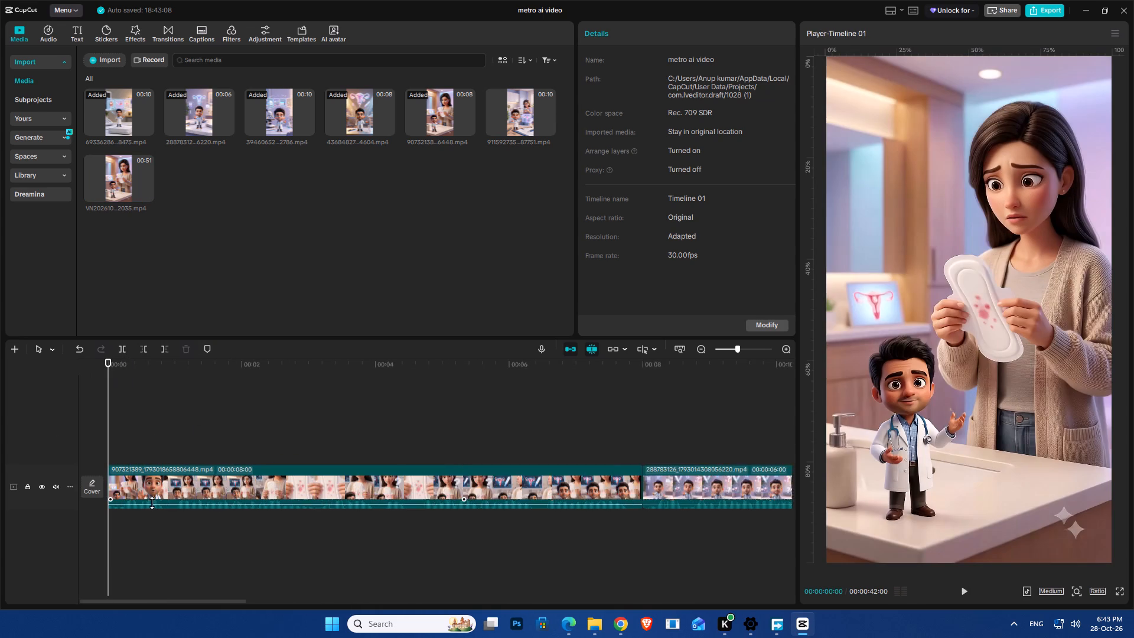
{"action": "scroll", "coordinate": [152, 503], "scroll_direction": "up", "scroll_amount": 12, "text": "ctrl"}
{"action": "left_click", "coordinate": [145, 493]}
{"action": "key", "text": "space"}
{"action": "key", "text": "space"}
{"action": "left_click", "coordinate": [123, 483]}
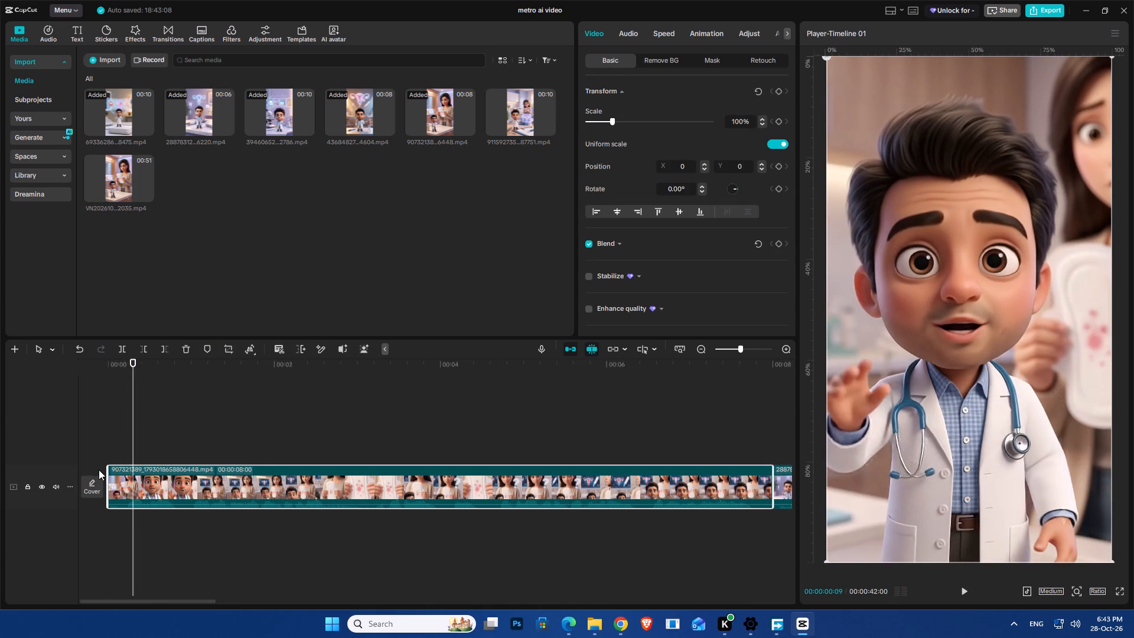
{"action": "left_click_drag", "start_coordinate": [106, 471], "coordinate": [122, 489]}
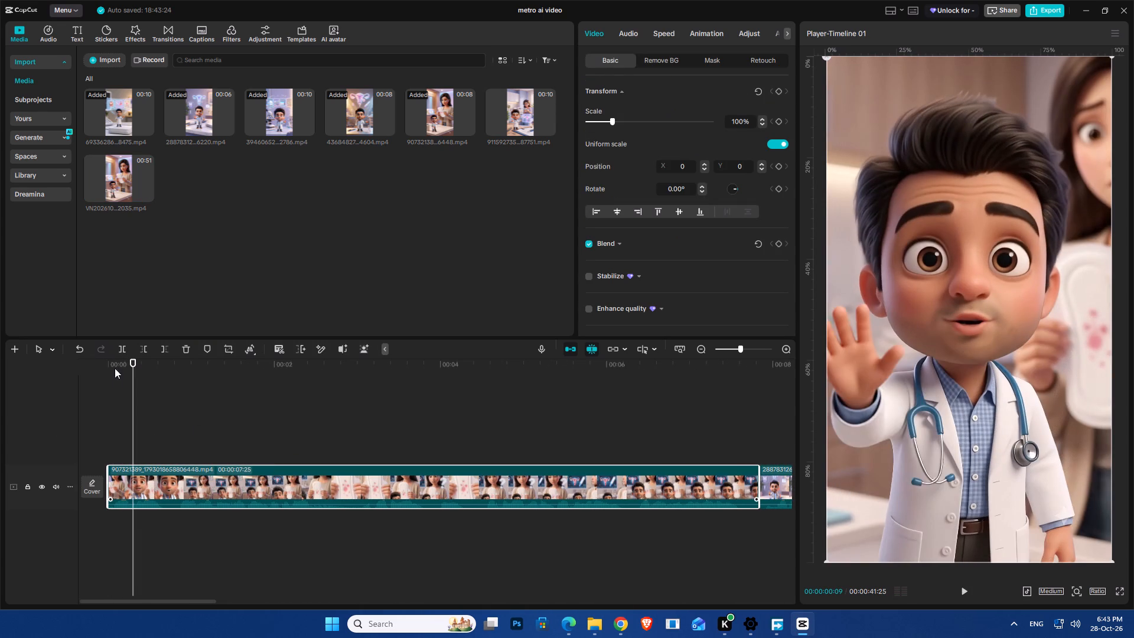
{"action": "left_click_drag", "start_coordinate": [115, 368], "coordinate": [74, 376]}
{"action": "key", "text": "space"}
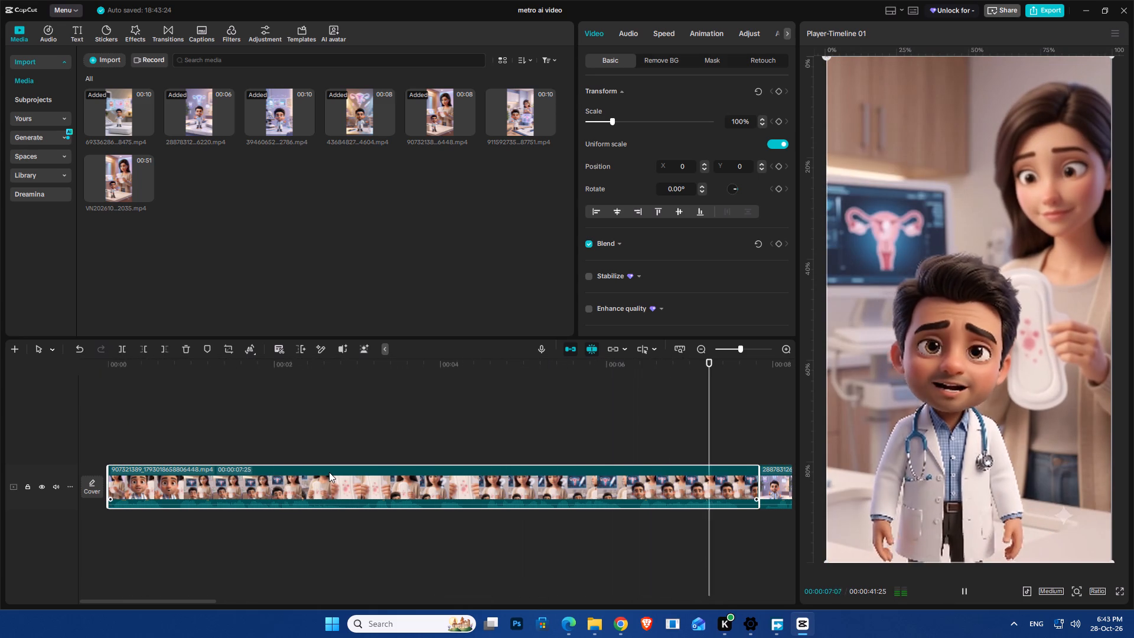
Trim the end of the first clip at its cut with the second clip, shortening it to 00:00:07:21.
{"action": "scroll", "coordinate": [329, 472], "scroll_direction": "down", "scroll_amount": 4, "text": "ctrl"}
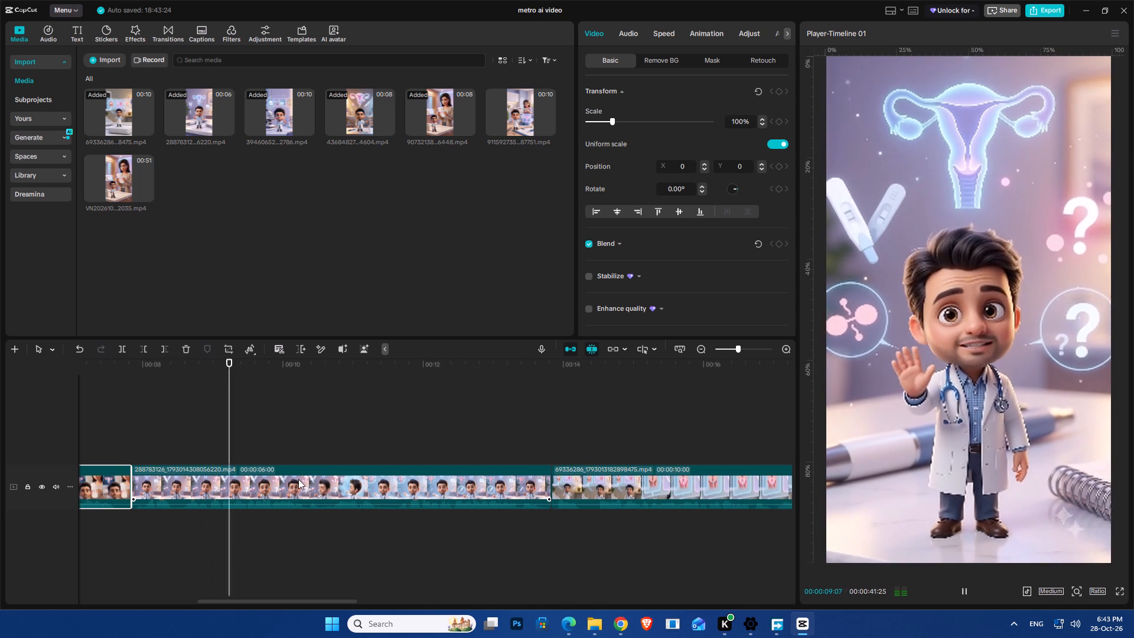
{"action": "scroll", "coordinate": [195, 474], "scroll_direction": "down", "scroll_amount": 4, "text": "ctrl"}
{"action": "left_click", "coordinate": [135, 453]}
{"action": "key", "text": "space"}
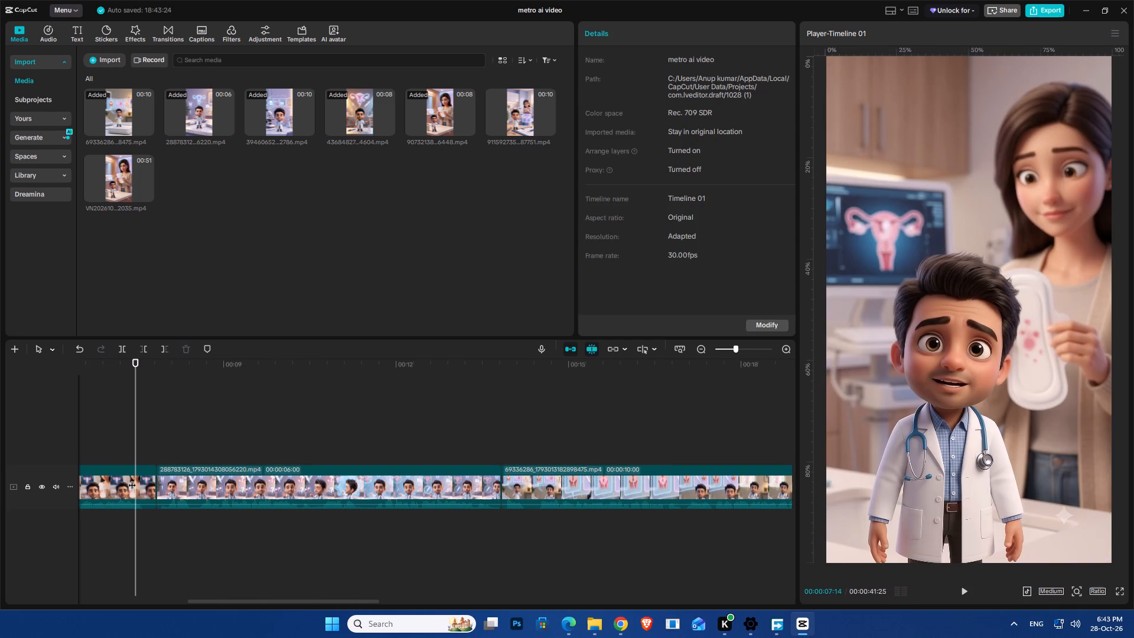
{"action": "key", "text": "space"}
{"action": "key", "text": "space"}
{"action": "left_click", "coordinate": [145, 482]}
{"action": "left_click_drag", "start_coordinate": [157, 474], "coordinate": [147, 479]}
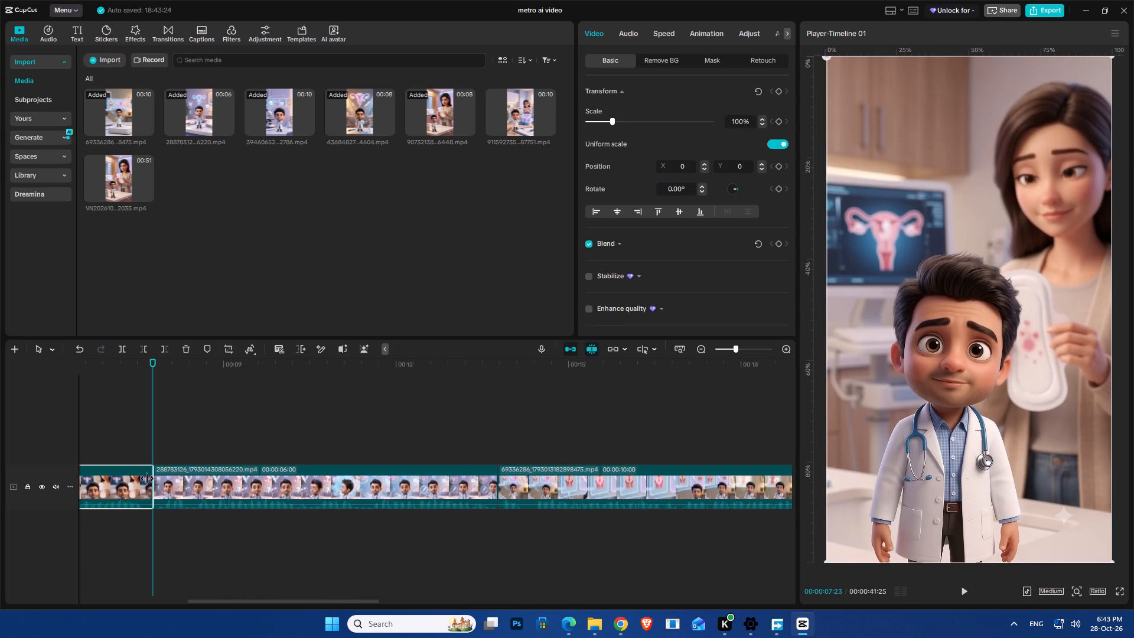
{"action": "left_click_drag", "start_coordinate": [147, 479], "coordinate": [146, 479]}
{"action": "left_click", "coordinate": [136, 444]}
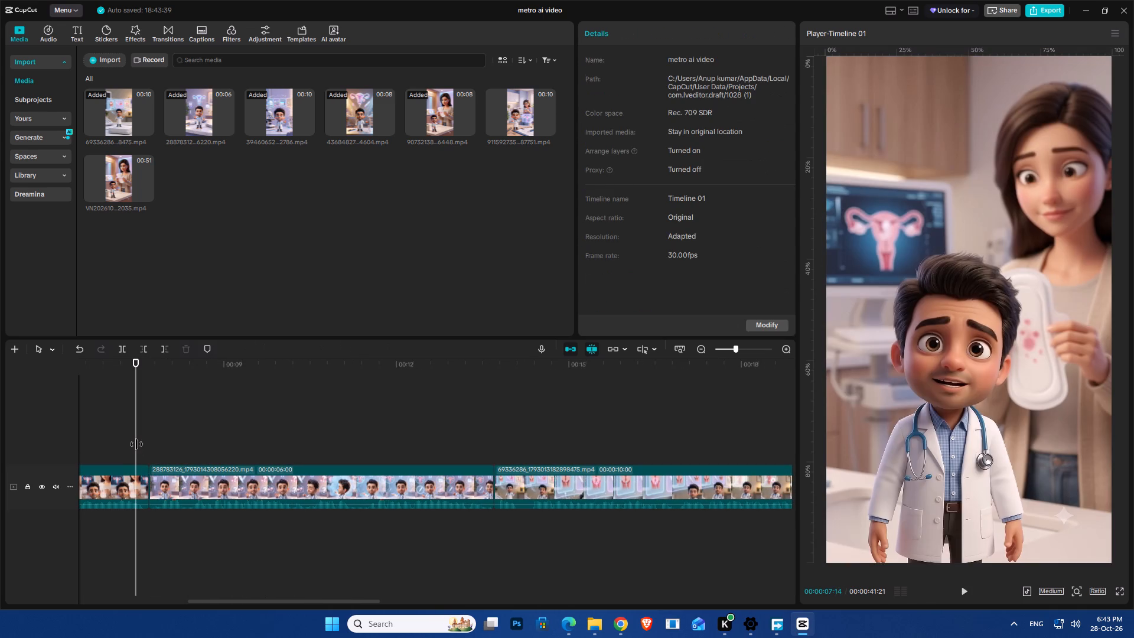
Trim the start of the second clip, 28878312...6220.mp4, to a duration of 00:00:05:27 and play it back.
{"action": "key", "text": "space"}
{"action": "left_click", "coordinate": [171, 482]}
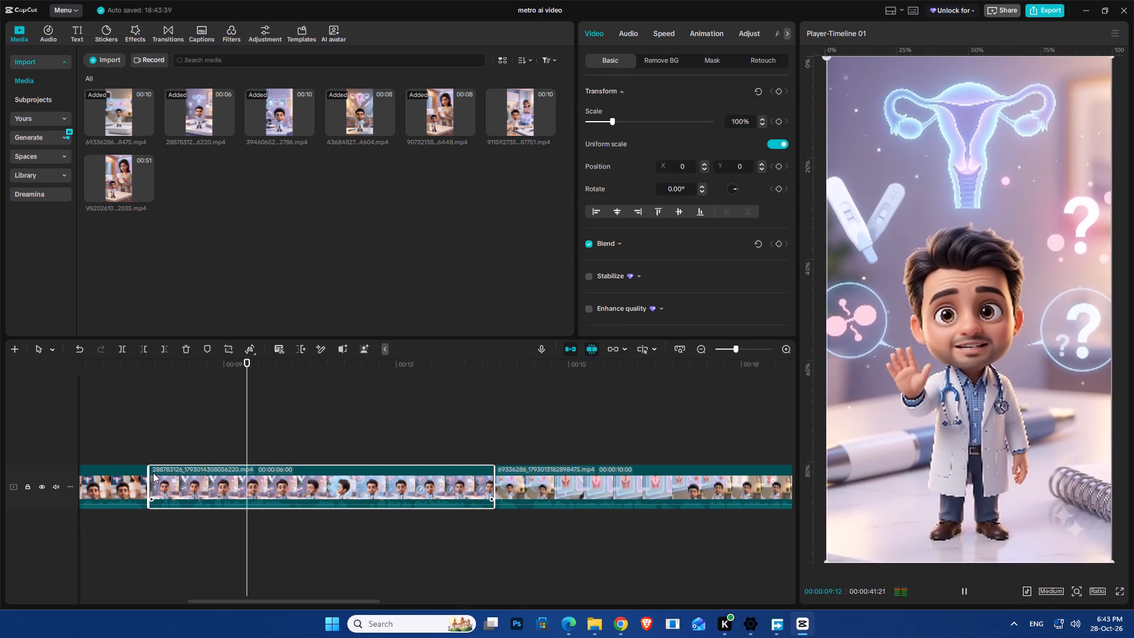
{"action": "left_click_drag", "start_coordinate": [150, 474], "coordinate": [157, 490]}
{"action": "key", "text": "space"}
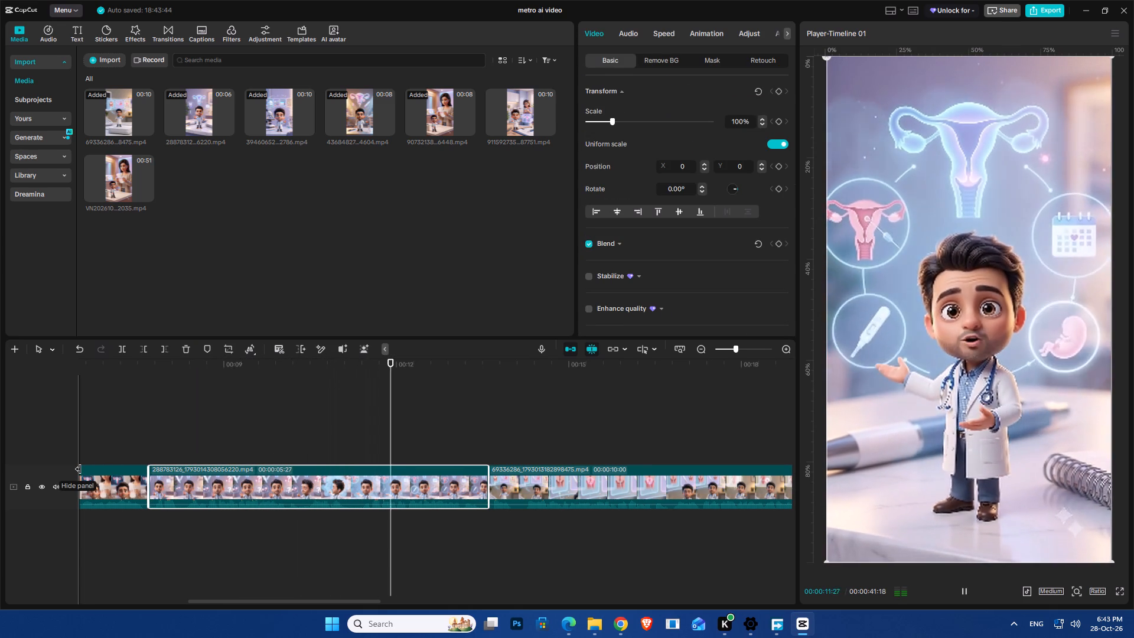
Trim the end of the second clip to a duration of 00:00:05:25 and play across its cut with the third clip.
{"action": "key", "text": "c"}
{"action": "key", "text": "space"}
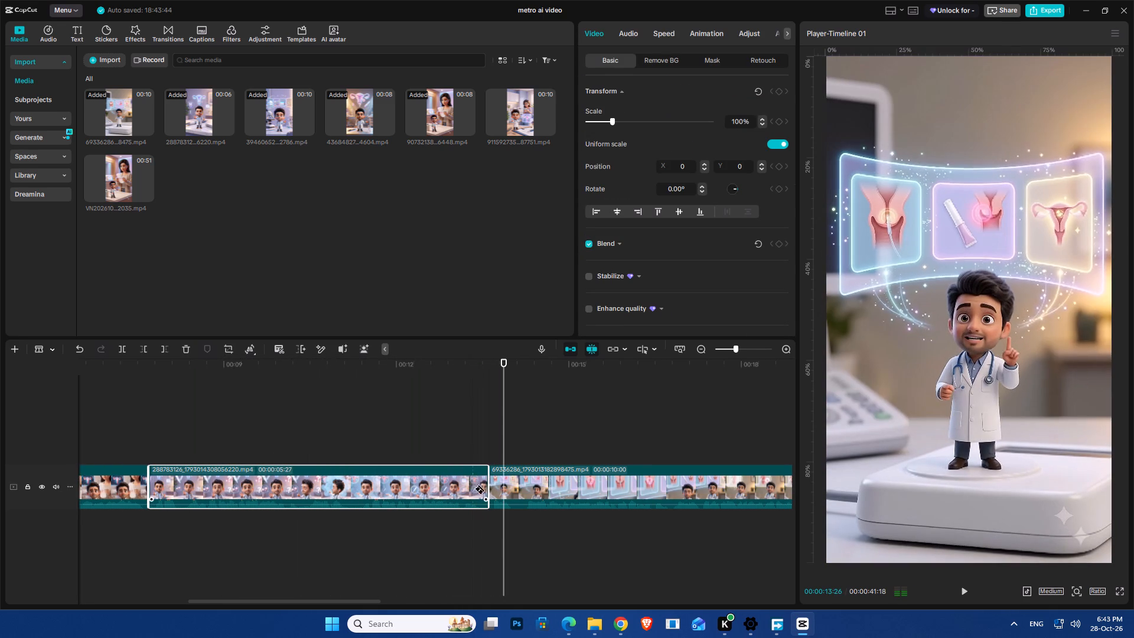
{"action": "key", "text": "v"}
{"action": "left_click_drag", "start_coordinate": [489, 474], "coordinate": [483, 487]}
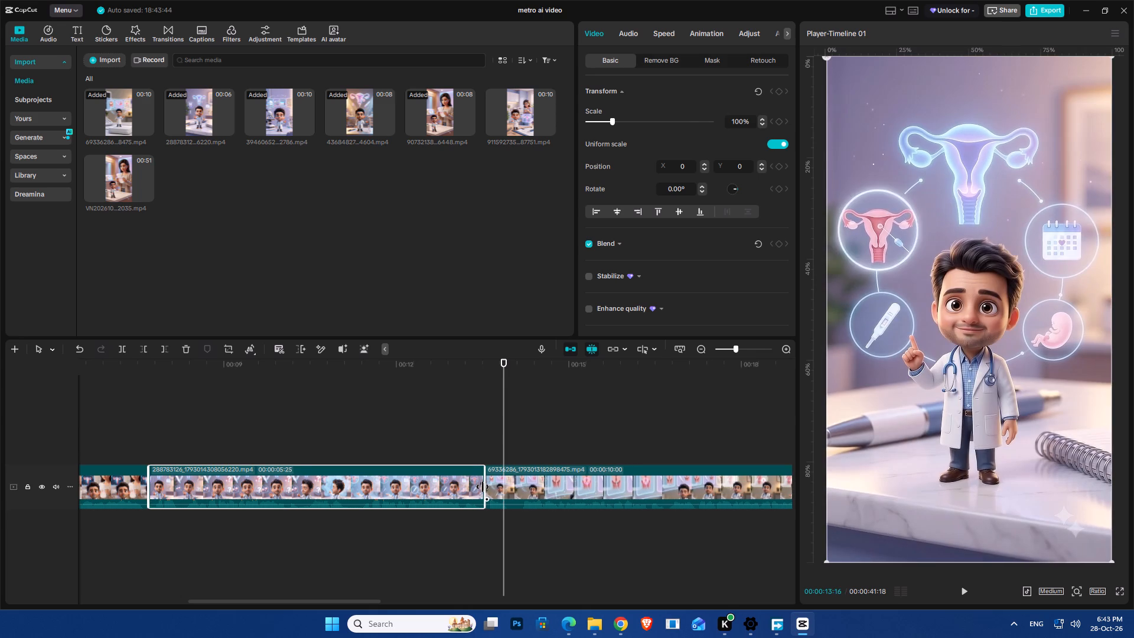
{"action": "left_click_drag", "start_coordinate": [483, 487], "coordinate": [483, 487]}
{"action": "left_click", "coordinate": [420, 445]}
{"action": "key", "text": "space"}
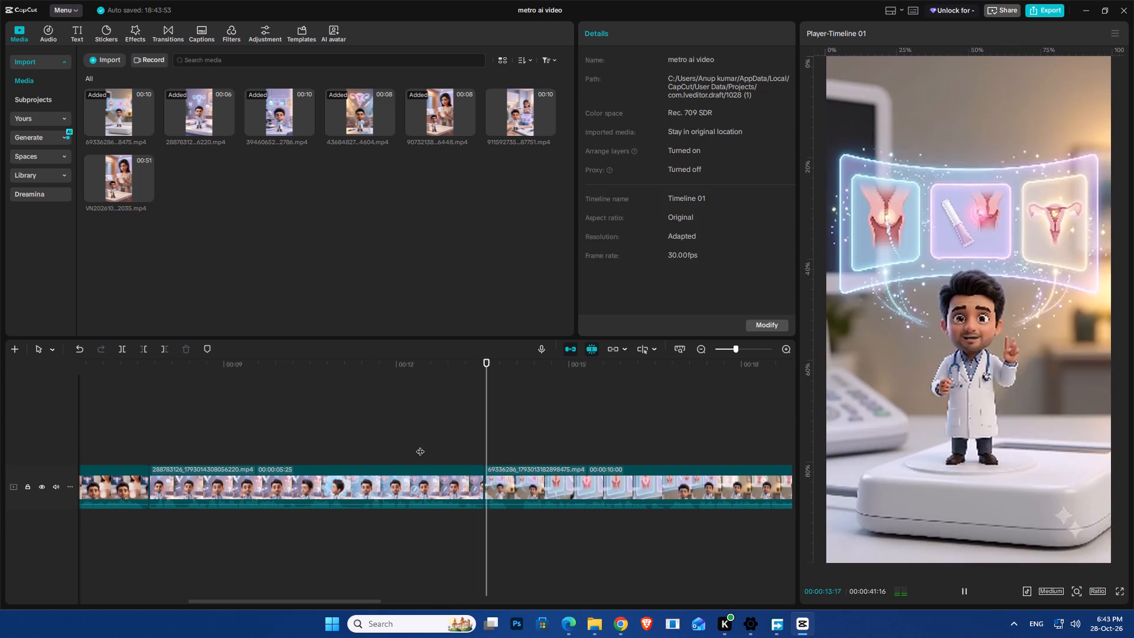
Trim the start of the third clip, 69336286...8475.mp4, to a duration of 00:00:09:28 and play back the cut.
{"action": "left_click", "coordinate": [518, 494]}
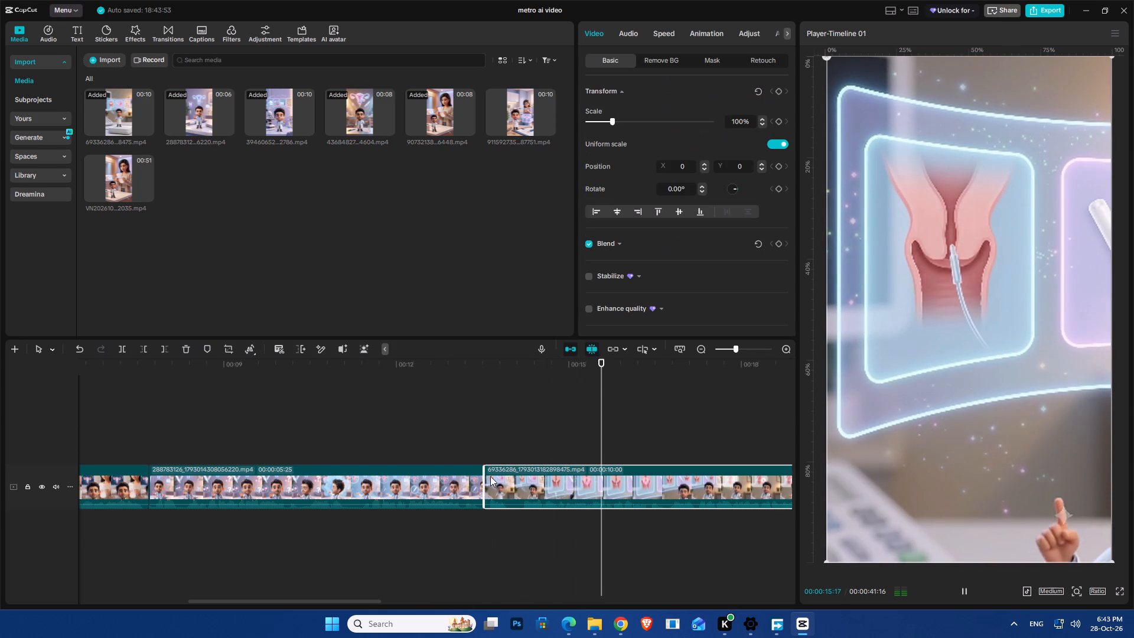
{"action": "left_click_drag", "start_coordinate": [484, 480], "coordinate": [489, 496]}
{"action": "left_click", "coordinate": [495, 441]}
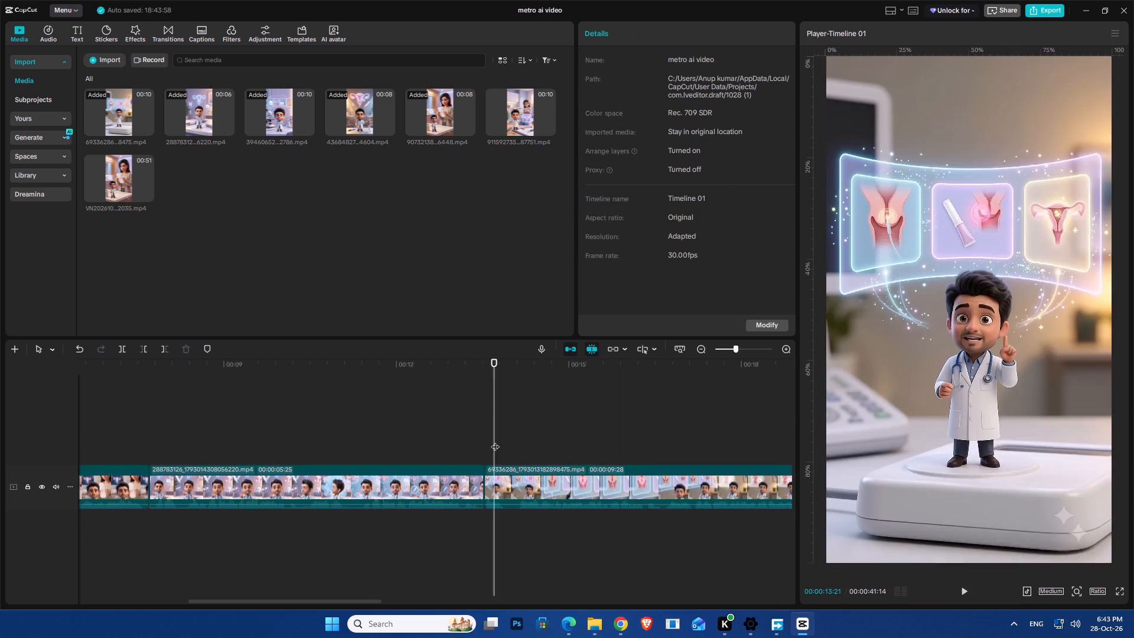
{"action": "key", "text": "space"}
{"action": "key", "text": "space"}
{"action": "key", "text": "space"}
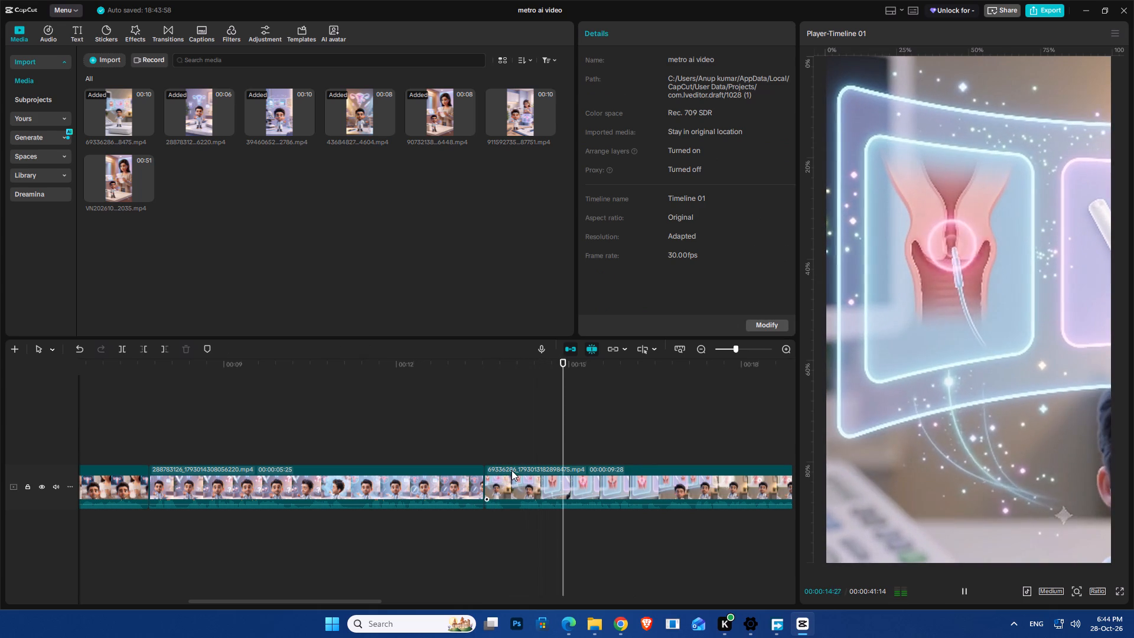
Play through the third clip, trim about 4 frames off its end, and play across the cut to the fourth clip.
{"action": "scroll", "coordinate": [511, 470], "scroll_direction": "down", "scroll_amount": 6, "text": "ctrl"}
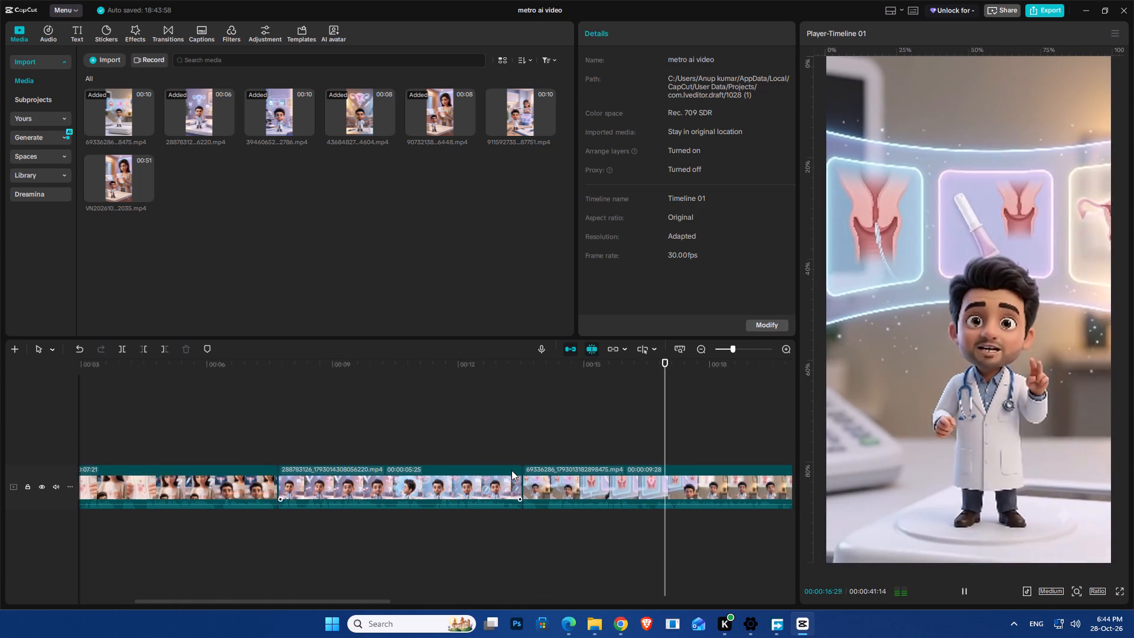
{"action": "scroll", "coordinate": [511, 470], "scroll_direction": "down", "scroll_amount": 5, "text": "ctrl"}
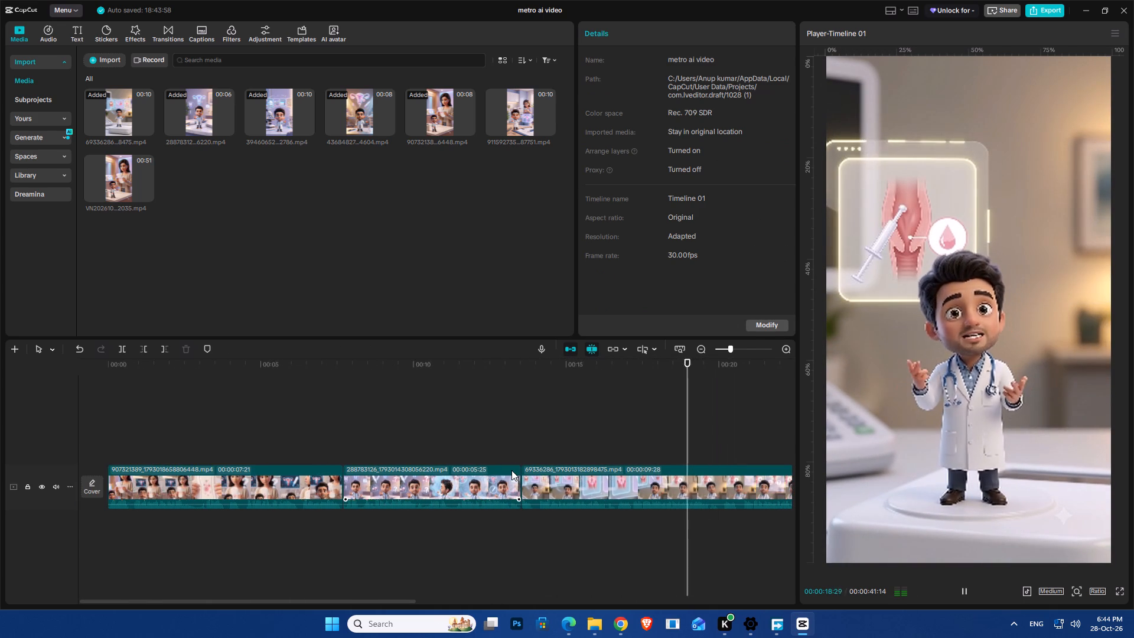
{"action": "scroll", "coordinate": [511, 470], "scroll_direction": "down", "scroll_amount": 3, "text": "ctrl"}
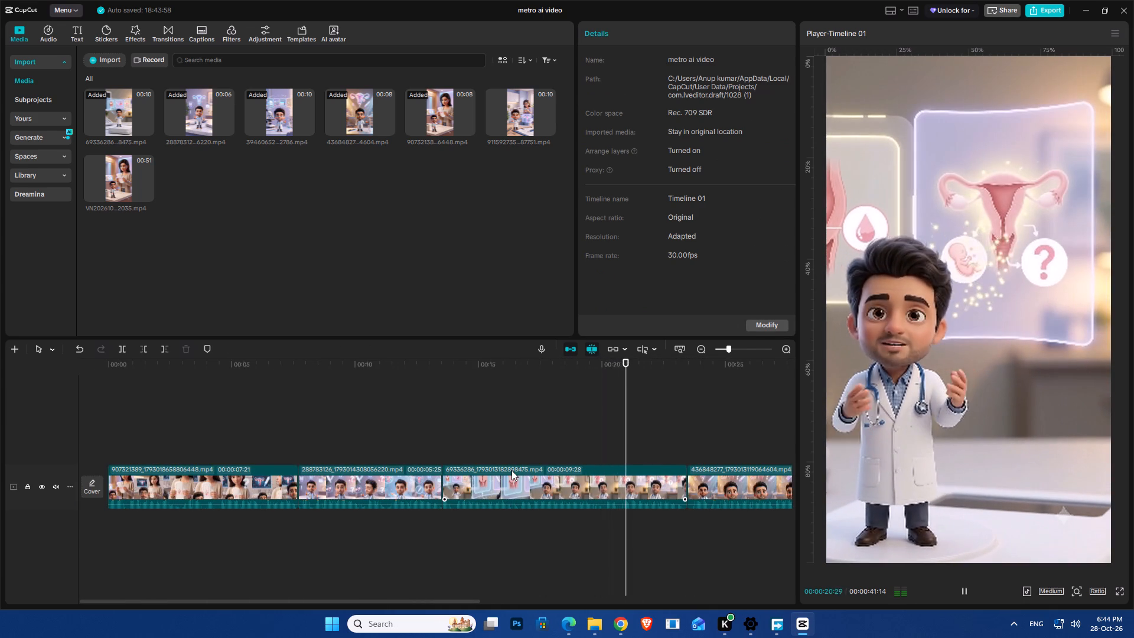
{"action": "scroll", "coordinate": [511, 470], "scroll_direction": "down", "scroll_amount": 4, "text": "ctrl"}
{"action": "scroll", "coordinate": [511, 470], "scroll_direction": "up", "scroll_amount": 19, "text": "ctrl"}
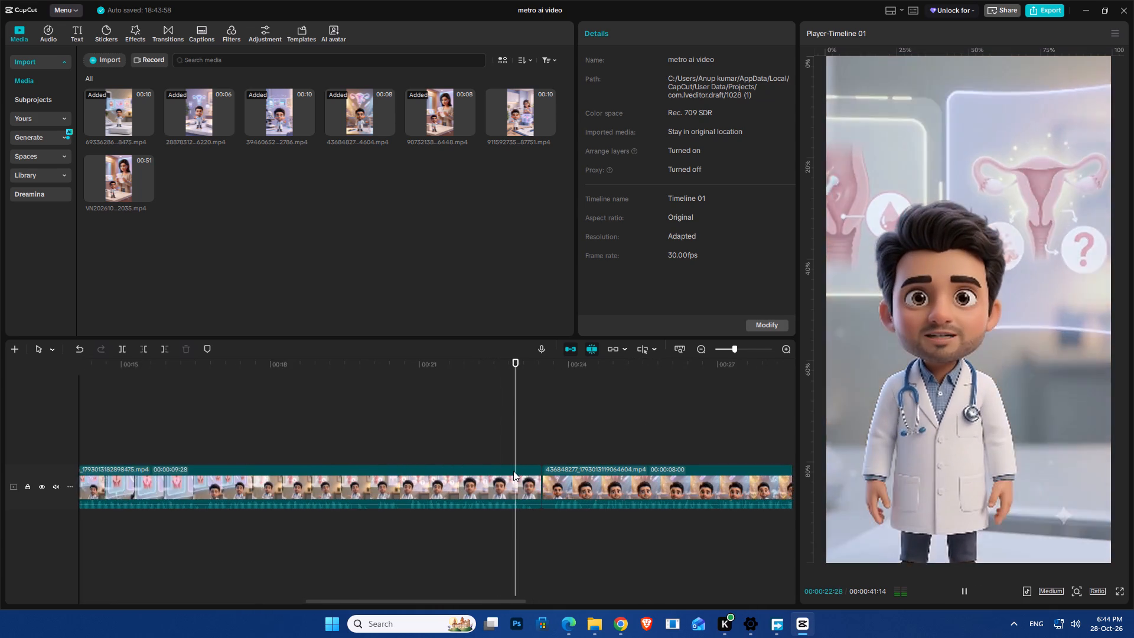
{"action": "scroll", "coordinate": [513, 471], "scroll_direction": "up", "scroll_amount": 5, "text": "ctrl"}
{"action": "key", "text": "space"}
{"action": "left_click", "coordinate": [534, 480]}
{"action": "left_click_drag", "start_coordinate": [552, 482], "coordinate": [540, 496]}
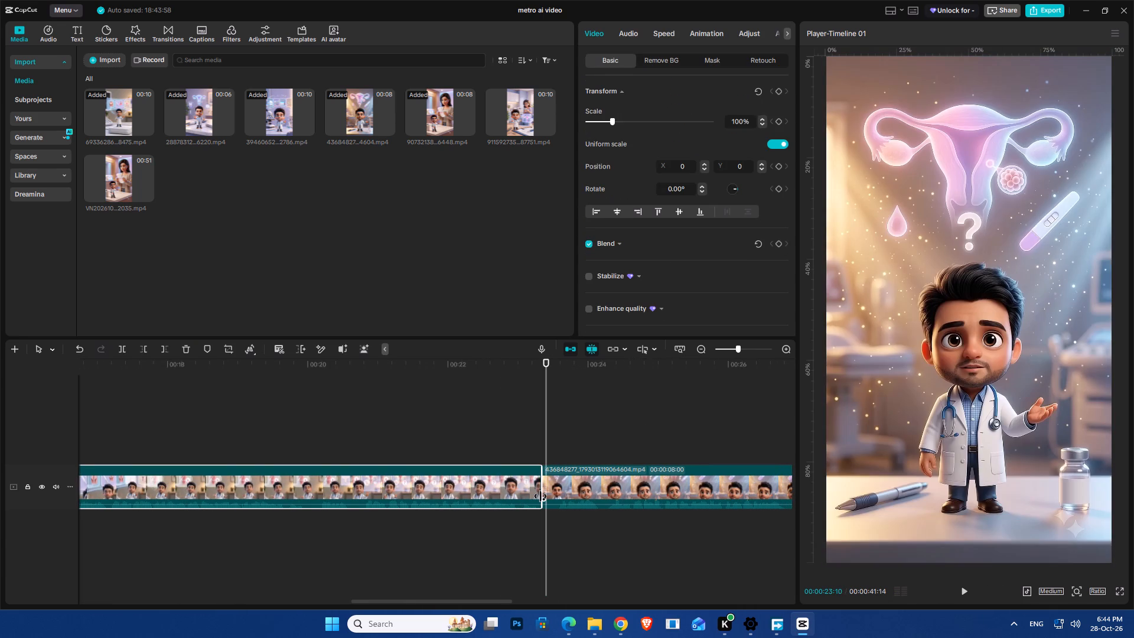
{"action": "left_click_drag", "start_coordinate": [540, 496], "coordinate": [540, 496]}
{"action": "left_click", "coordinate": [523, 455]}
{"action": "key", "text": "space"}
{"action": "key", "text": "space"}
{"action": "key", "text": "space"}
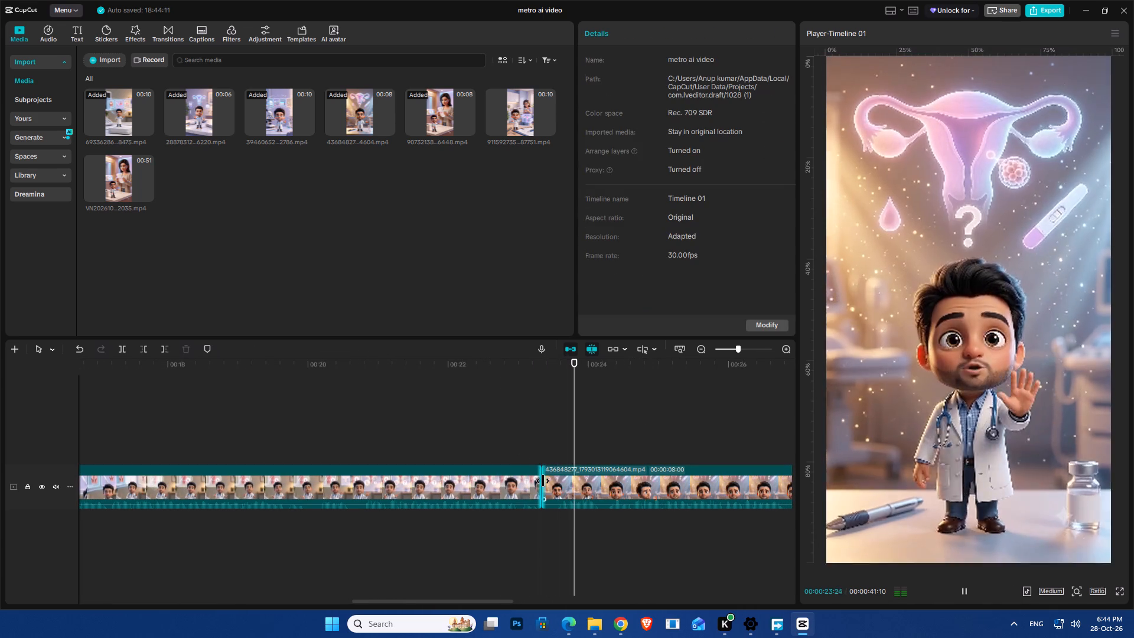
Trim the start of the fourth clip, 43684827...4604.mp4, to a duration of 00:00:07:25 and play from the cut through to the fifth clip.
{"action": "key", "text": "space"}
{"action": "left_click", "coordinate": [543, 481]}
{"action": "left_click", "coordinate": [553, 481]}
{"action": "left_click_drag", "start_coordinate": [542, 480], "coordinate": [552, 504]}
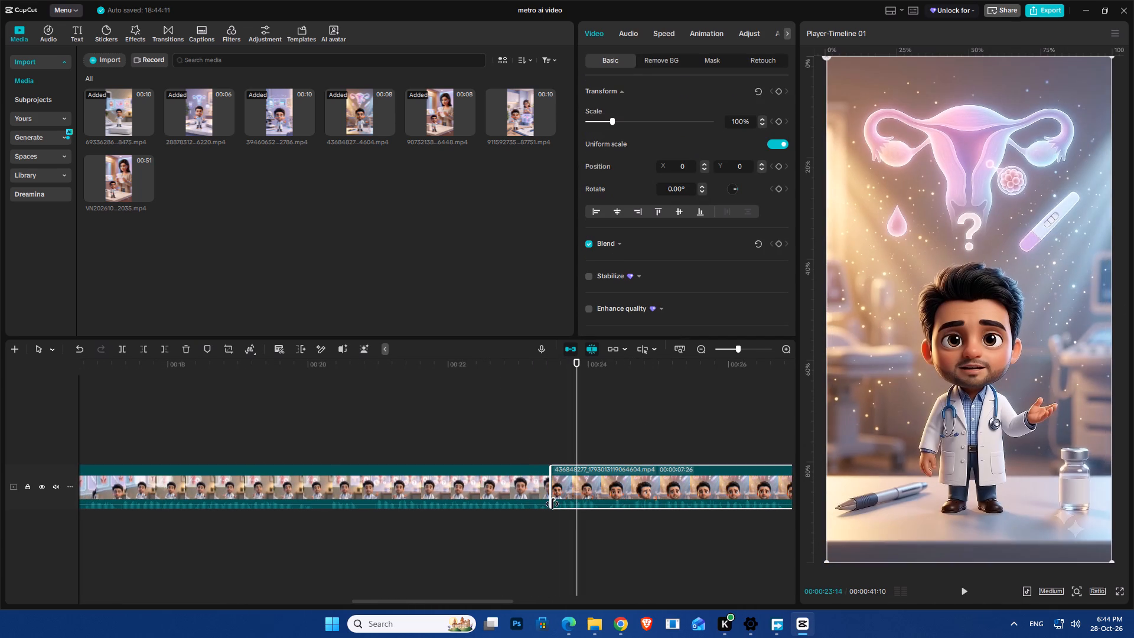
{"action": "left_click_drag", "start_coordinate": [552, 504], "coordinate": [553, 506]}
{"action": "left_click", "coordinate": [497, 449]}
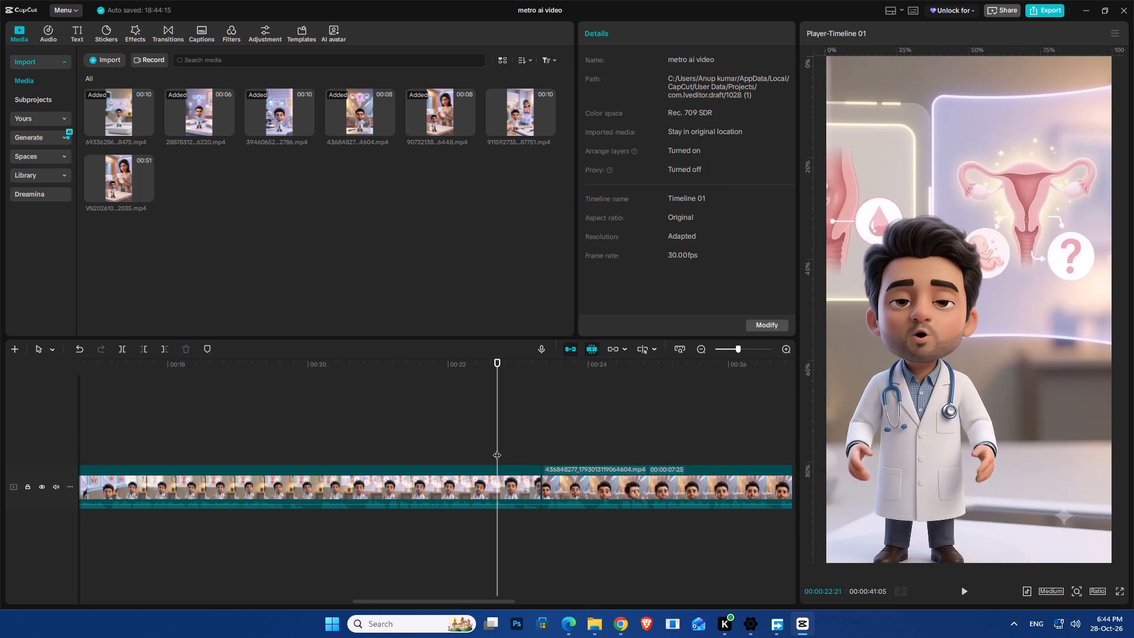
{"action": "key", "text": "space"}
{"action": "key", "text": "space"}
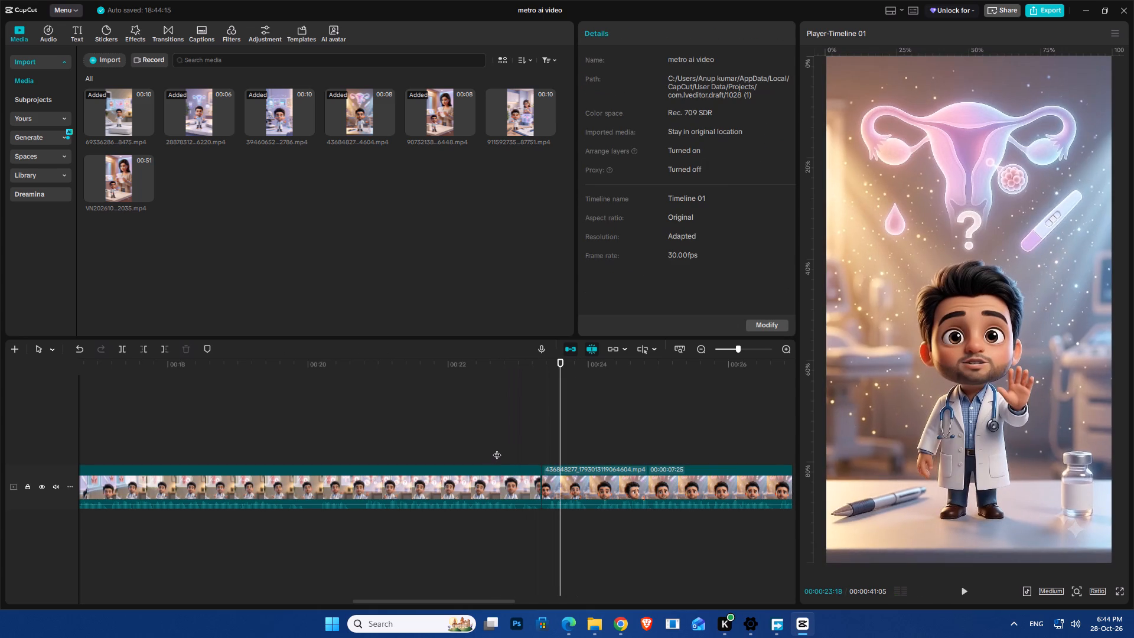
{"action": "key", "text": "space"}
{"action": "key", "text": "space"}
{"action": "key", "text": "space"}
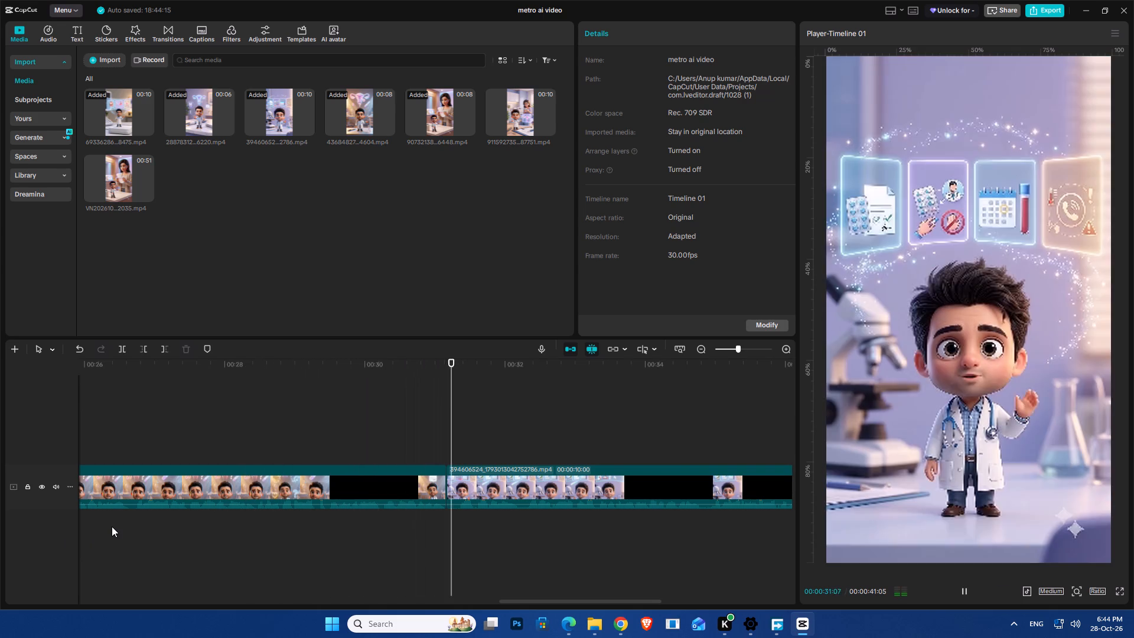
Trim the start of the fifth clip, 39460652...2786.mp4, to a duration of 00:00:09:29 and play across its cut to the end.
{"action": "left_click", "coordinate": [453, 487]}
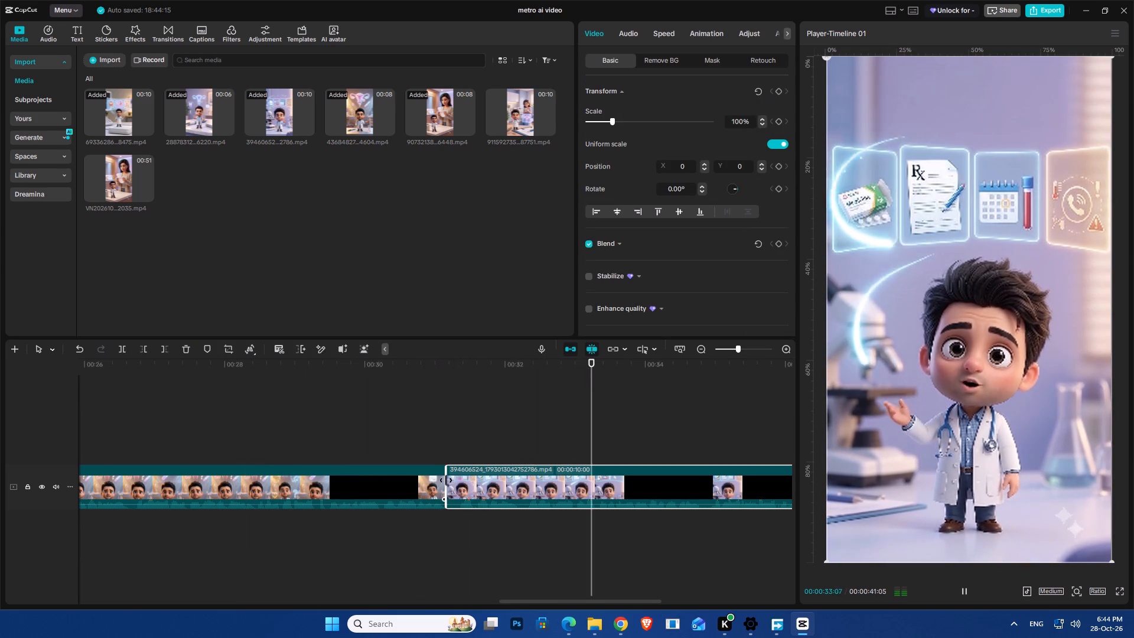
{"action": "left_click_drag", "start_coordinate": [446, 480], "coordinate": [450, 497]}
{"action": "left_click", "coordinate": [384, 442]}
{"action": "key", "text": "space"}
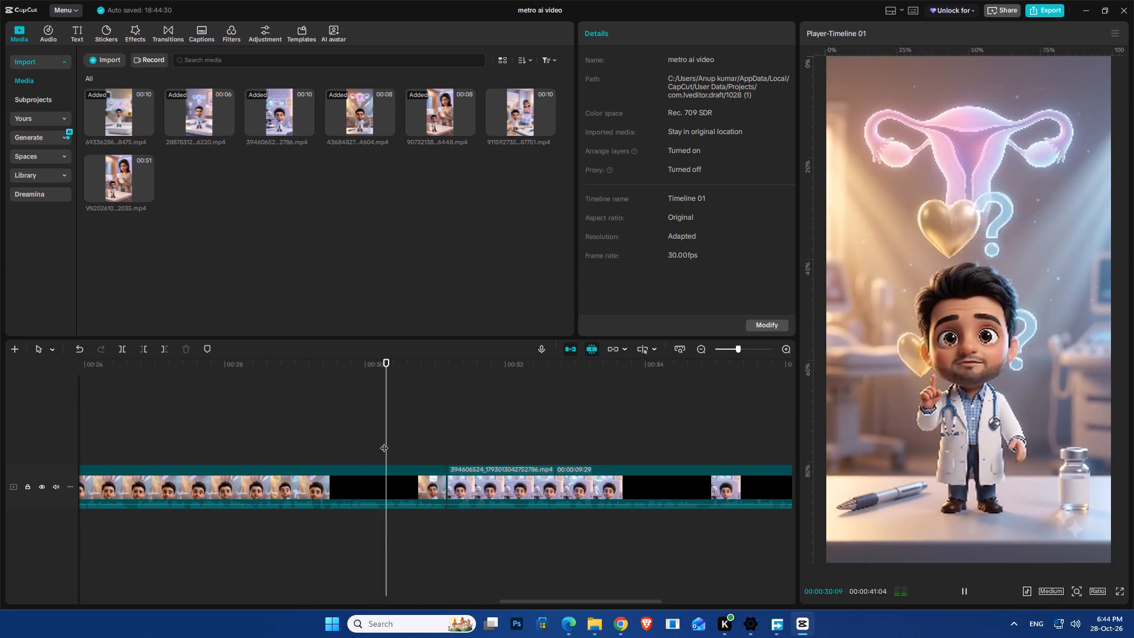
{"action": "key", "text": "space"}
{"action": "key", "text": "space"}
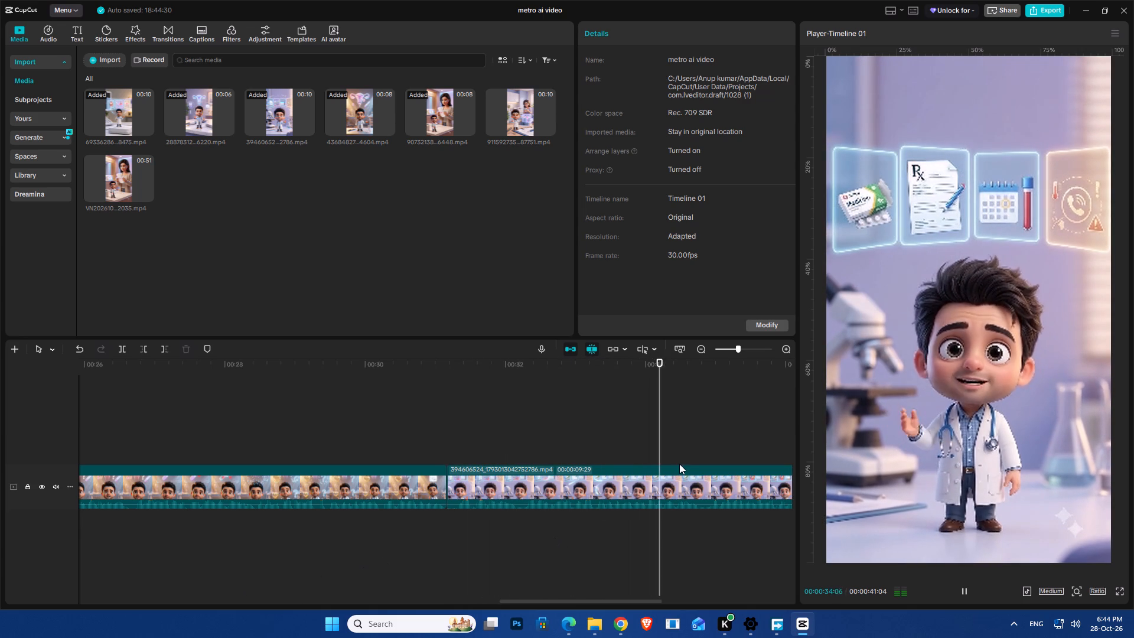
{"action": "scroll", "coordinate": [680, 464], "scroll_direction": "down", "scroll_amount": 5, "text": "ctrl"}
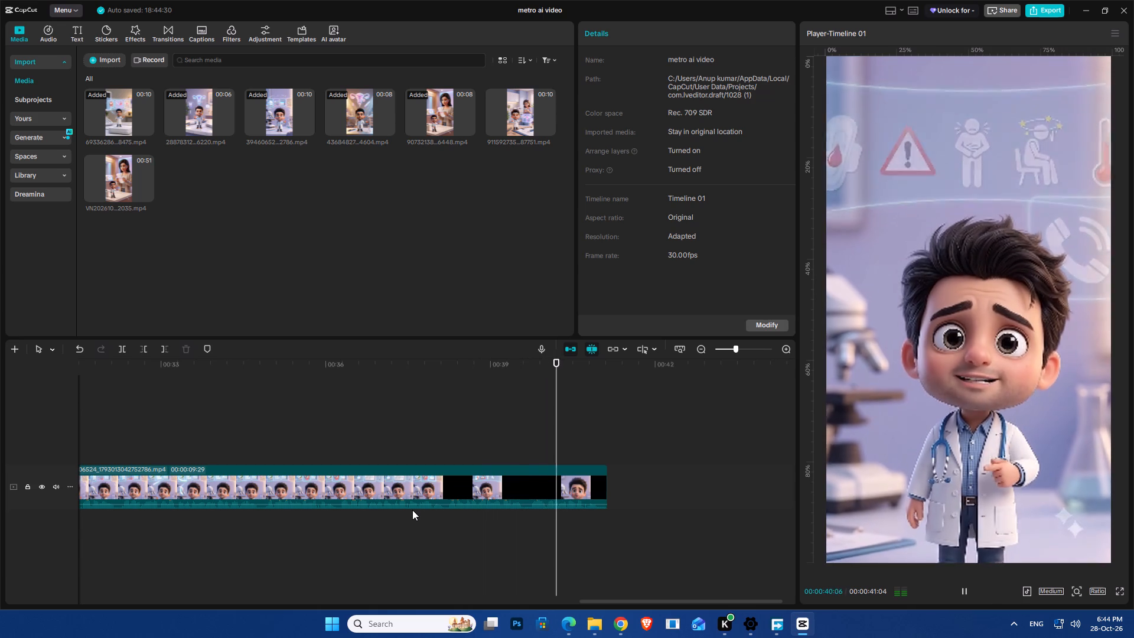
Preview the reference video's closing scene and compare it with the imported source clips, including the unused 911592735...87751.mp4.
{"action": "double_click", "coordinate": [124, 177]}
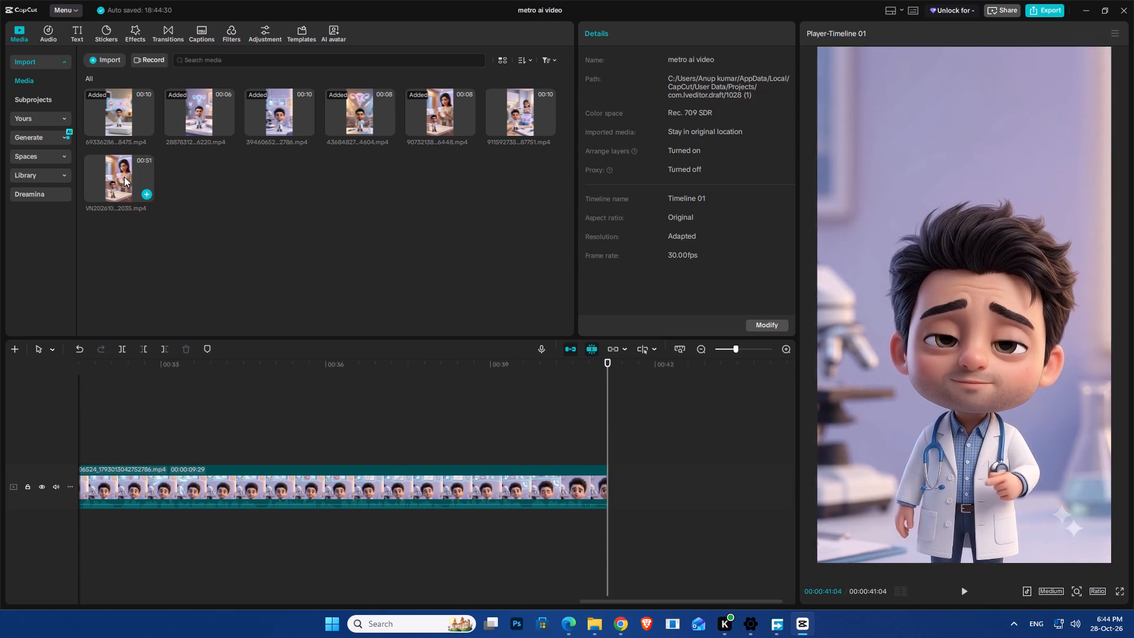
{"action": "left_click", "coordinate": [120, 172]}
{"action": "left_click", "coordinate": [139, 167]}
{"action": "key", "text": "space"}
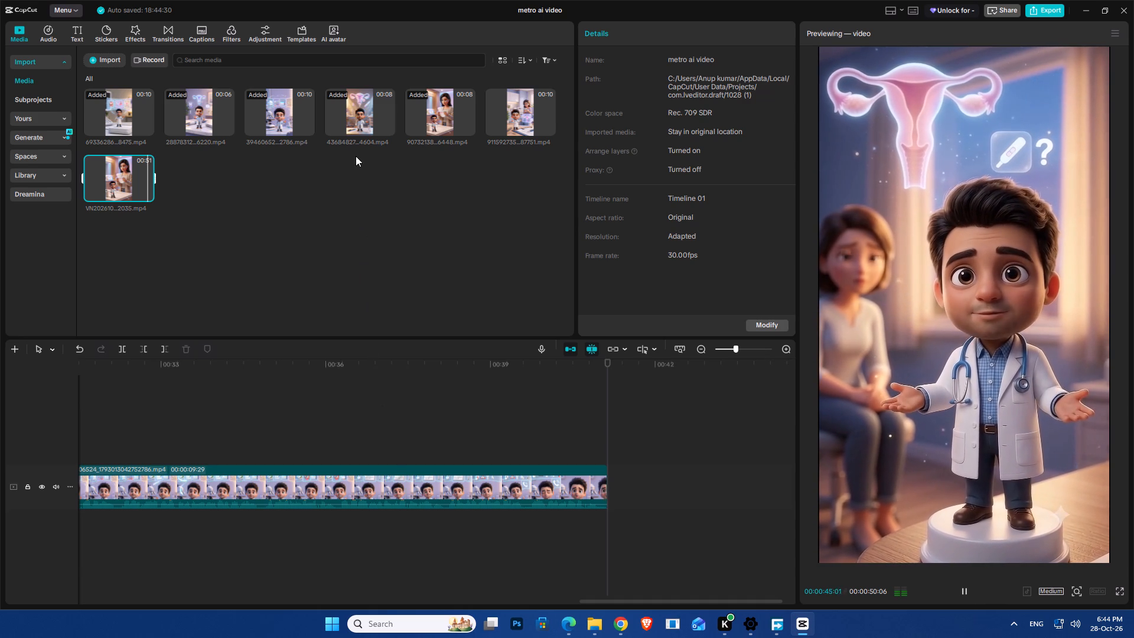
{"action": "left_click", "coordinate": [354, 113]}
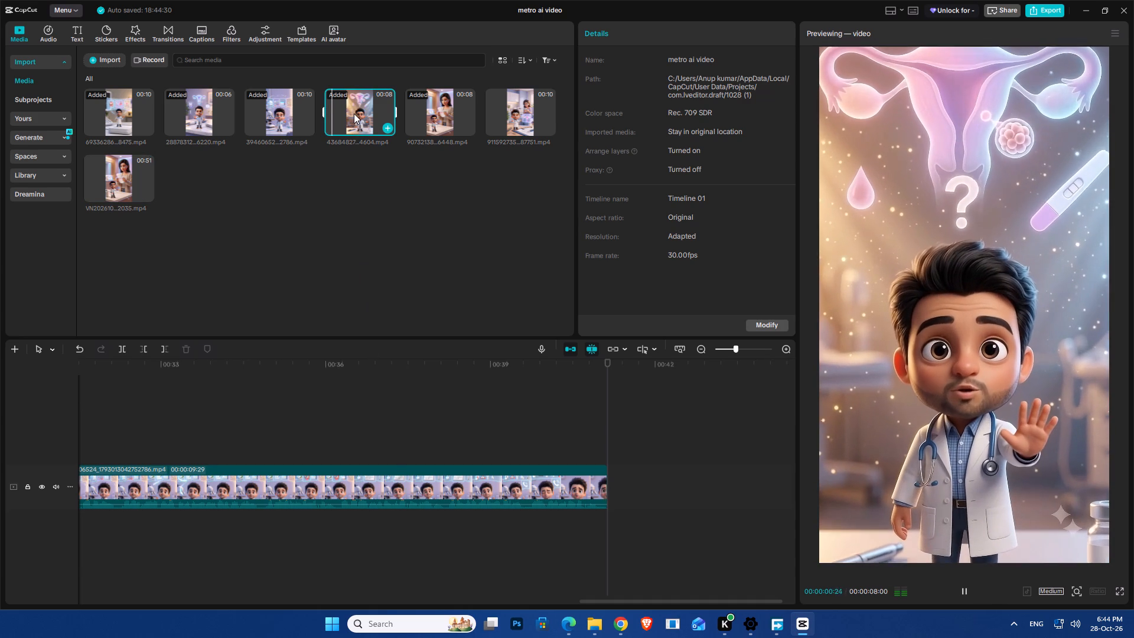
{"action": "key", "text": "space"}
{"action": "left_click", "coordinate": [217, 121]}
{"action": "left_click", "coordinate": [267, 113]}
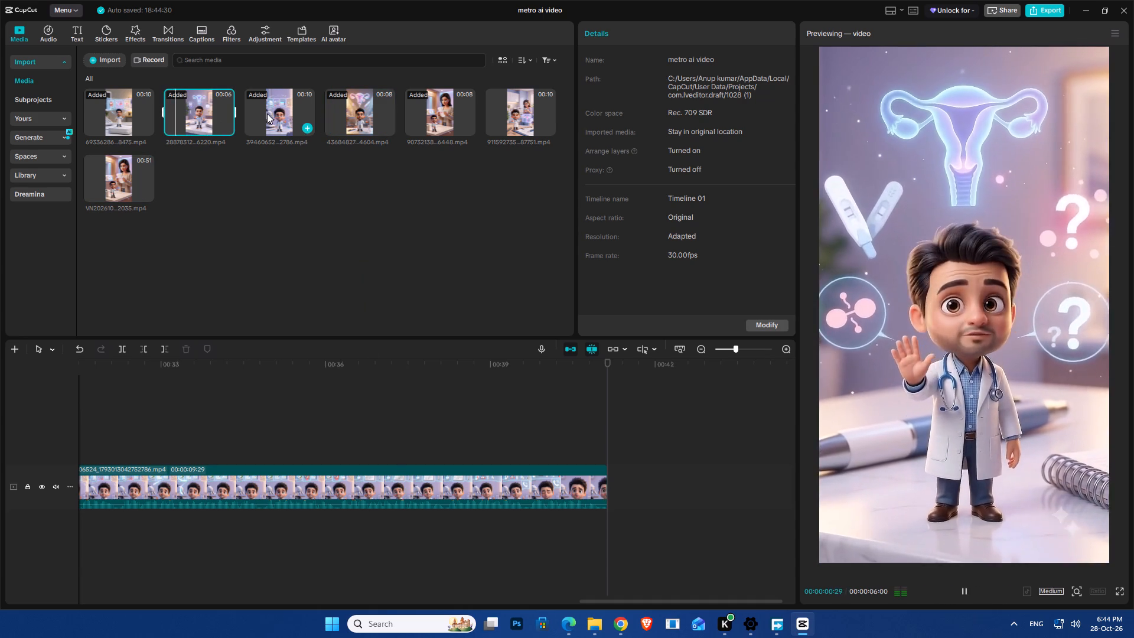
{"action": "left_click", "coordinate": [497, 121]}
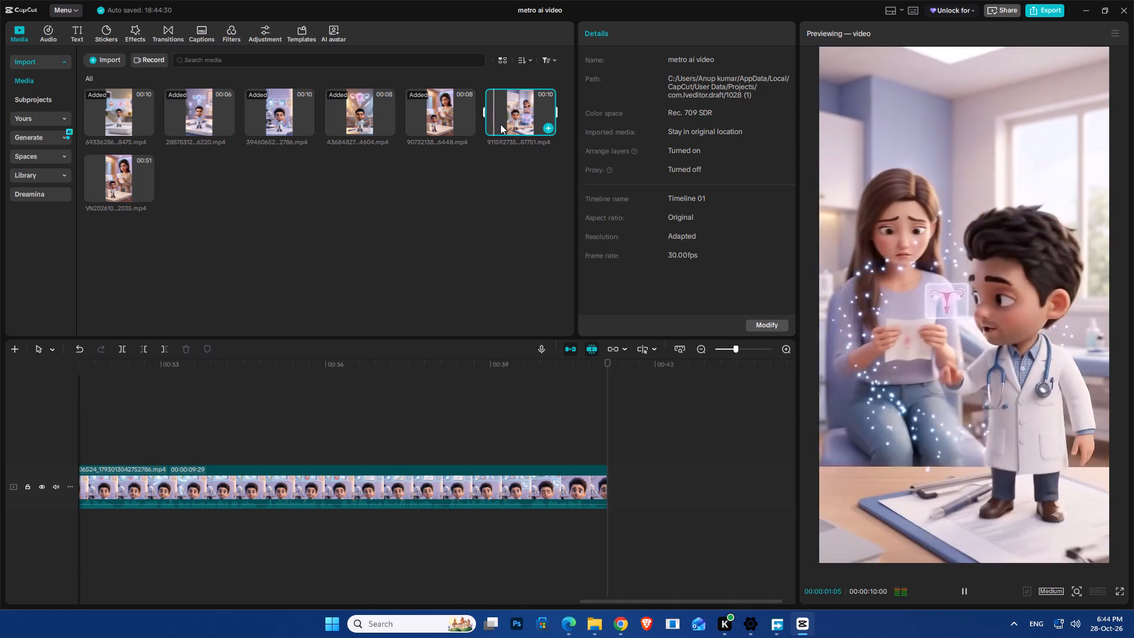
{"action": "left_click", "coordinate": [513, 120]}
{"action": "left_click", "coordinate": [529, 110]}
{"action": "key", "text": "space"}
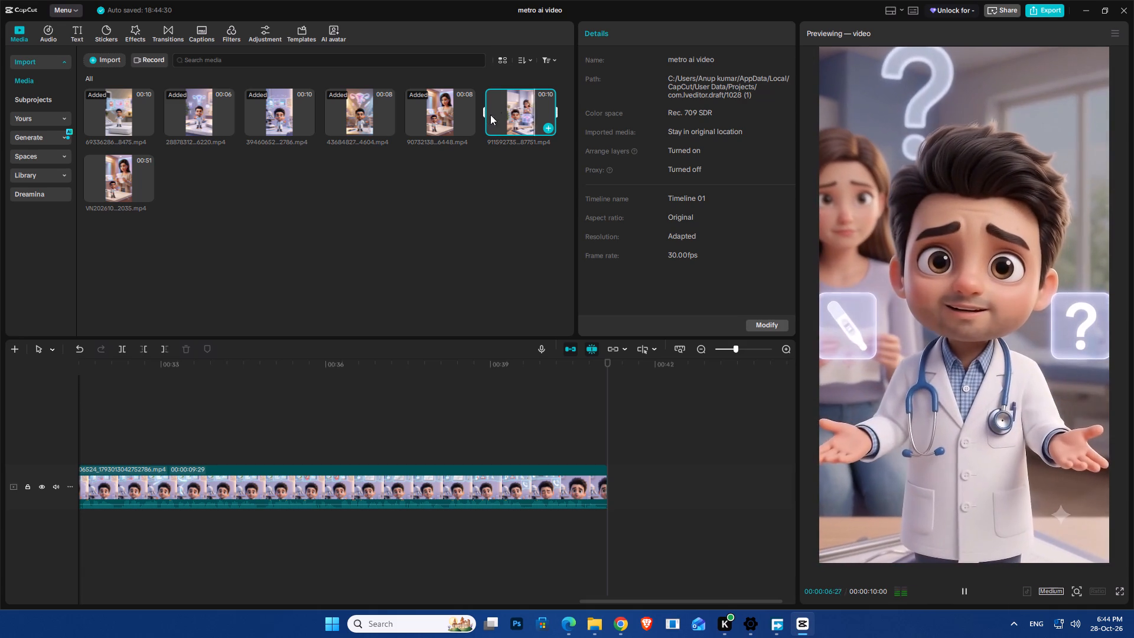
{"action": "left_click", "coordinate": [271, 115]}
{"action": "left_click", "coordinate": [271, 213]}
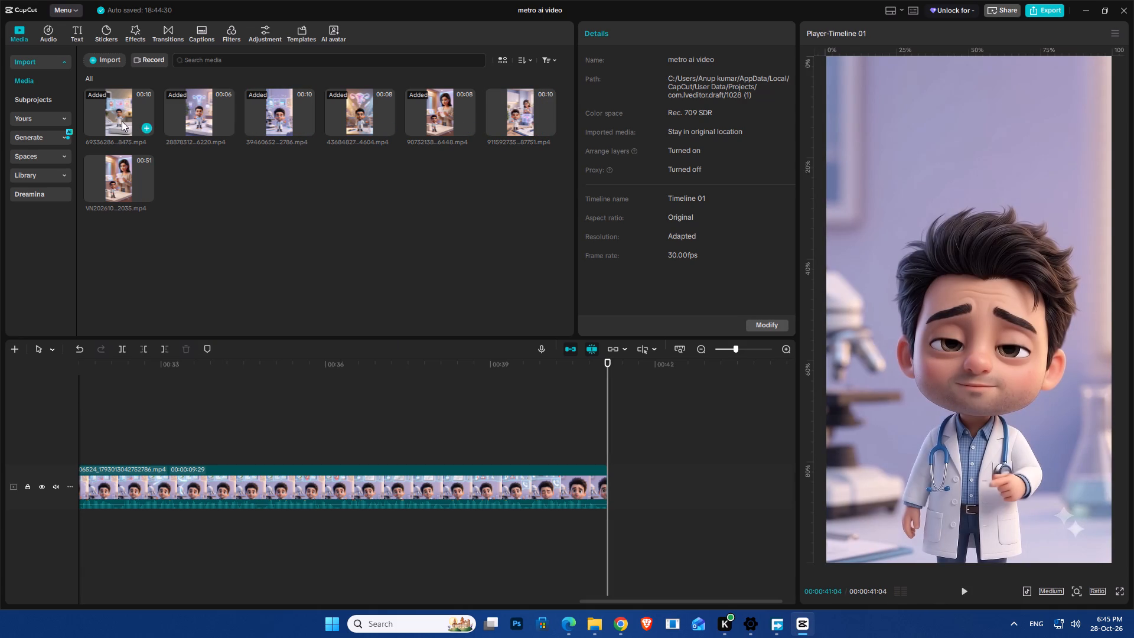
Look over the five-clip timeline and replay the reference video where its fifth scene changes to the closing scene.
{"action": "scroll", "coordinate": [509, 439], "scroll_direction": "down", "scroll_amount": 10, "text": "ctrl"}
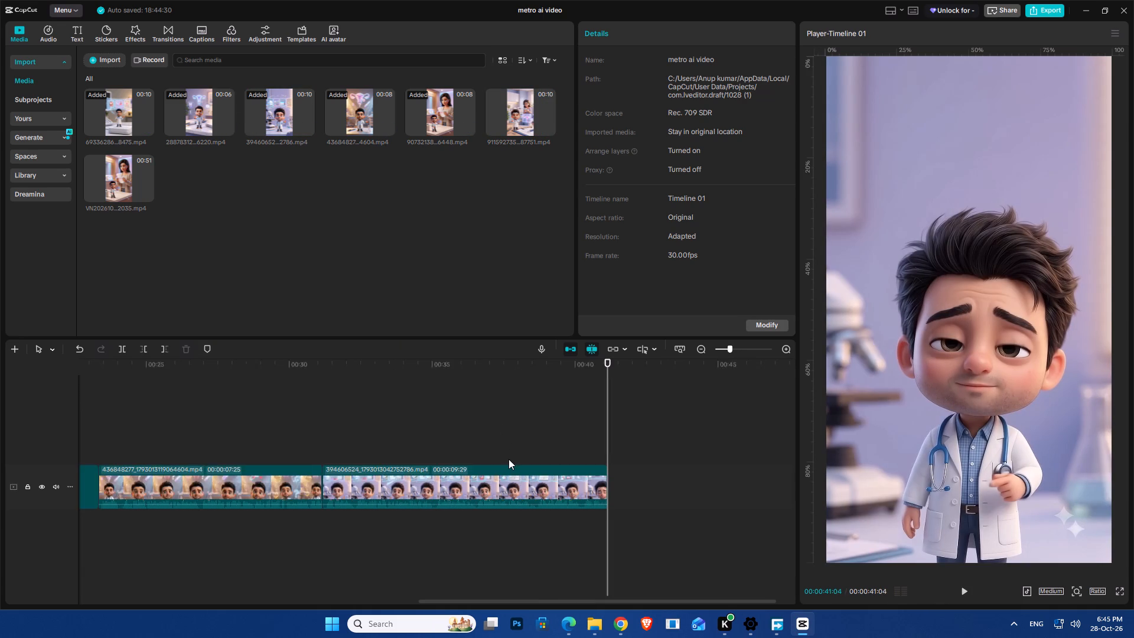
{"action": "scroll", "coordinate": [509, 459], "scroll_direction": "down", "scroll_amount": 17, "text": "ctrl"}
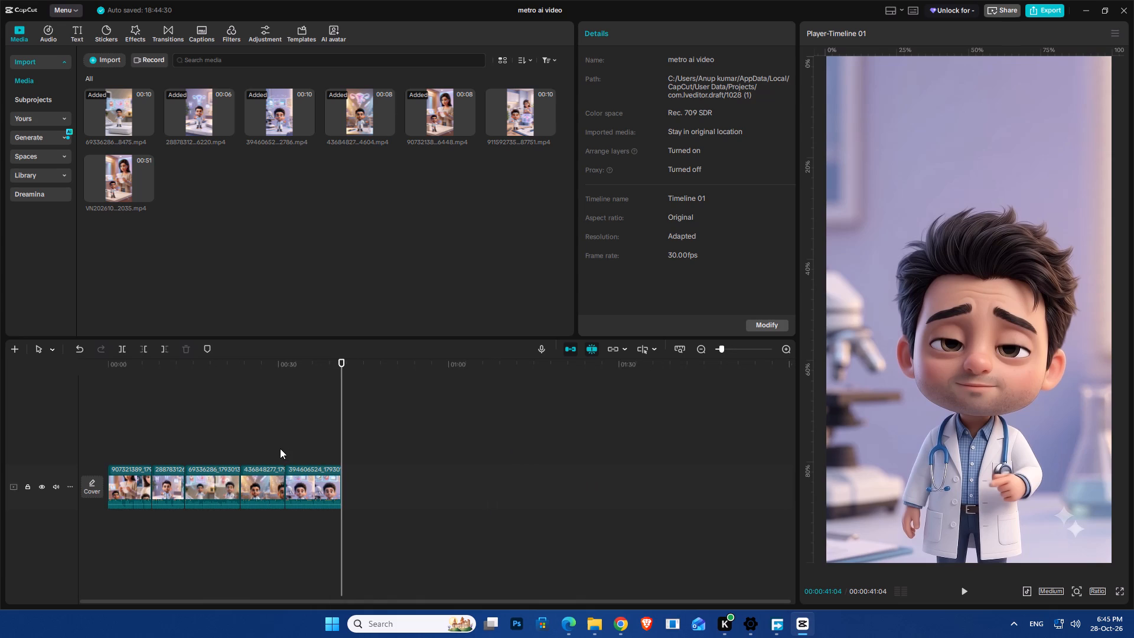
{"action": "left_click", "coordinate": [311, 442]}
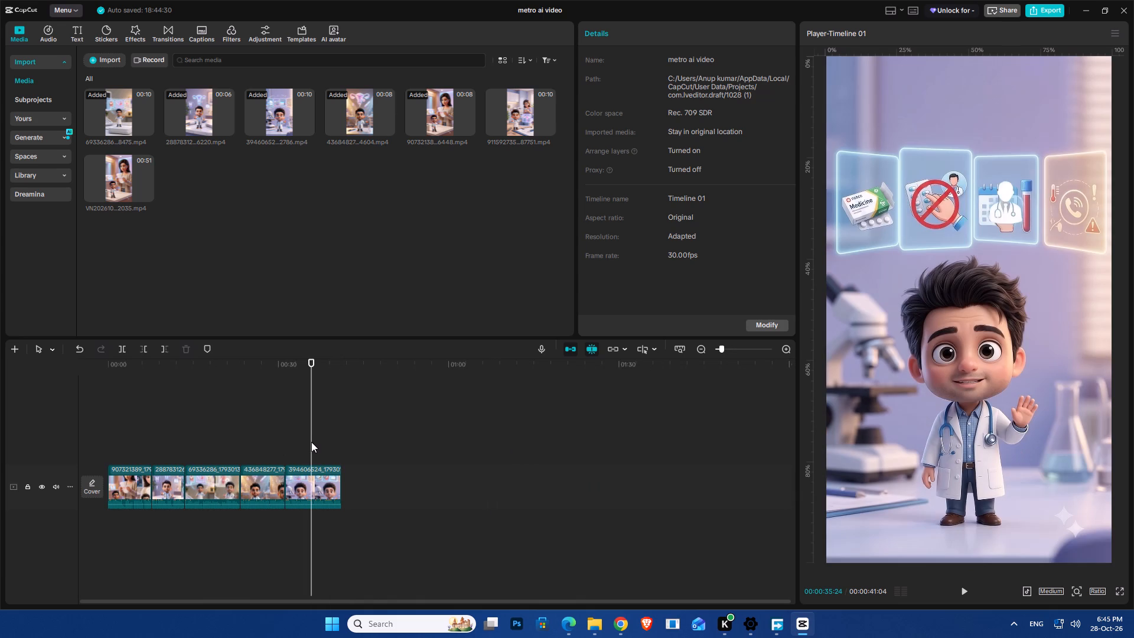
{"action": "scroll", "coordinate": [312, 454], "scroll_direction": "up", "scroll_amount": 10, "text": "ctrl"}
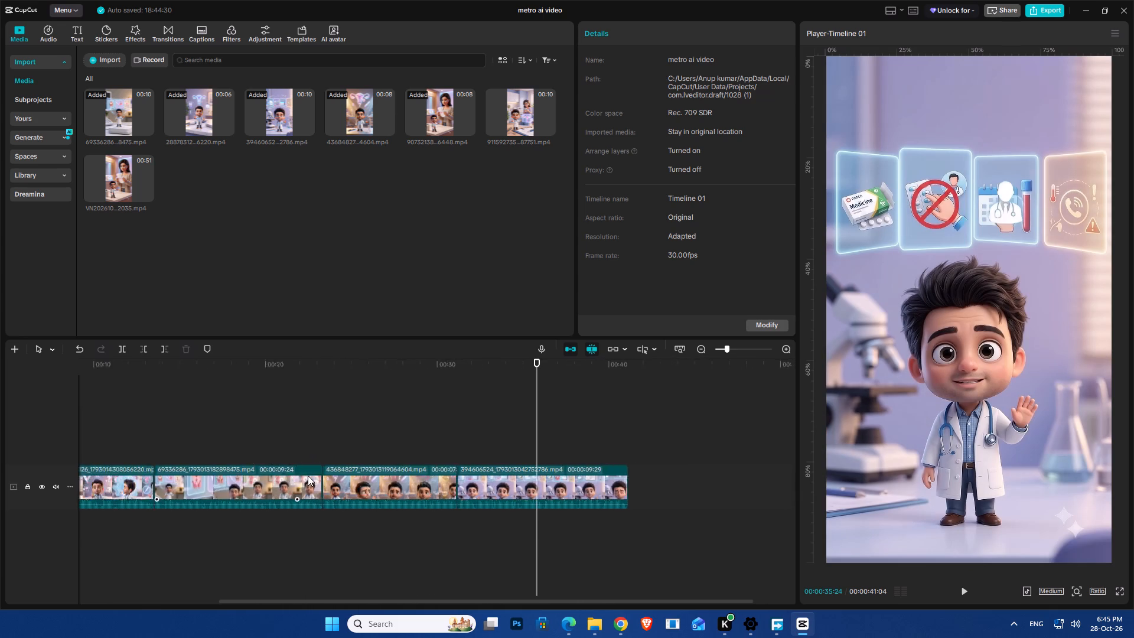
{"action": "scroll", "coordinate": [308, 476], "scroll_direction": "up", "scroll_amount": 2, "text": "ctrl"}
{"action": "scroll", "coordinate": [308, 476], "scroll_direction": "down", "scroll_amount": 11, "text": "ctrl"}
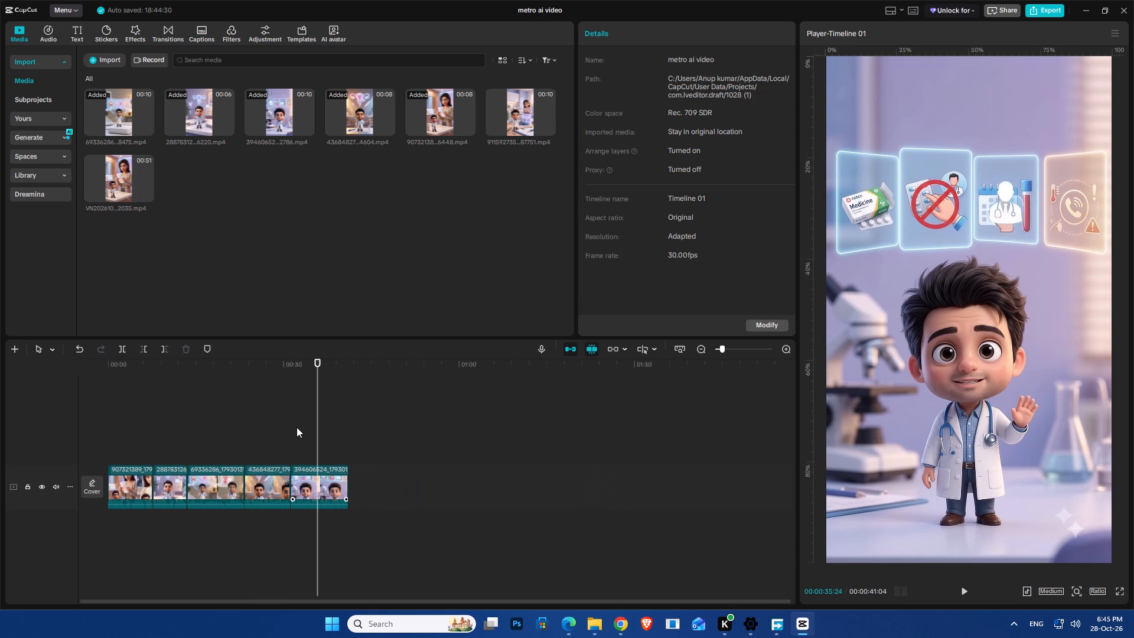
{"action": "left_click", "coordinate": [135, 172]}
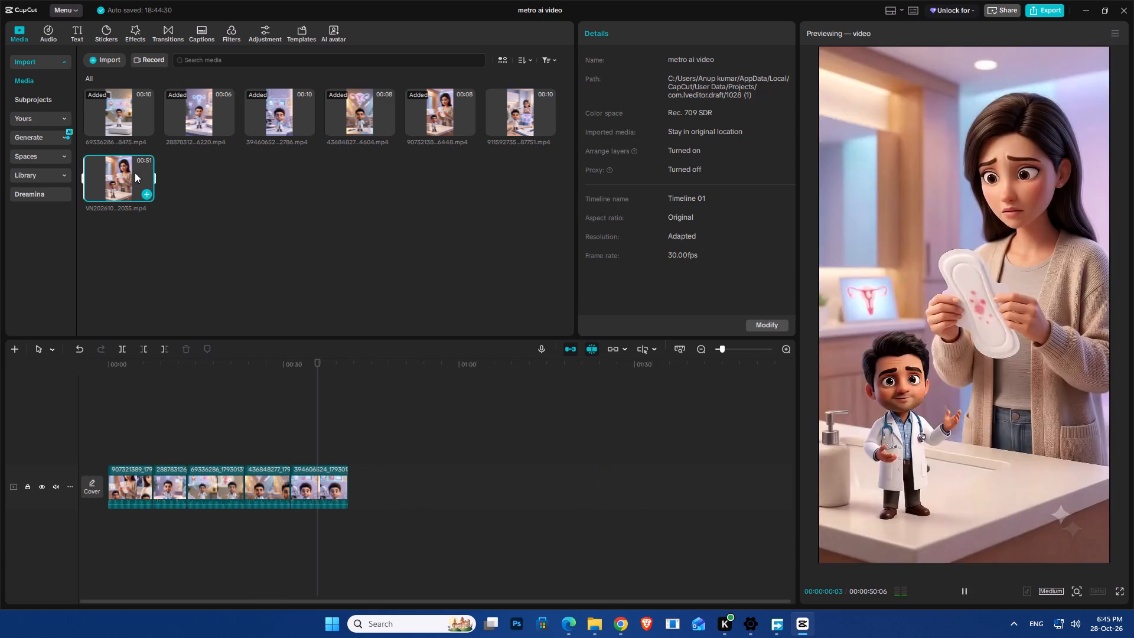
{"action": "left_click", "coordinate": [135, 164]}
{"action": "left_click_drag", "start_coordinate": [135, 174], "coordinate": [151, 195]}
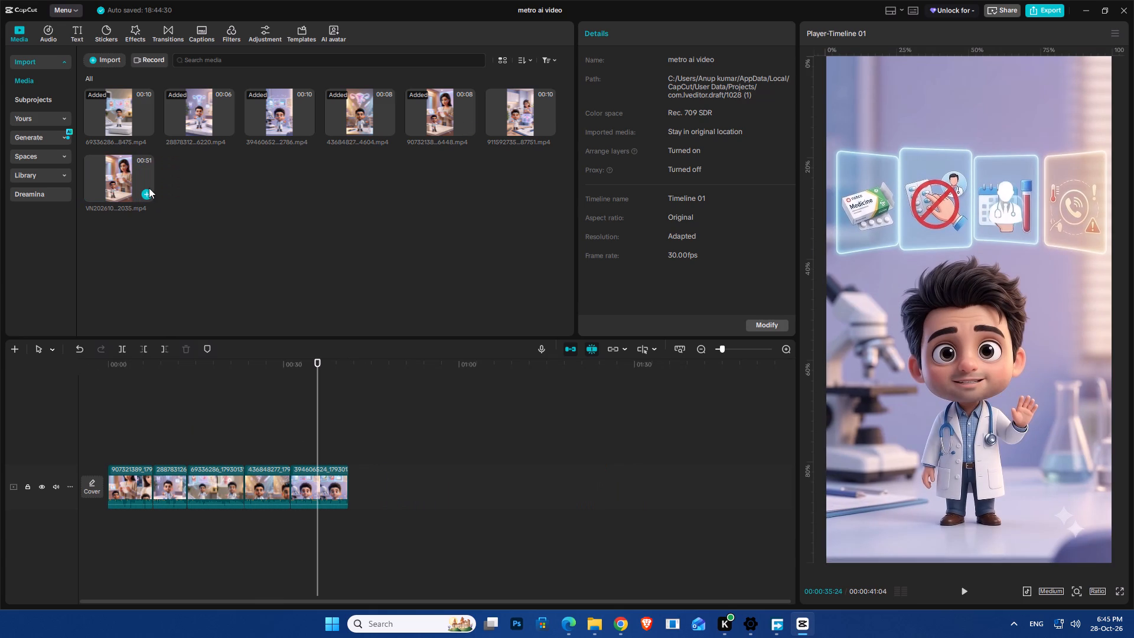
{"action": "left_click", "coordinate": [135, 177]}
{"action": "left_click", "coordinate": [137, 170]}
{"action": "key", "text": "space"}
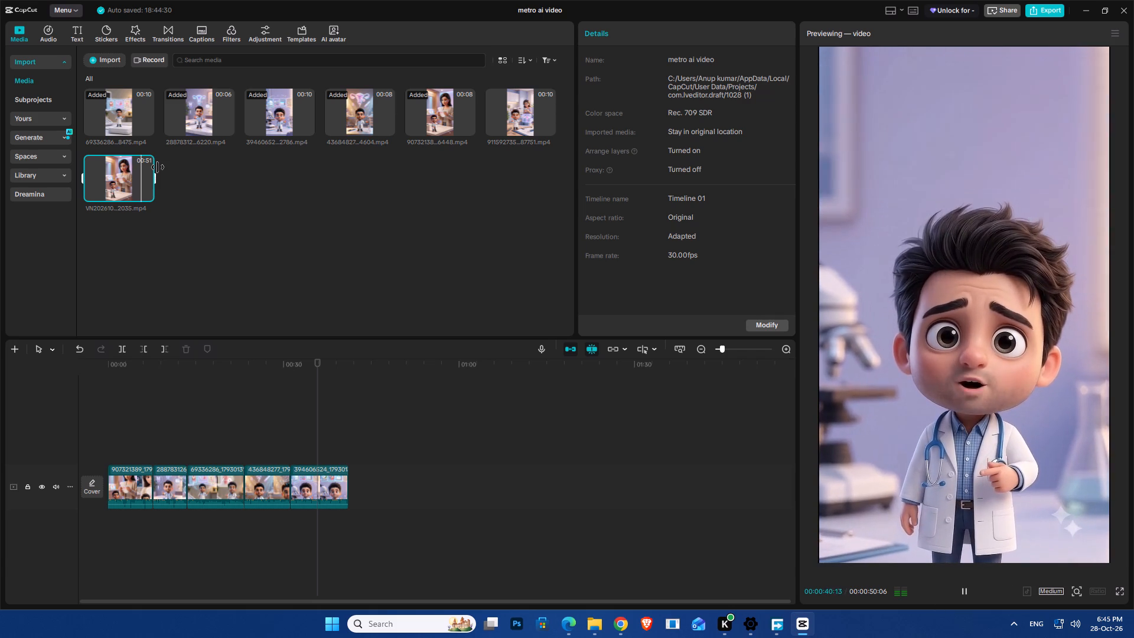
{"action": "key", "text": "space"}
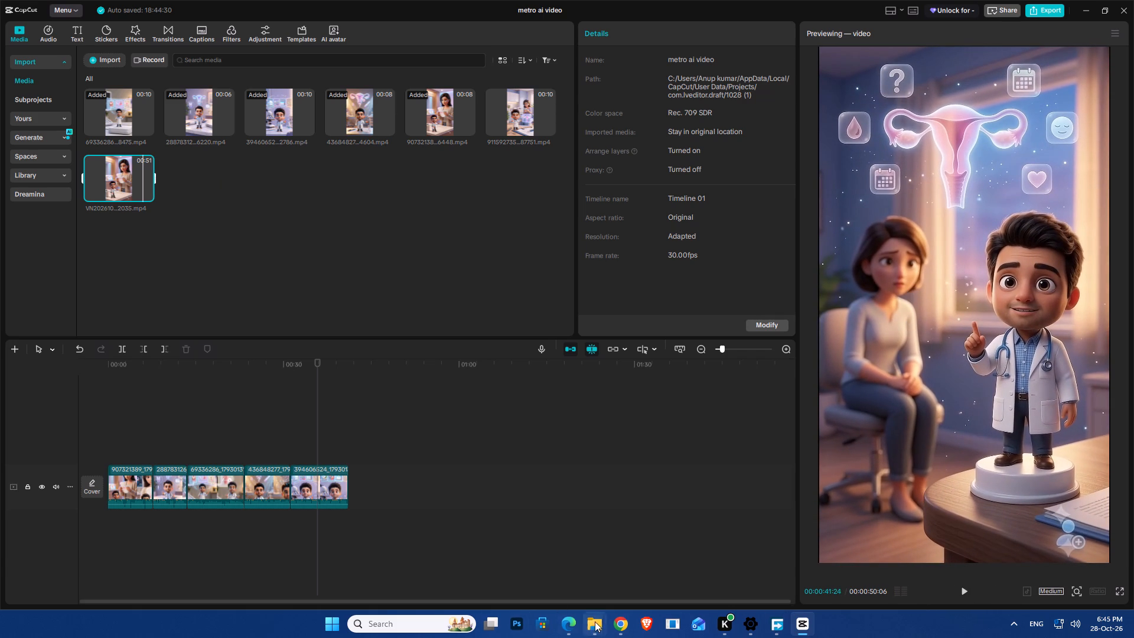
Switch to File Explorer and examine the clips in the ai spotting folder as large thumbnails for the reference video's closing scene.
{"action": "left_click", "coordinate": [620, 627]}
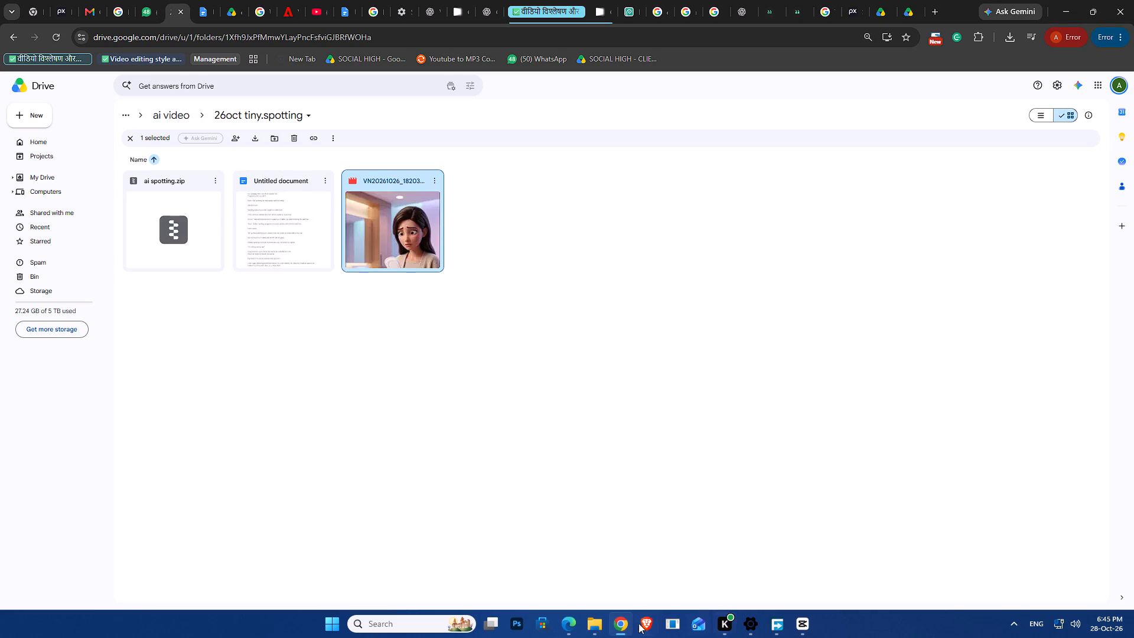
{"action": "left_click", "coordinate": [595, 623]}
{"action": "left_click", "coordinate": [447, 572]}
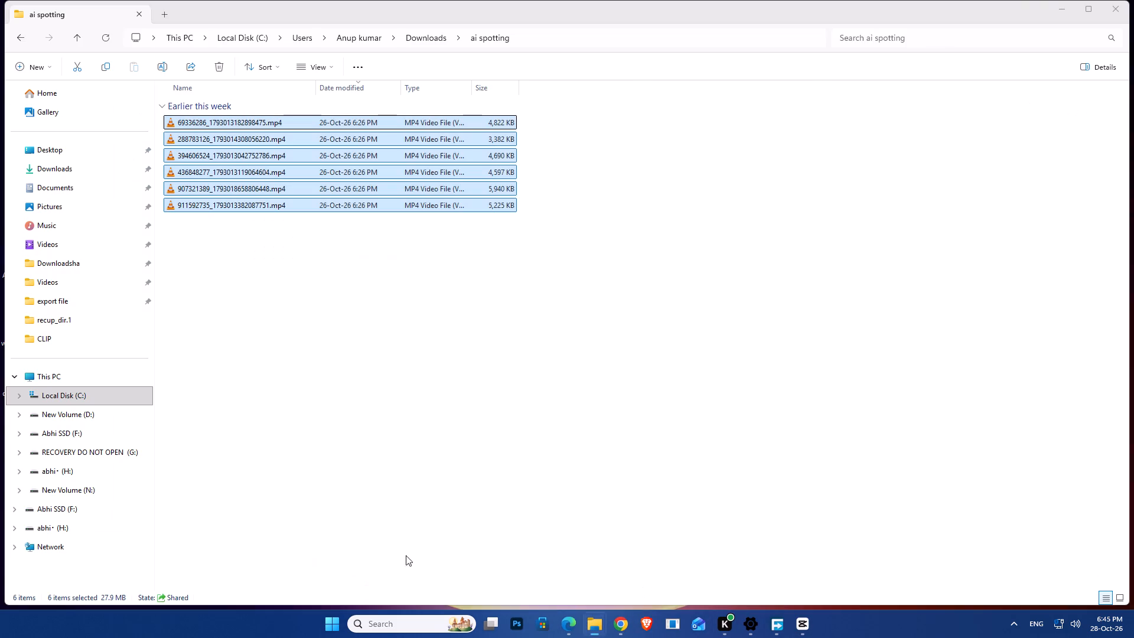
{"action": "left_click", "coordinate": [347, 265]}
{"action": "scroll", "coordinate": [347, 265], "scroll_direction": "up", "scroll_amount": 20, "text": "ctrl"}
{"action": "scroll", "coordinate": [347, 265], "scroll_direction": "up", "scroll_amount": 6, "text": "ctrl"}
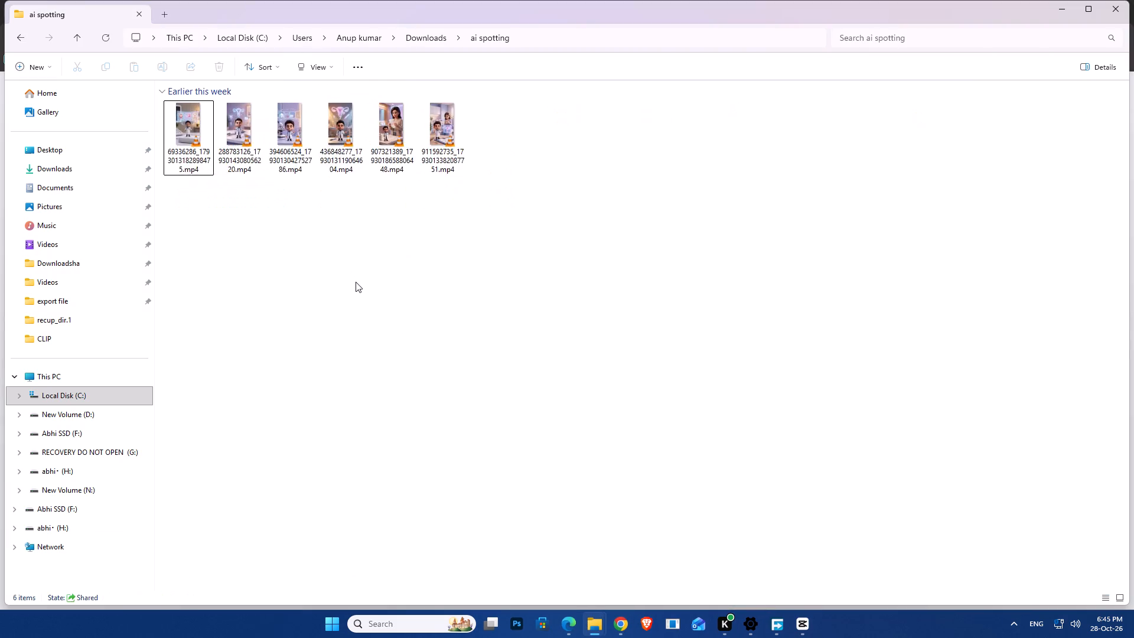
{"action": "scroll", "coordinate": [356, 282], "scroll_direction": "up", "scroll_amount": 7, "text": "ctrl"}
{"action": "scroll", "coordinate": [395, 310], "scroll_direction": "up", "scroll_amount": 7, "text": "ctrl"}
{"action": "scroll", "coordinate": [395, 310], "scroll_direction": "down", "scroll_amount": 3, "text": "ctrl"}
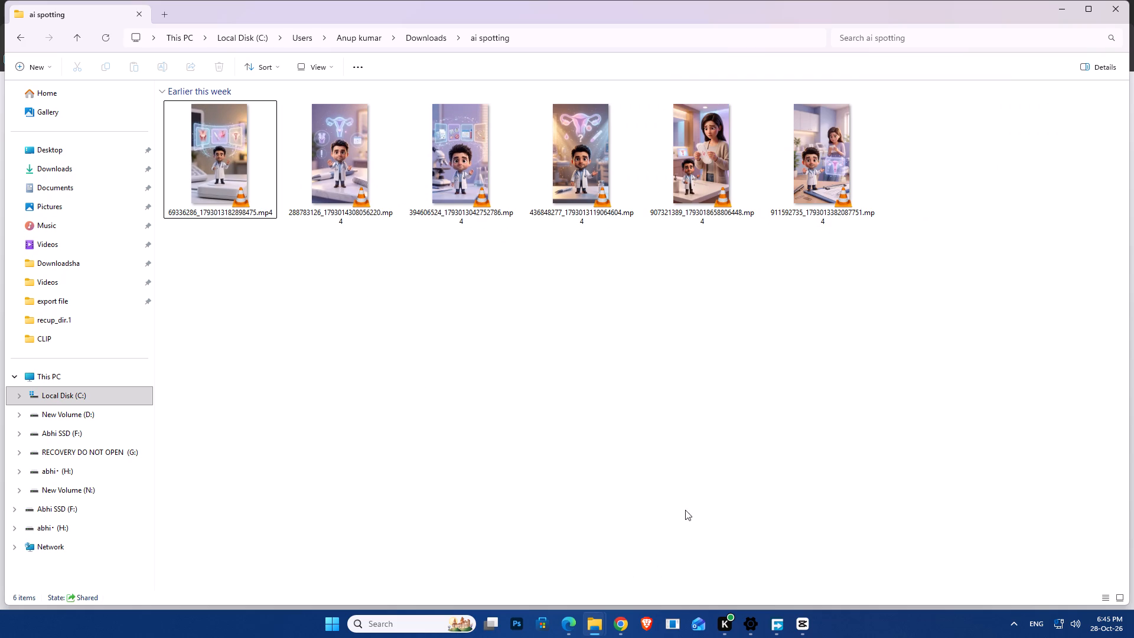
Switch the computer's sound output to Speakers (Realtek(R) Audio).
{"action": "left_click", "coordinate": [1074, 621]}
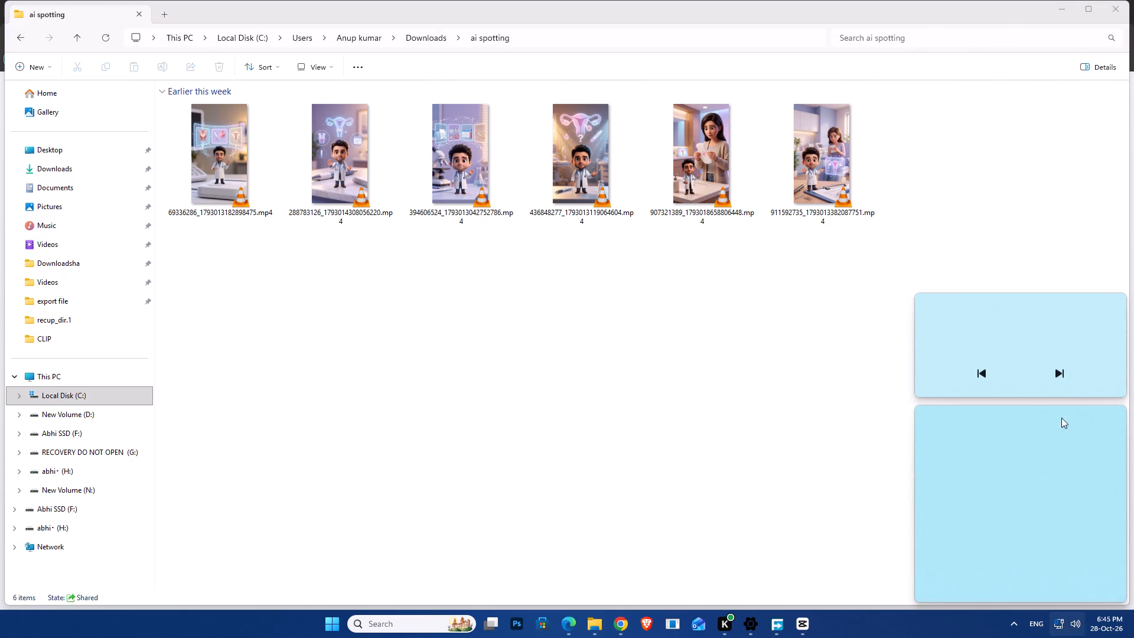
{"action": "left_click", "coordinate": [1077, 623]}
{"action": "left_click", "coordinate": [1077, 623]}
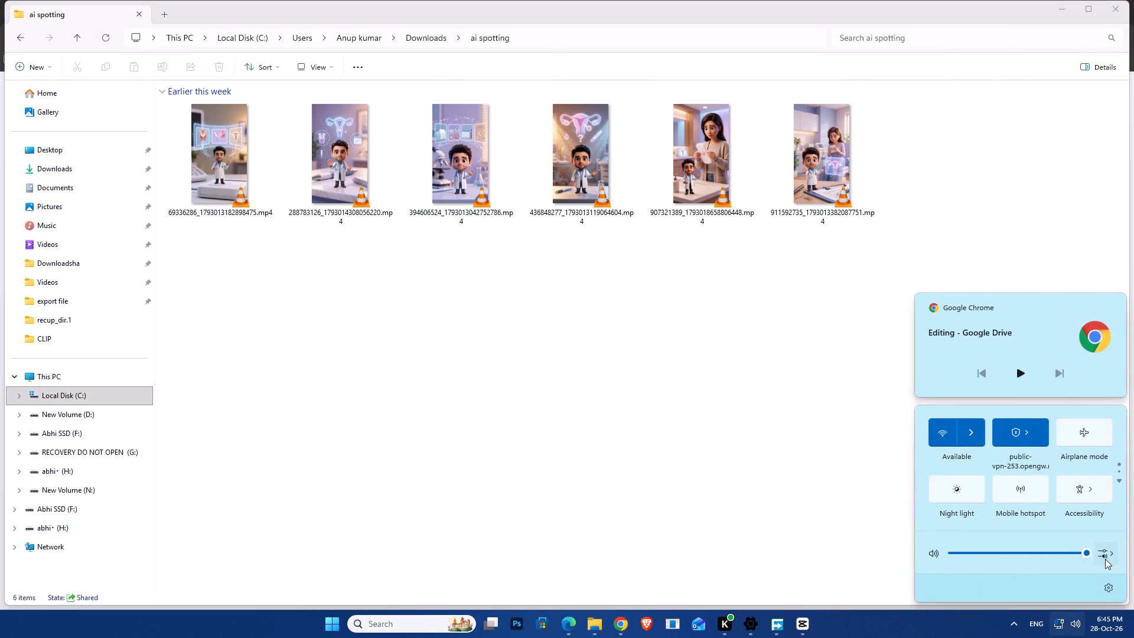
{"action": "left_click", "coordinate": [1105, 559]}
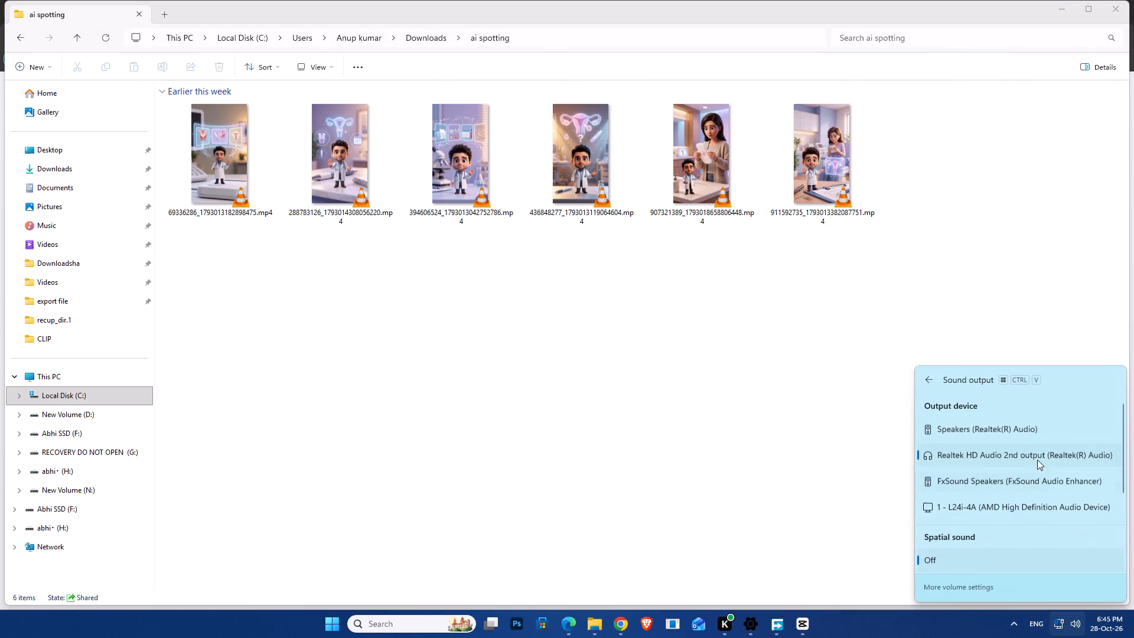
{"action": "left_click", "coordinate": [1005, 428]}
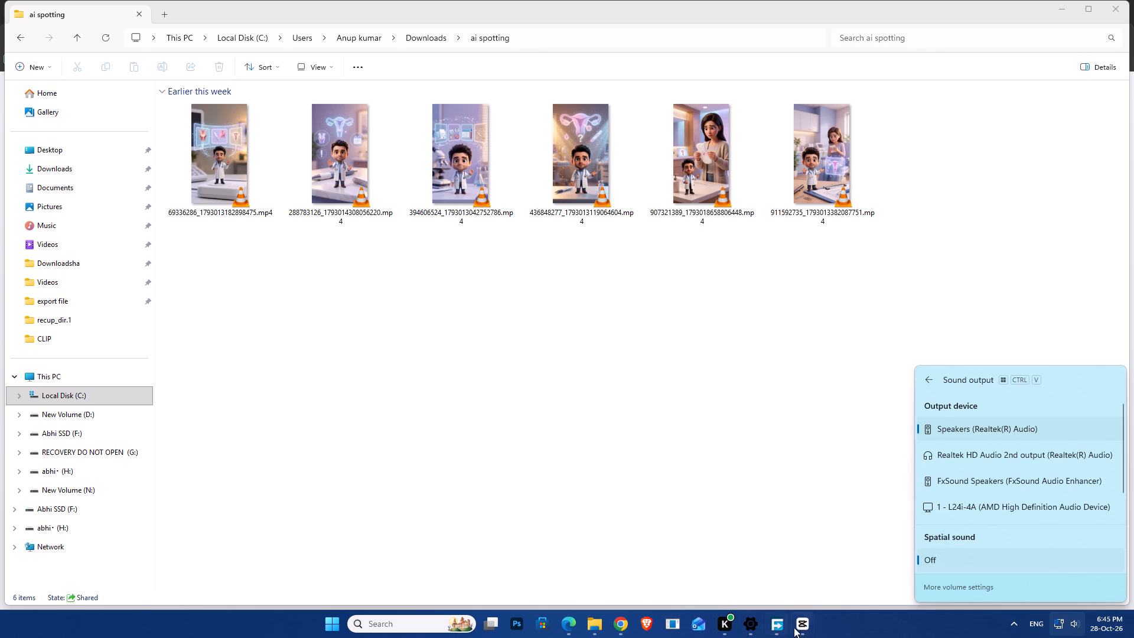
Return to CapCut and play the opening seconds of the timeline from 00:00:00:00 to check the sound.
{"action": "left_click", "coordinate": [803, 625]}
{"action": "left_click_drag", "start_coordinate": [132, 372], "coordinate": [77, 382]}
{"action": "double_click", "coordinate": [129, 370]}
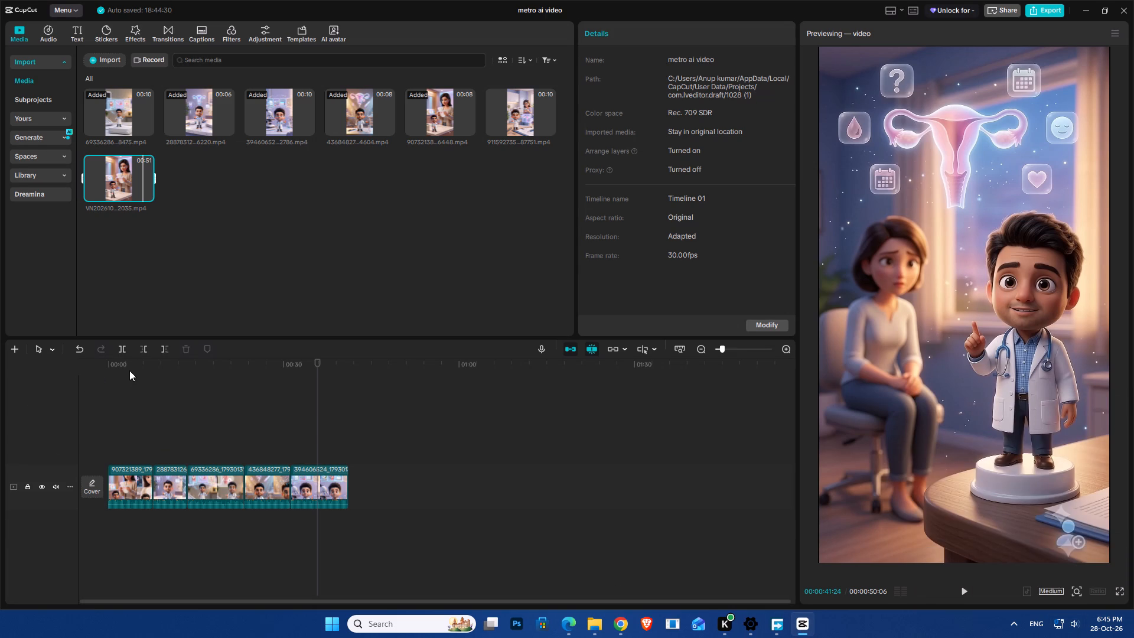
{"action": "left_click", "coordinate": [226, 486]}
{"action": "left_click", "coordinate": [198, 435]}
{"action": "left_click_drag", "start_coordinate": [197, 432], "coordinate": [24, 461]}
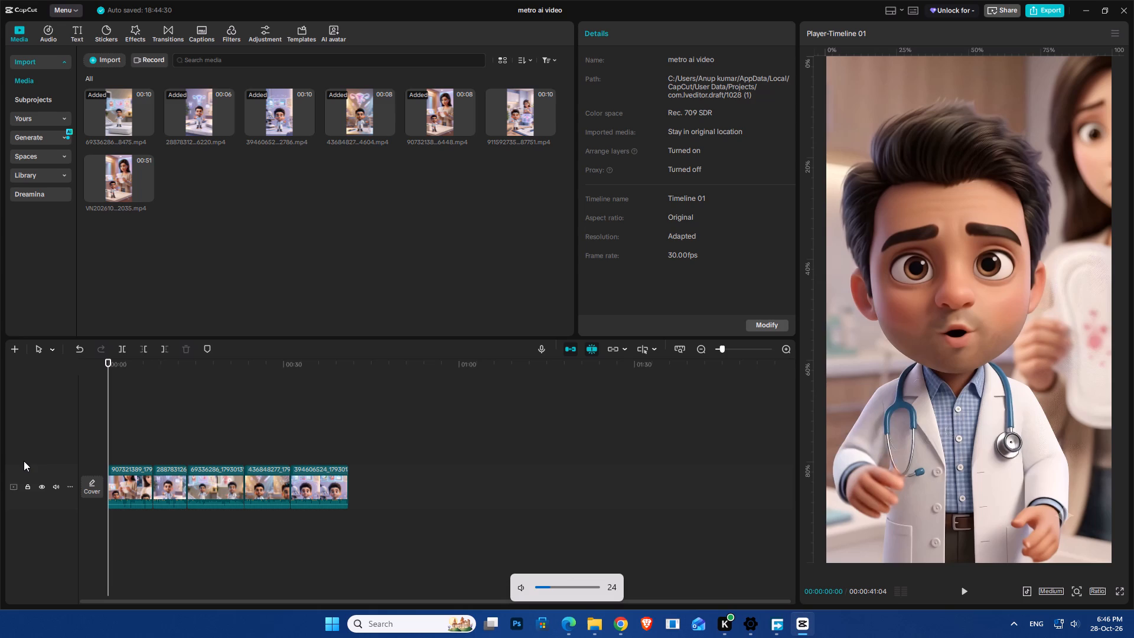
{"action": "key", "text": "space"}
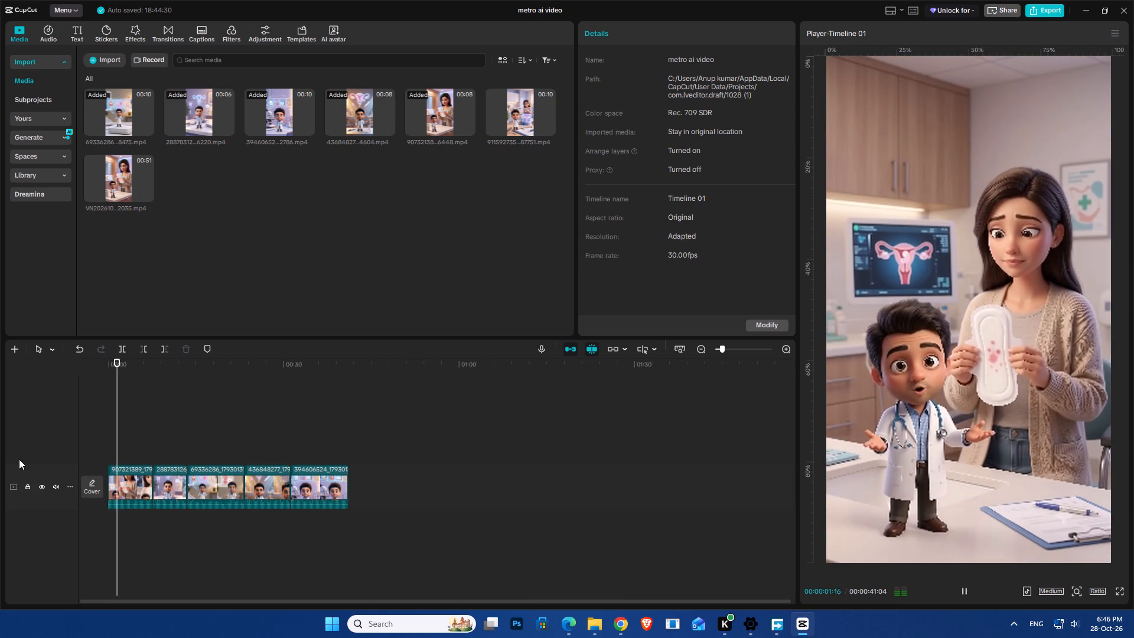
{"action": "key", "text": "space"}
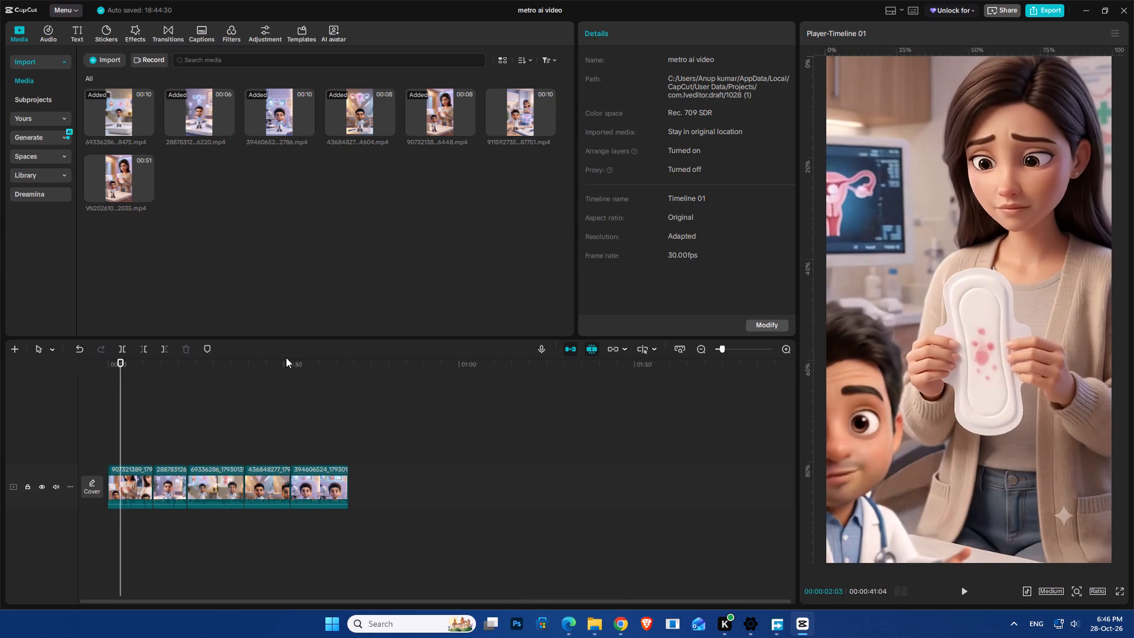
Play the last part of the reference video again to review its closing scene, which follows the fifth clip.
{"action": "double_click", "coordinate": [118, 170]}
{"action": "left_click", "coordinate": [129, 171]}
{"action": "left_click", "coordinate": [137, 167]}
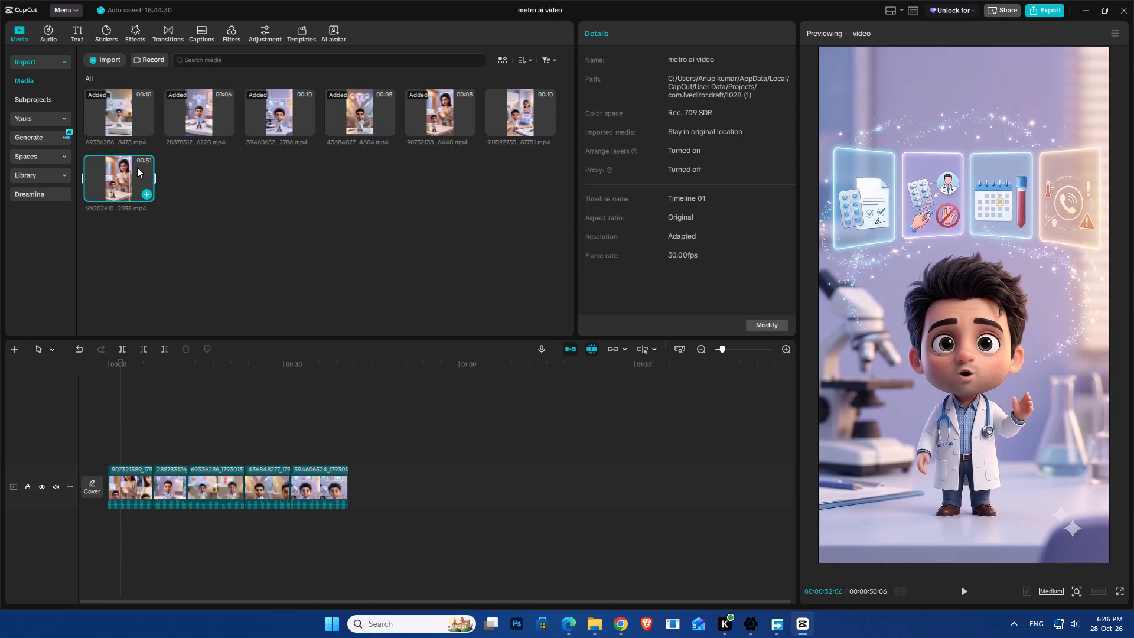
{"action": "key", "text": "space"}
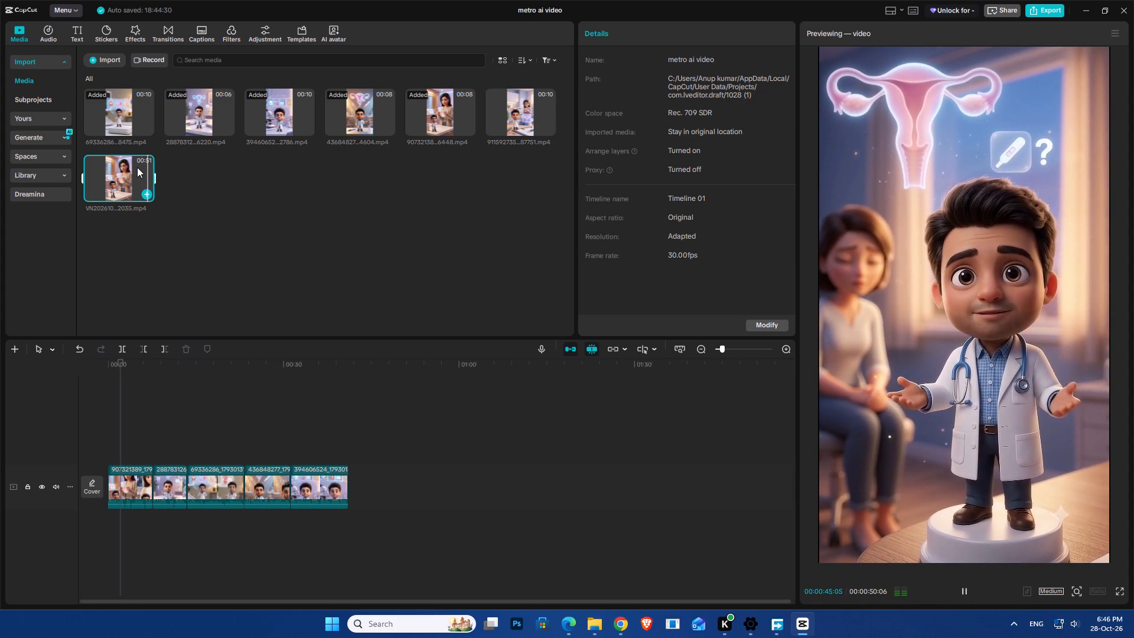
{"action": "key", "text": "space"}
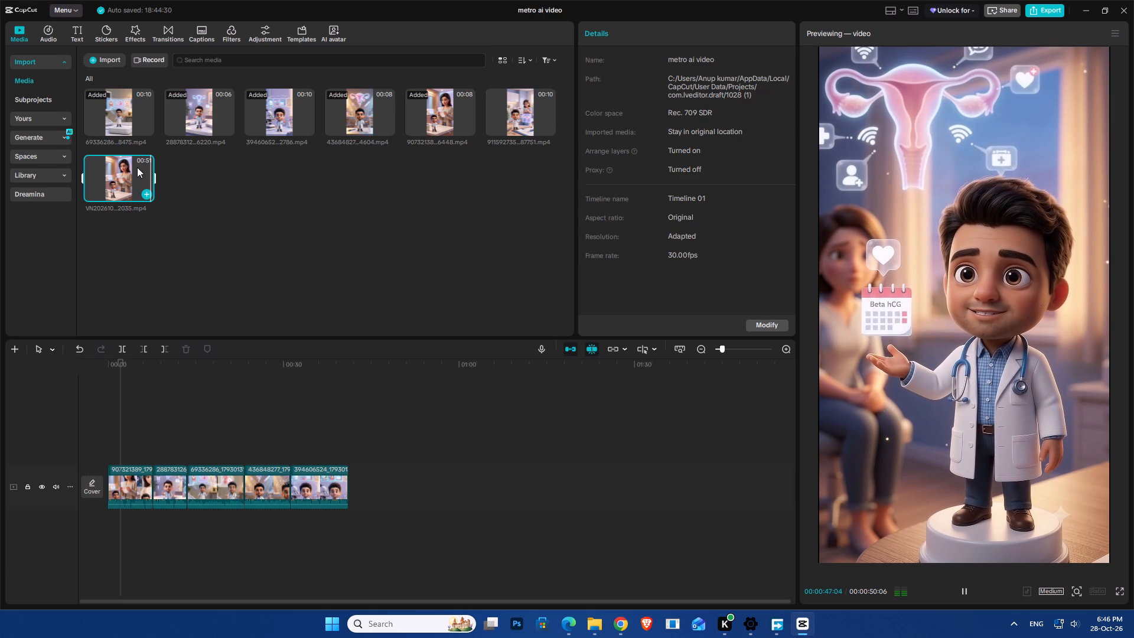
Switch the computer's sound output to Realtek HD Audio 2nd output (Realtek(R) Audio).
{"action": "left_click", "coordinate": [1081, 623]}
{"action": "left_click", "coordinate": [1037, 427]}
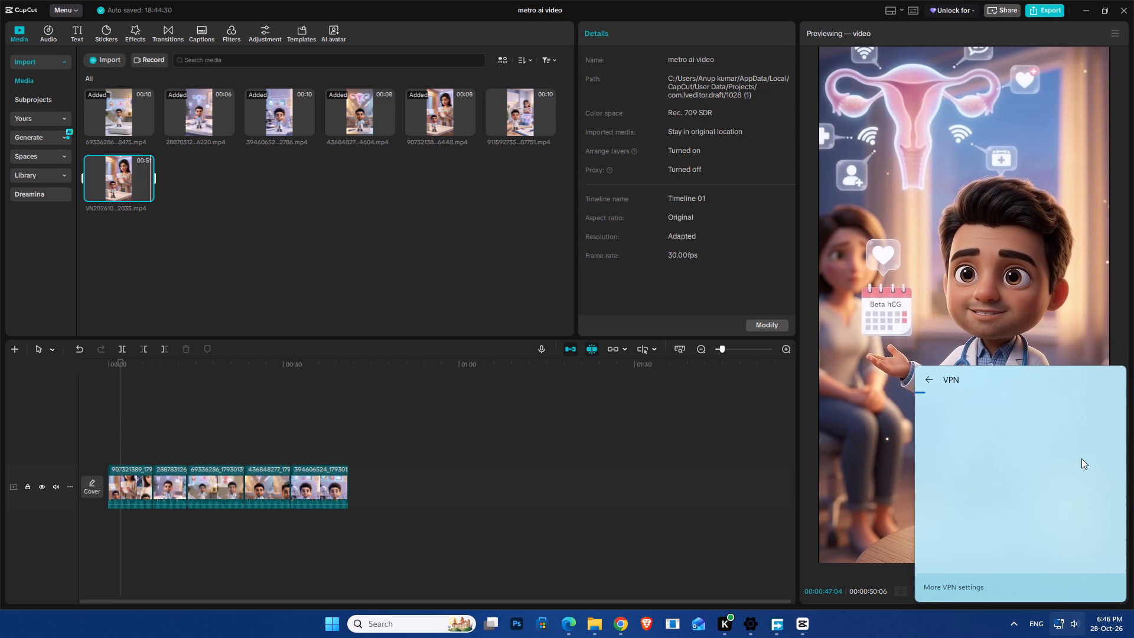
{"action": "left_click", "coordinate": [1070, 602]}
{"action": "left_click", "coordinate": [1074, 621]}
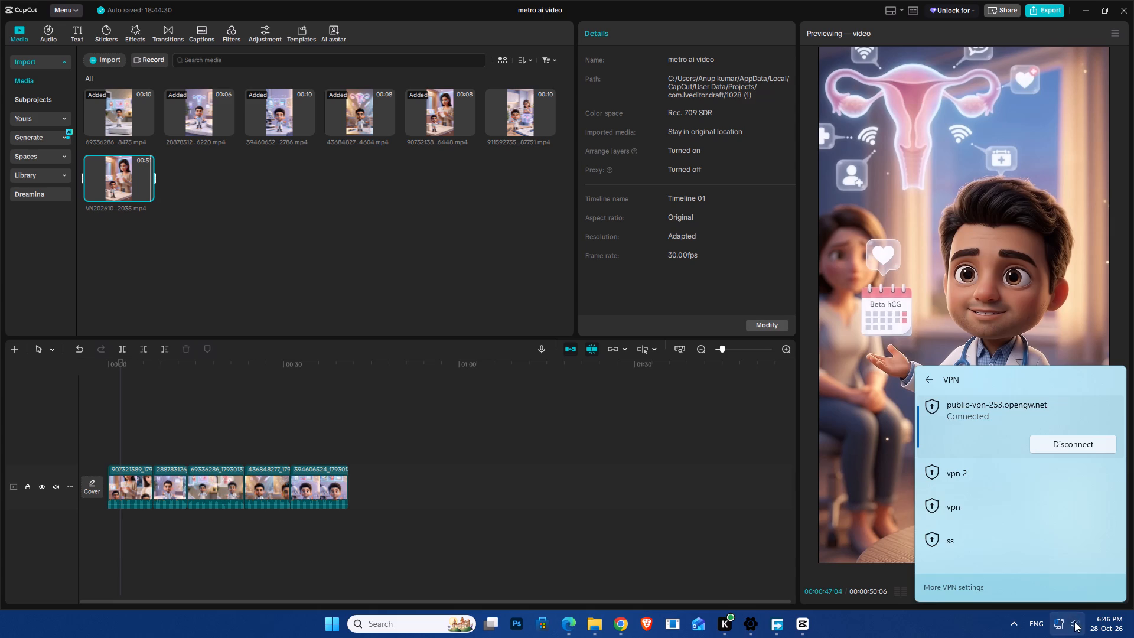
{"action": "left_click", "coordinate": [1073, 627]}
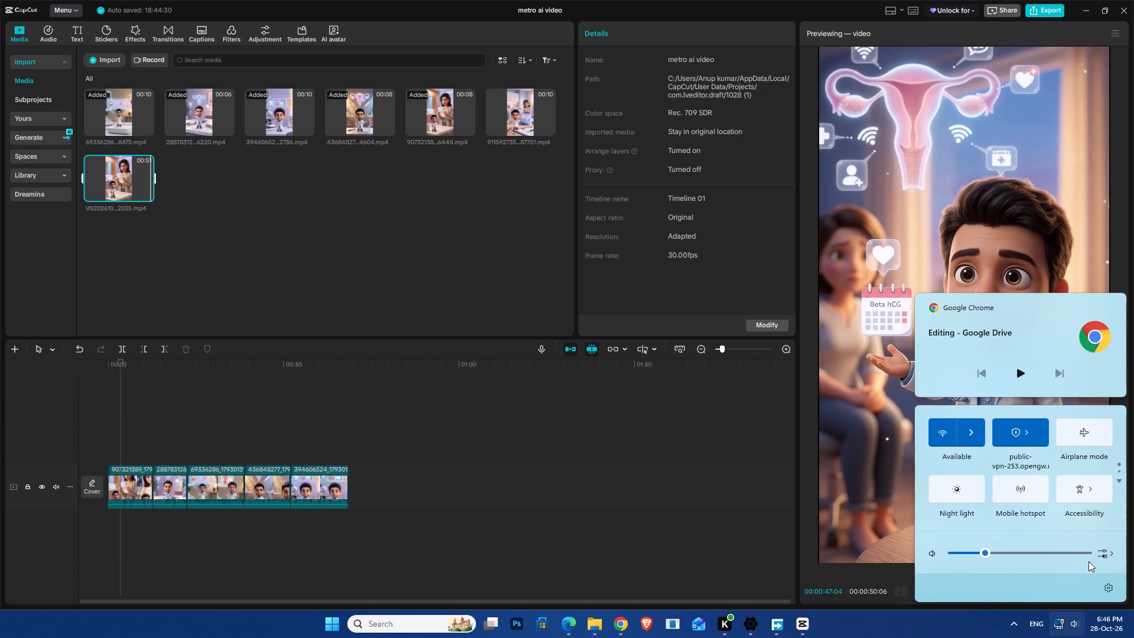
{"action": "left_click", "coordinate": [1097, 552]}
{"action": "left_click", "coordinate": [980, 453]}
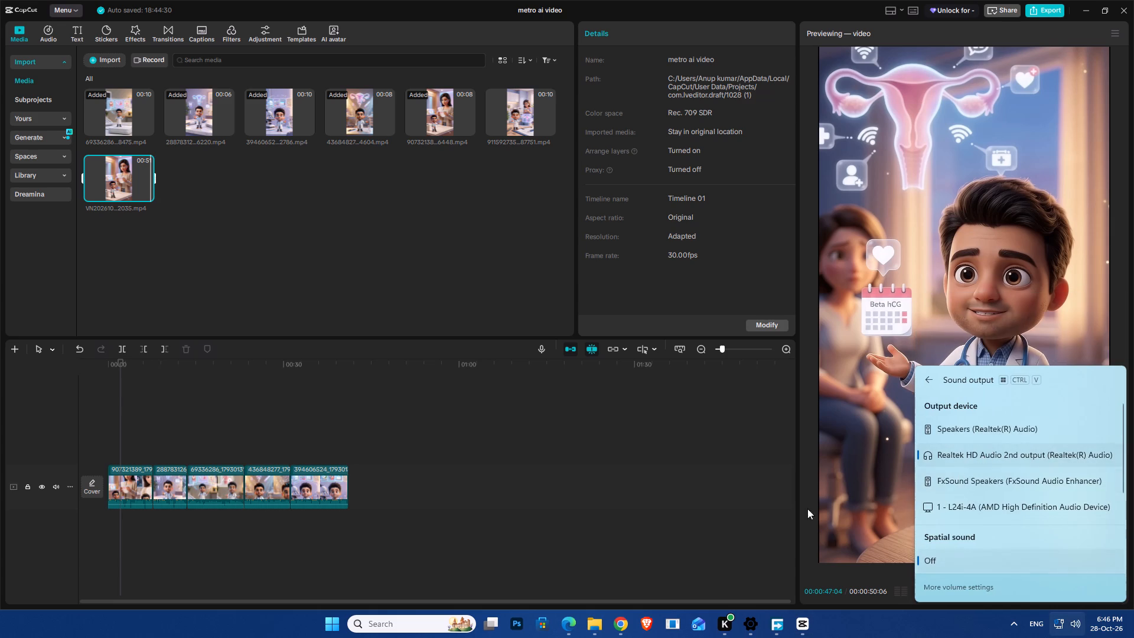
Play the timeline's opening with sound and split the first clip at 00:00:02:25, on the pad close-up.
{"action": "left_click", "coordinate": [119, 440]}
{"action": "left_click_drag", "start_coordinate": [114, 403], "coordinate": [58, 421]}
{"action": "left_click_drag", "start_coordinate": [121, 410], "coordinate": [115, 411]}
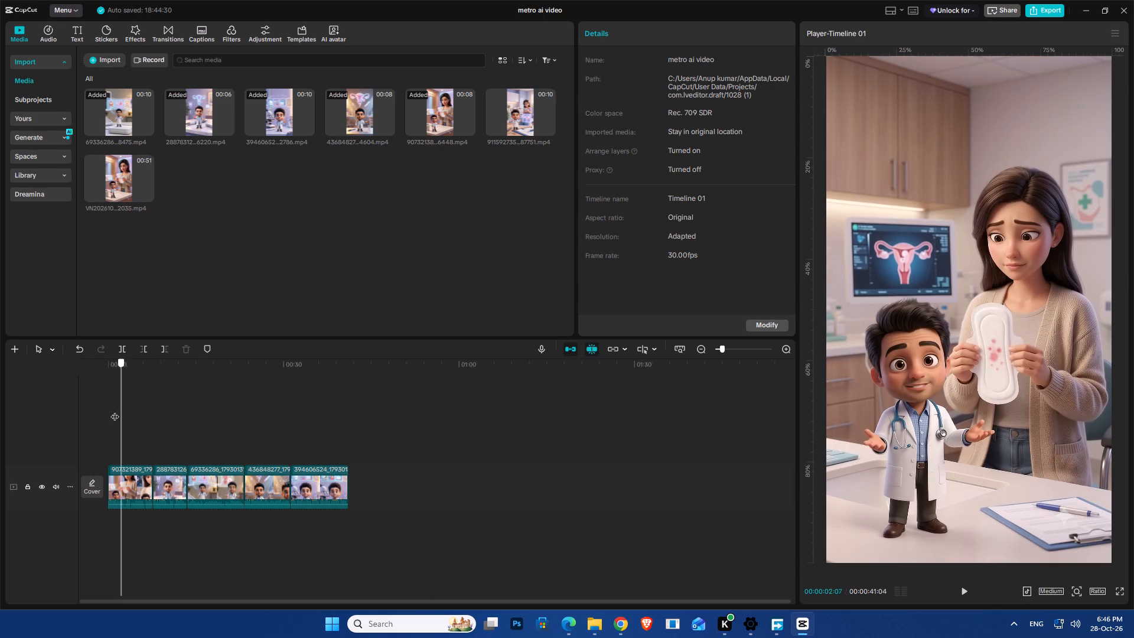
{"action": "left_click_drag", "start_coordinate": [115, 411], "coordinate": [73, 431]}
{"action": "key", "text": "space"}
{"action": "scroll", "coordinate": [135, 476], "scroll_direction": "up", "scroll_amount": 7, "text": "ctrl"}
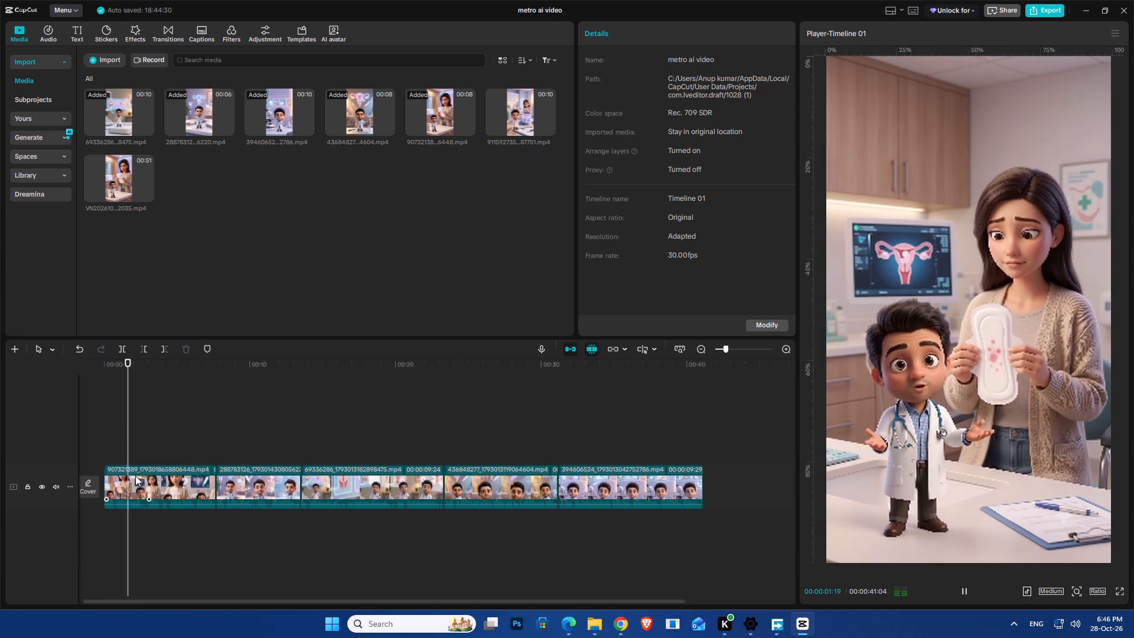
{"action": "scroll", "coordinate": [153, 500], "scroll_direction": "up", "scroll_amount": 7, "text": "ctrl"}
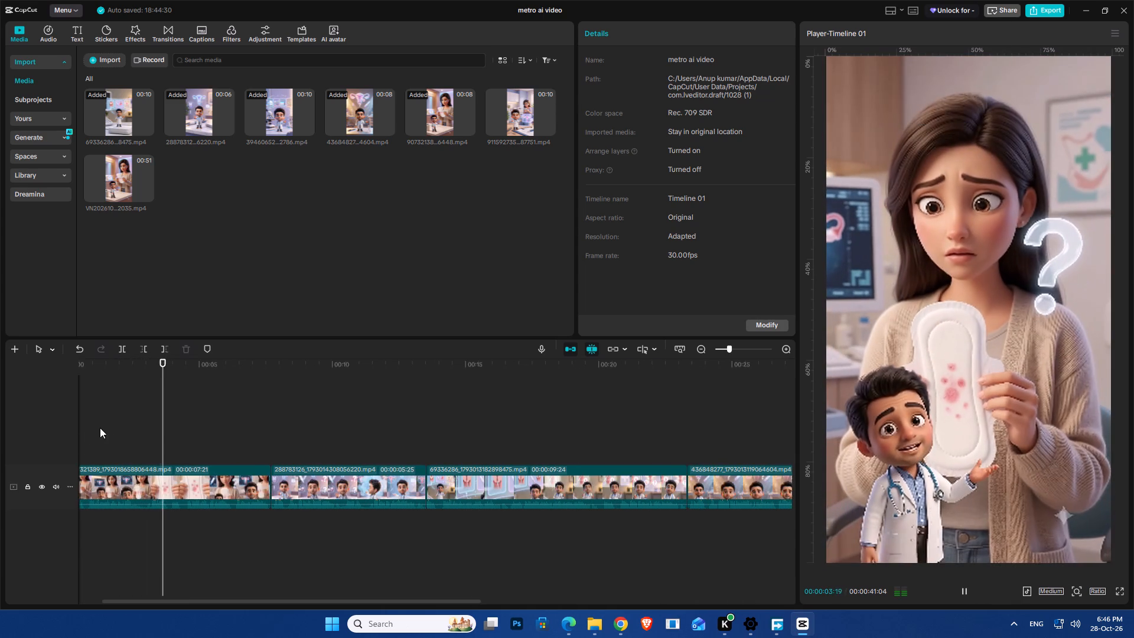
{"action": "scroll", "coordinate": [142, 435], "scroll_direction": "up", "scroll_amount": 7, "text": "ctrl"}
{"action": "left_click", "coordinate": [100, 405]}
{"action": "left_click_drag", "start_coordinate": [120, 380], "coordinate": [62, 414]}
{"action": "left_click_drag", "start_coordinate": [177, 399], "coordinate": [145, 424]}
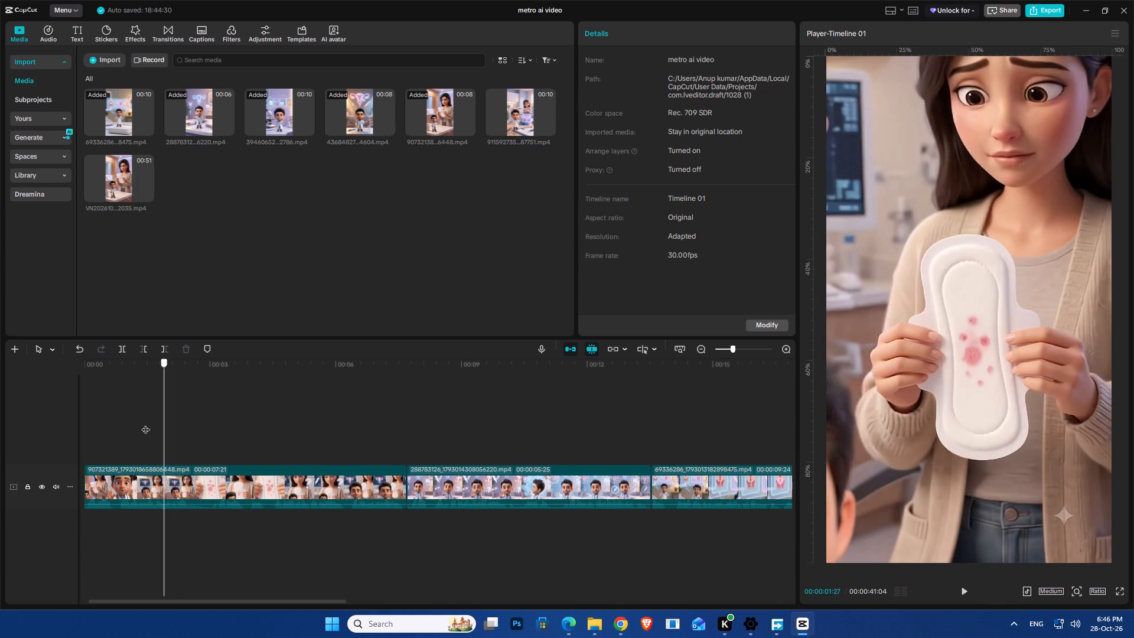
{"action": "left_click_drag", "start_coordinate": [145, 424], "coordinate": [131, 436]}
{"action": "key", "text": "space"}
{"action": "scroll", "coordinate": [214, 480], "scroll_direction": "up", "scroll_amount": 9, "text": "ctrl"}
{"action": "key", "text": "space"}
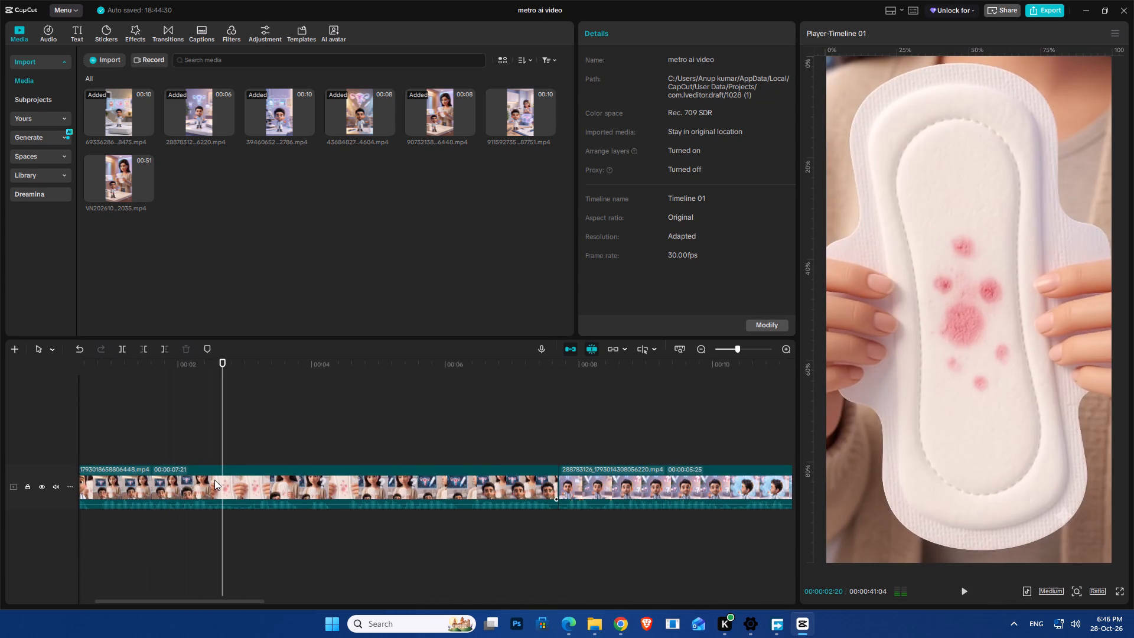
{"action": "key", "text": "space"}
{"action": "key", "text": "space"}
{"action": "key", "text": "c"}
{"action": "left_click", "coordinate": [231, 483]}
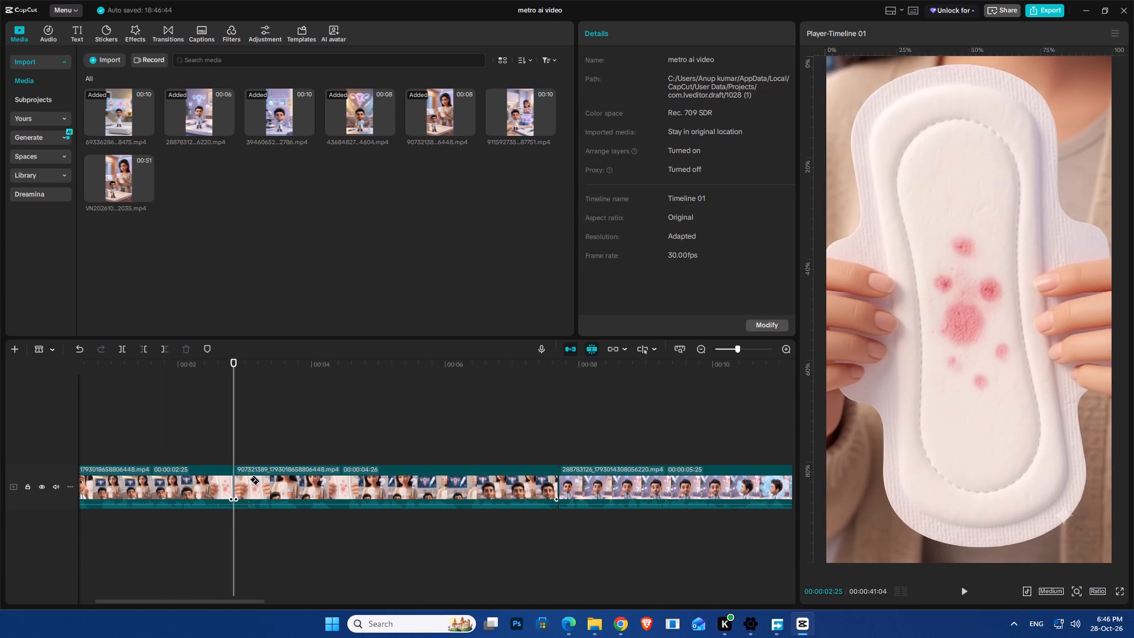
Split the first clip again at about 00:00:03:02, turn timeline snapping off and delete the short piece between the two cuts.
{"action": "key", "text": "space"}
{"action": "key", "text": "space"}
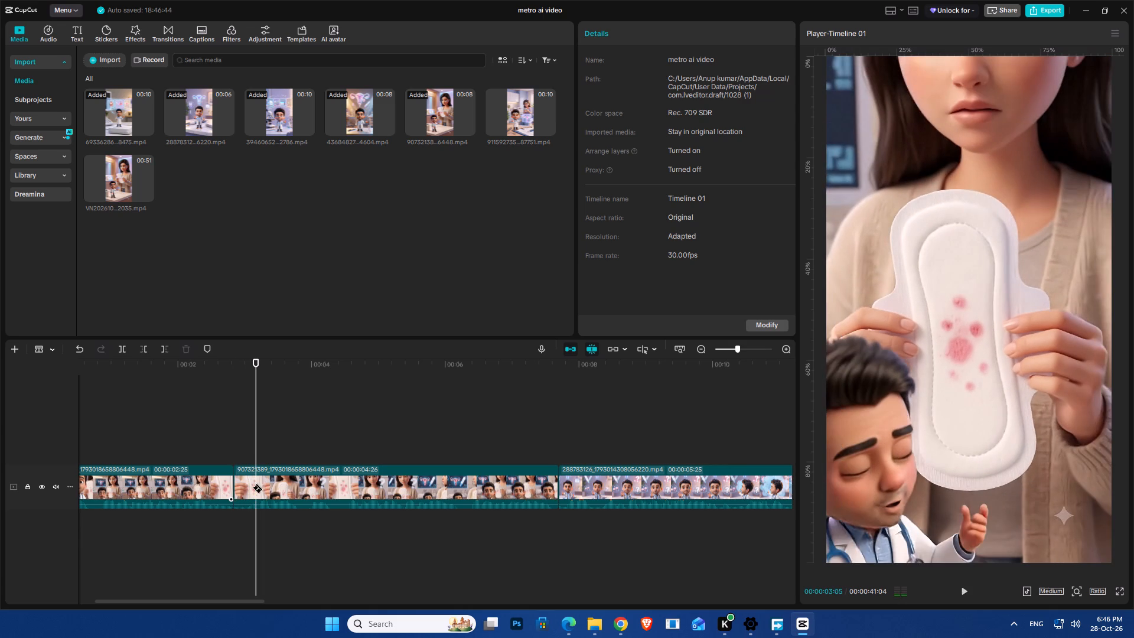
{"action": "left_click", "coordinate": [249, 482]}
{"action": "key", "text": "c"}
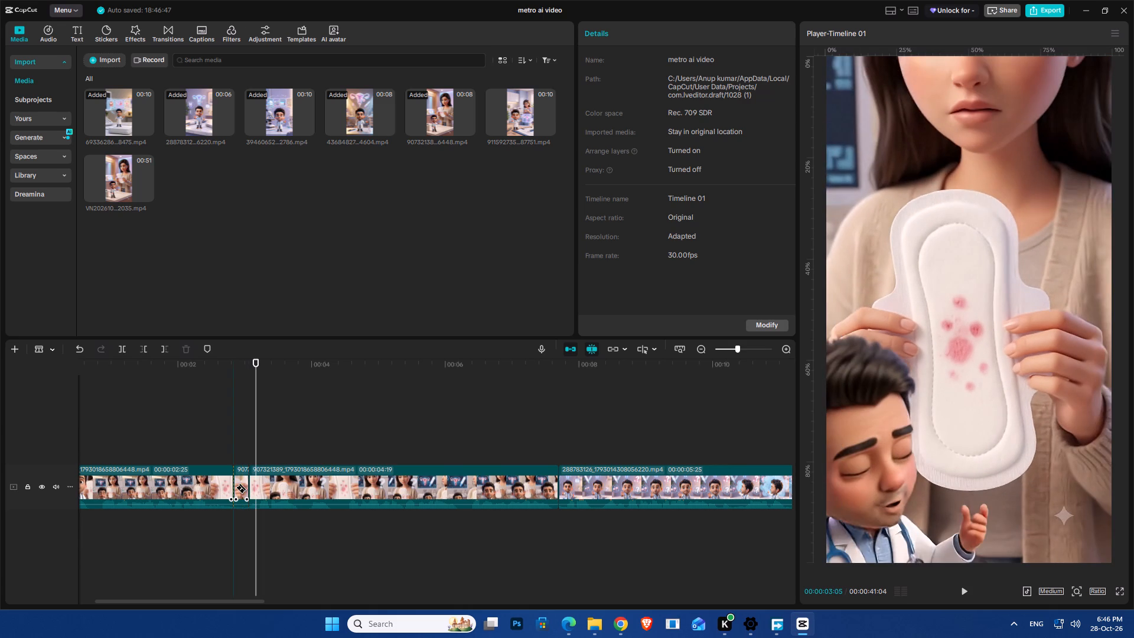
{"action": "left_click", "coordinate": [235, 487]}
{"action": "key", "text": "v"}
{"action": "left_click", "coordinate": [237, 487]}
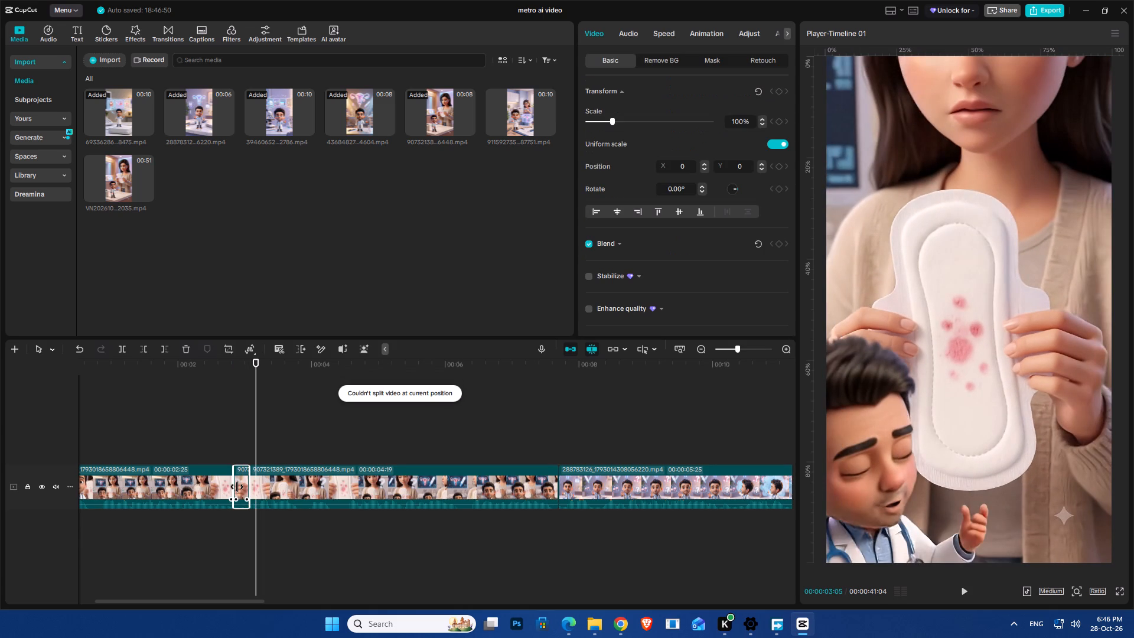
{"action": "type", "text": "sd"}
Play repeatedly across the cut at 00:00:02:25 to check how the first clip's two parts join.
{"action": "left_click", "coordinate": [161, 450]}
{"action": "key", "text": "space"}
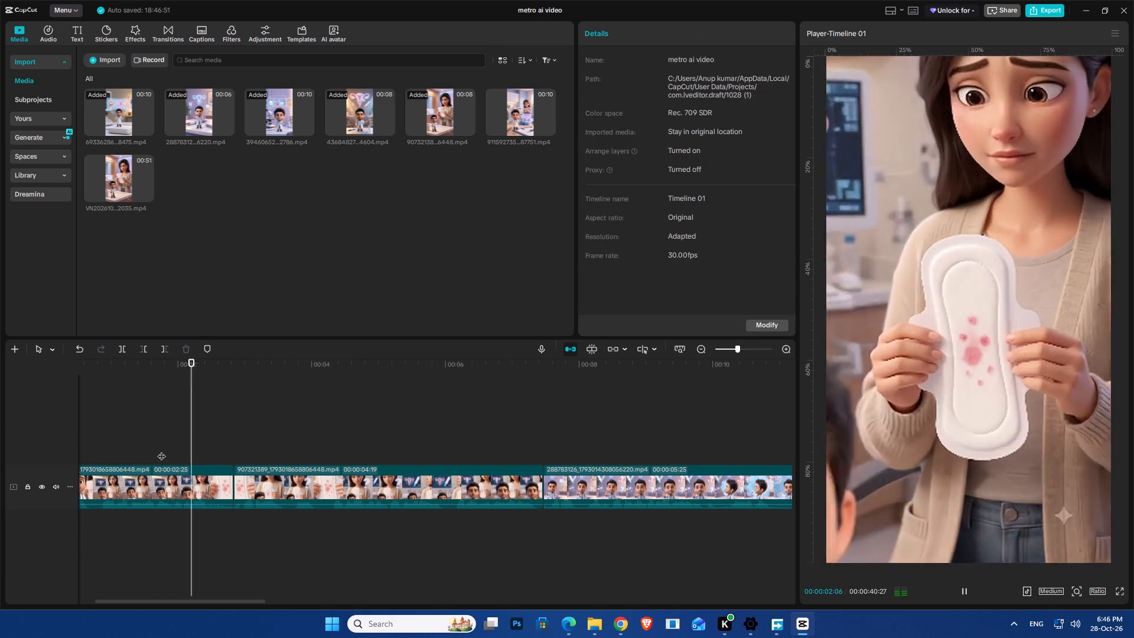
{"action": "key", "text": "space"}
{"action": "key", "text": "space"}
{"action": "key", "text": "space"}
{"action": "left_click", "coordinate": [253, 487]}
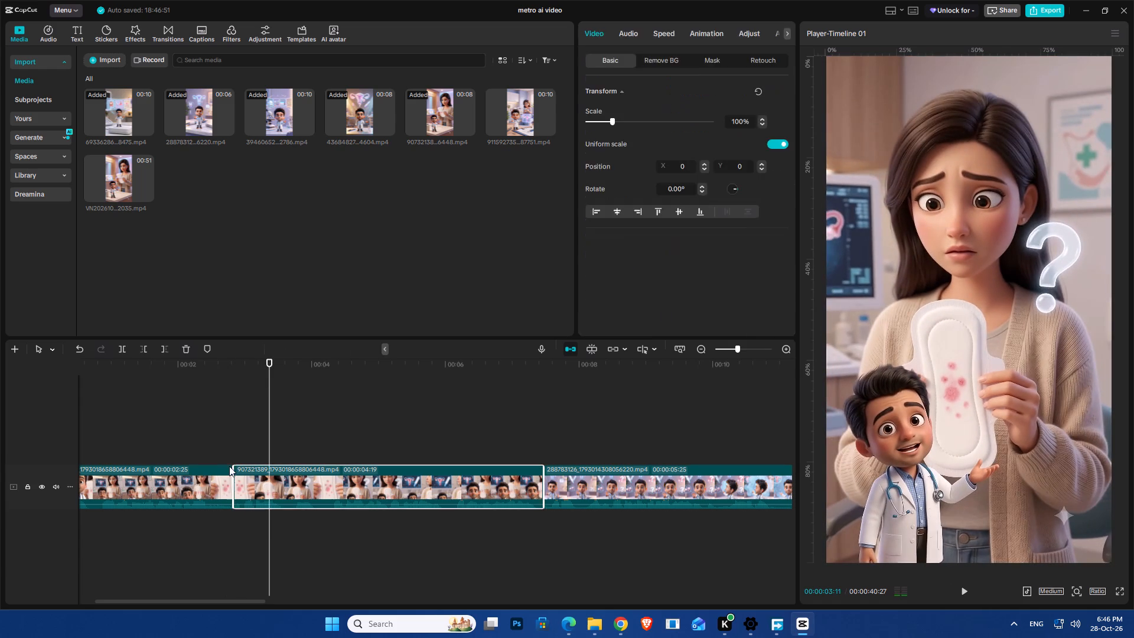
{"action": "left_click", "coordinate": [226, 460]}
{"action": "key", "text": "space"}
{"action": "key", "text": "space"}
{"action": "scroll", "coordinate": [262, 475], "scroll_direction": "up", "scroll_amount": 4, "text": "ctrl"}
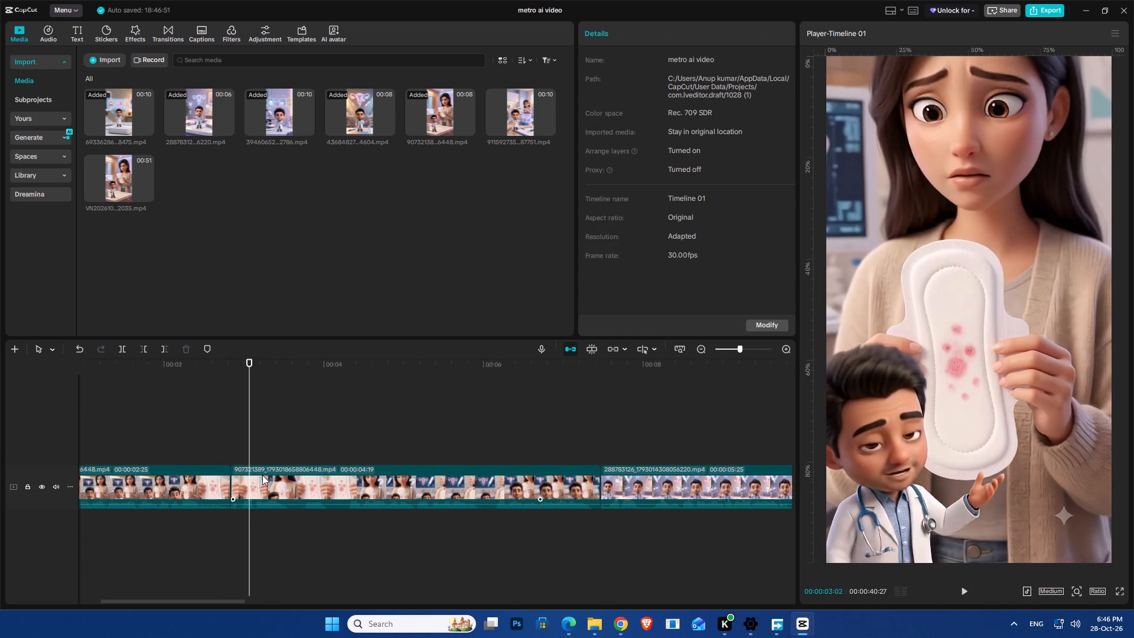
{"action": "scroll", "coordinate": [262, 475], "scroll_direction": "up", "scroll_amount": 2, "text": "ctrl"}
{"action": "left_click", "coordinate": [209, 451]}
{"action": "left_click", "coordinate": [129, 447]}
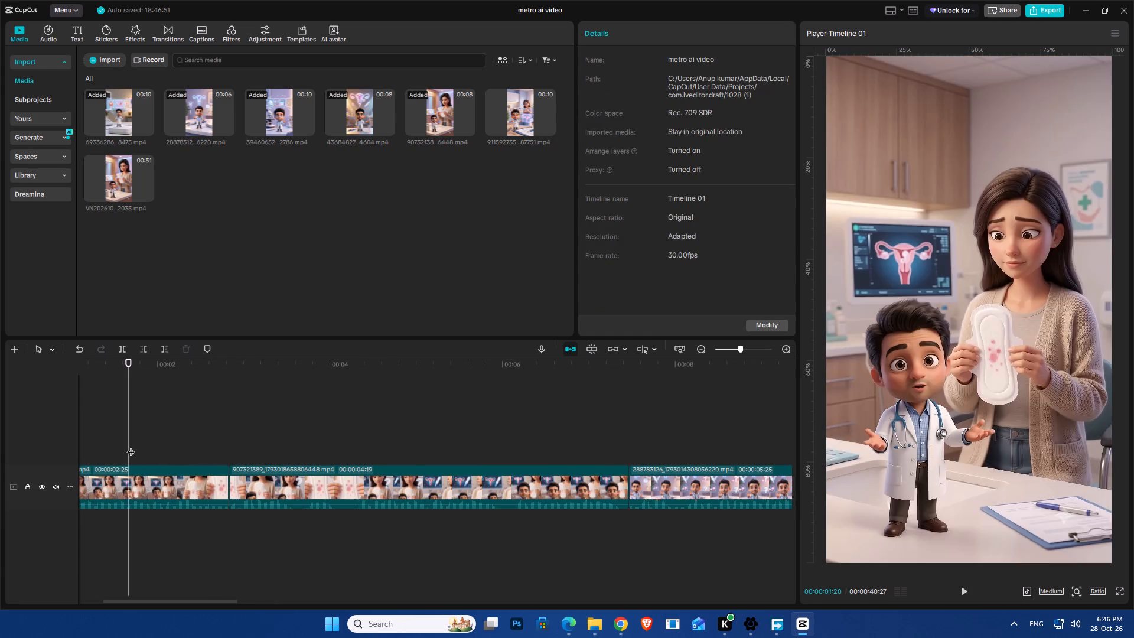
{"action": "key", "text": "space"}
{"action": "key", "text": "space"}
{"action": "key", "text": "space"}
{"action": "key", "text": "space"}
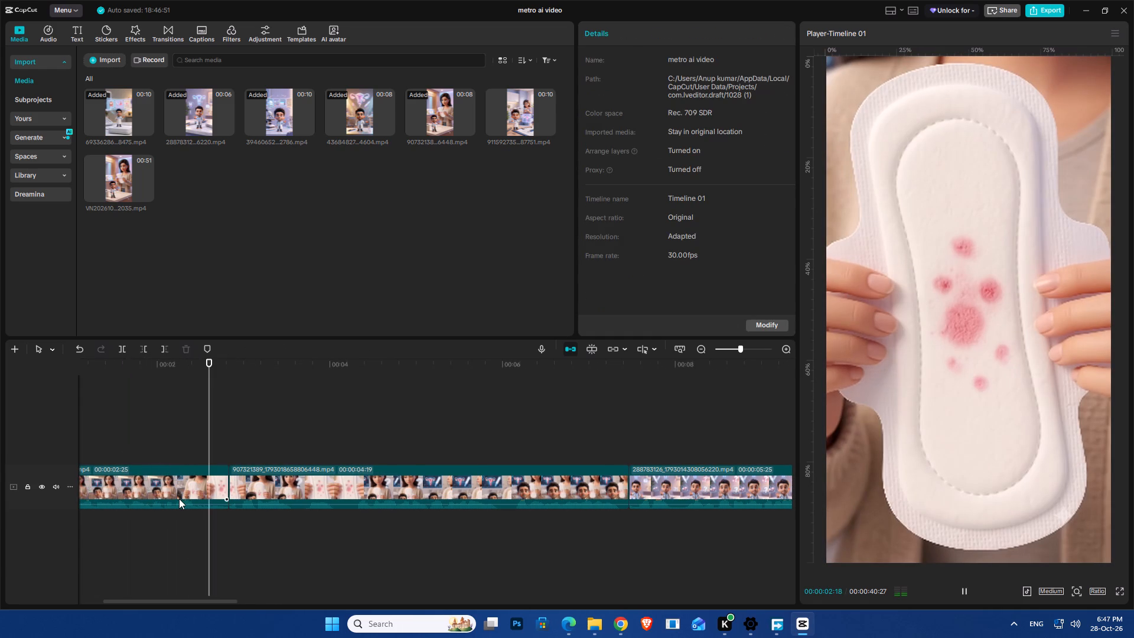
{"action": "key", "text": "space"}
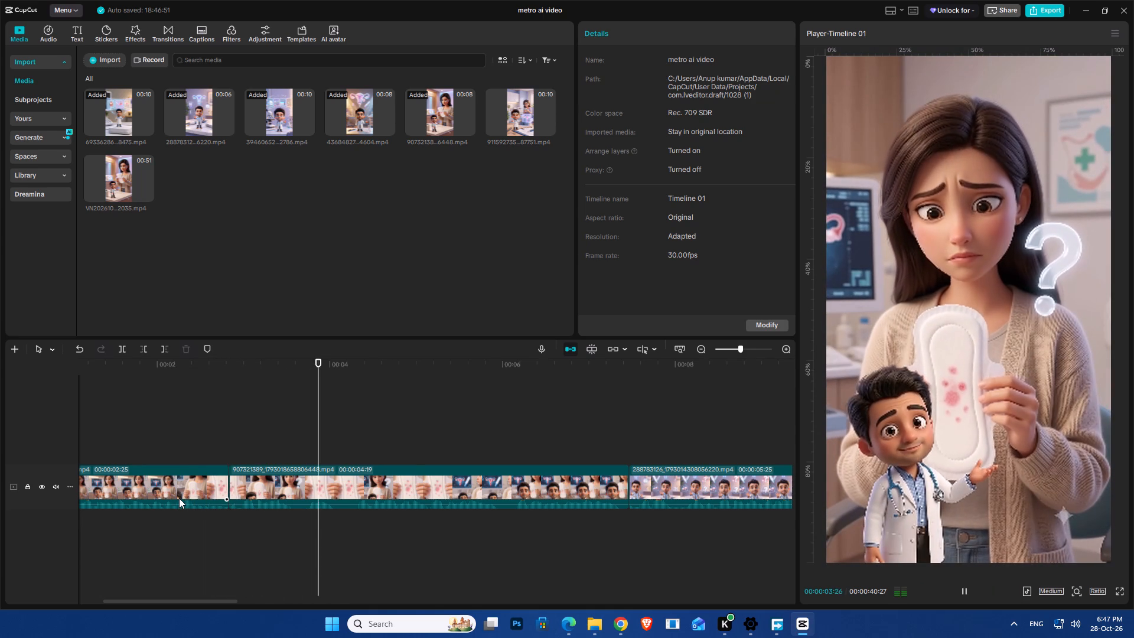
{"action": "scroll", "coordinate": [179, 498], "scroll_direction": "down", "scroll_amount": 13, "text": "ctrl"}
{"action": "left_click", "coordinate": [194, 461]}
{"action": "key", "text": "space"}
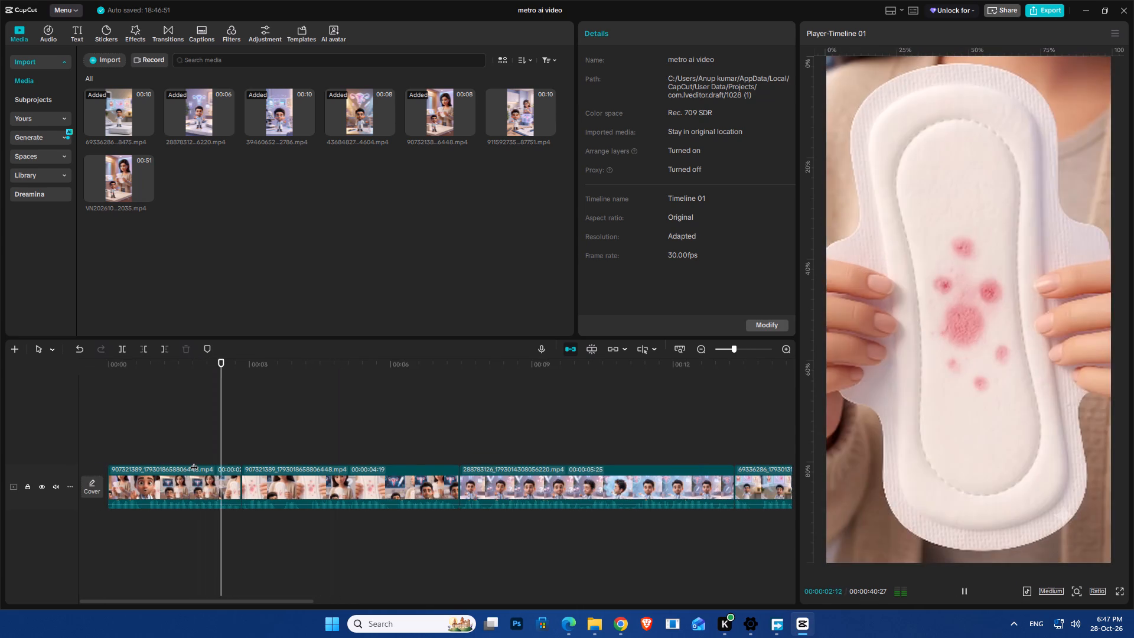
{"action": "key", "text": "space"}
Extend the start of the first clip's second part by two frames, to a duration of 00:00:04:21.
{"action": "scroll", "coordinate": [229, 485], "scroll_direction": "up", "scroll_amount": 15, "text": "ctrl"}
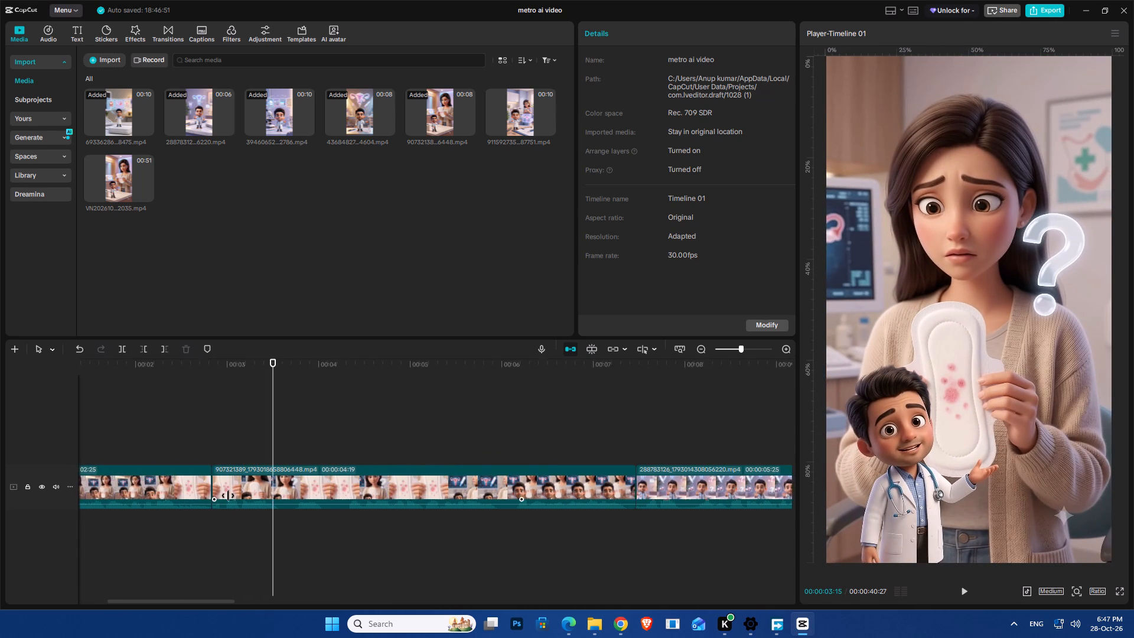
{"action": "left_click", "coordinate": [227, 492]}
{"action": "left_click_drag", "start_coordinate": [205, 481], "coordinate": [200, 491]}
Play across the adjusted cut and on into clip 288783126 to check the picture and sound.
{"action": "left_click", "coordinate": [162, 452]}
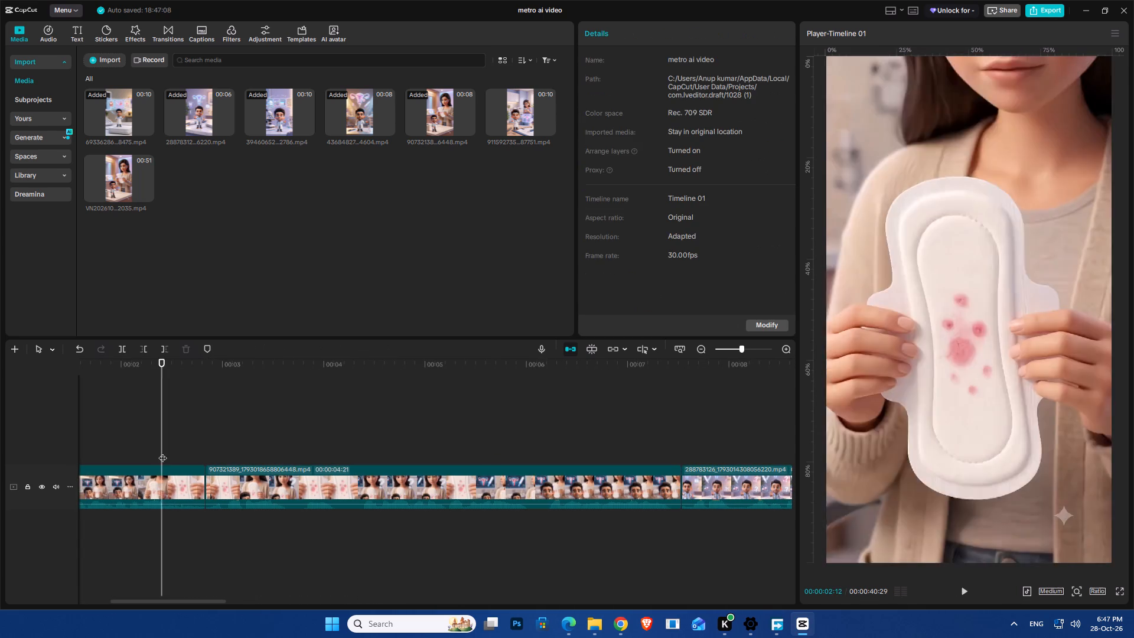
{"action": "key", "text": "space"}
{"action": "key", "text": "space"}
{"action": "scroll", "coordinate": [193, 460], "scroll_direction": "down", "scroll_amount": 13, "text": "ctrl"}
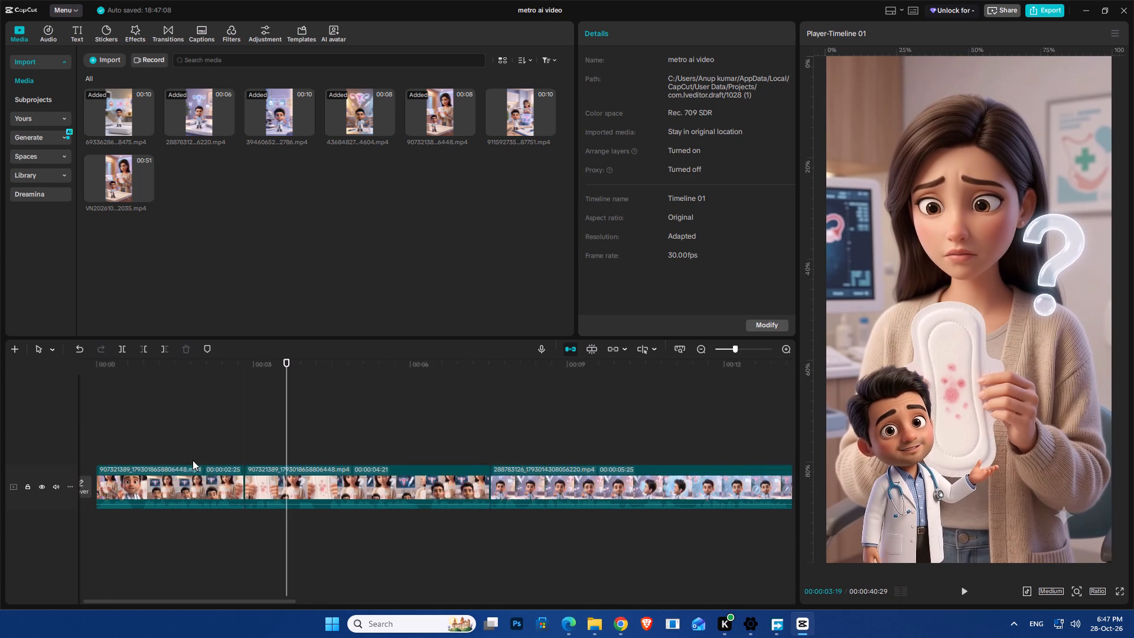
{"action": "scroll", "coordinate": [193, 460], "scroll_direction": "down", "scroll_amount": 7, "text": "ctrl"}
{"action": "left_click", "coordinate": [175, 428]}
{"action": "key", "text": "space"}
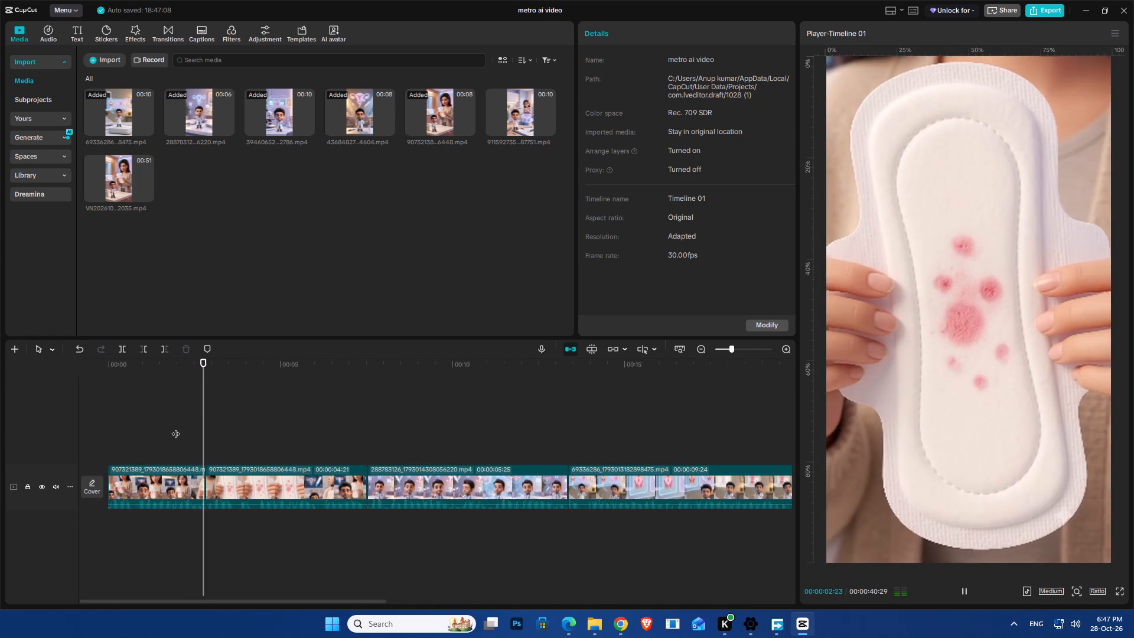
{"action": "key", "text": "space"}
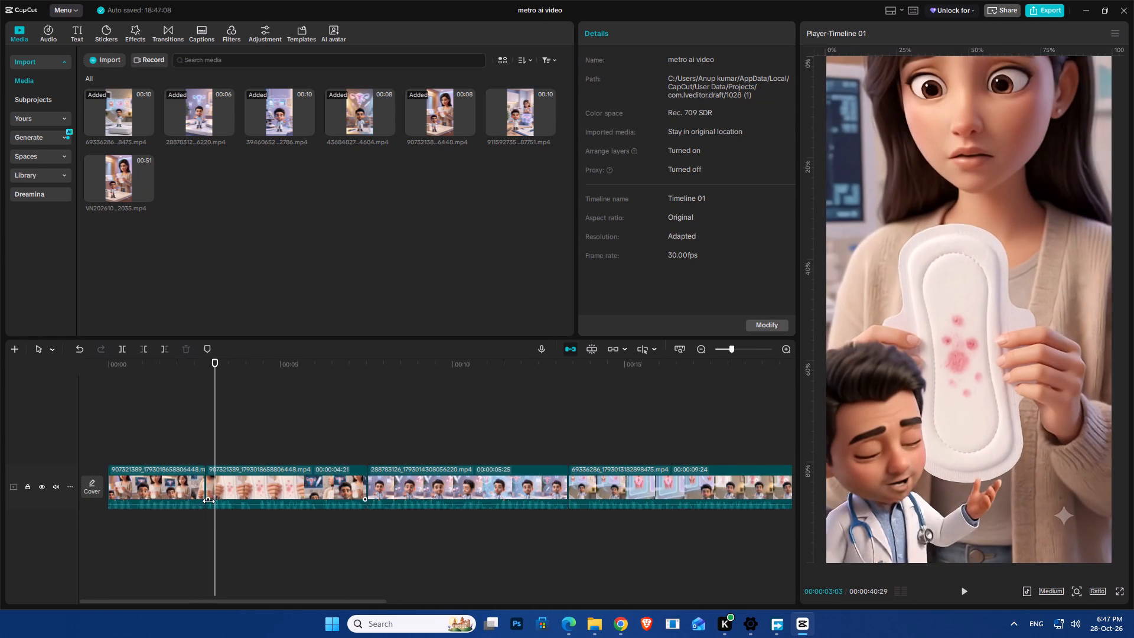
{"action": "scroll", "coordinate": [208, 501], "scroll_direction": "up", "scroll_amount": 6, "text": "ctrl"}
{"action": "scroll", "coordinate": [208, 501], "scroll_direction": "down", "scroll_amount": 3, "text": "ctrl"}
{"action": "key", "text": "space"}
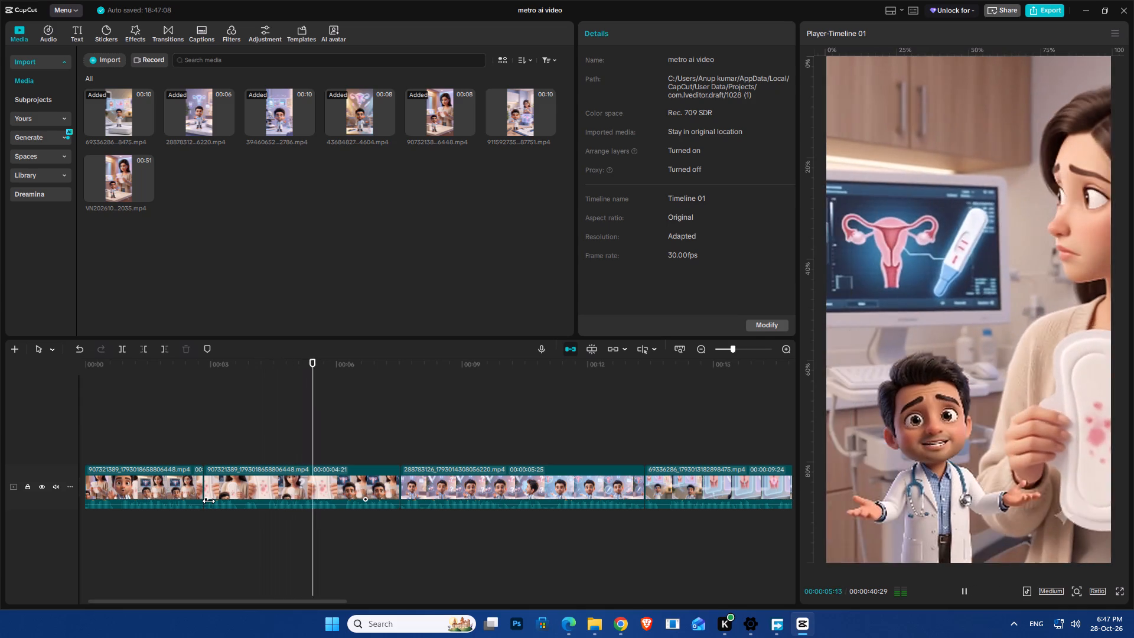
{"action": "key", "text": "space"}
{"action": "key", "text": "space"}
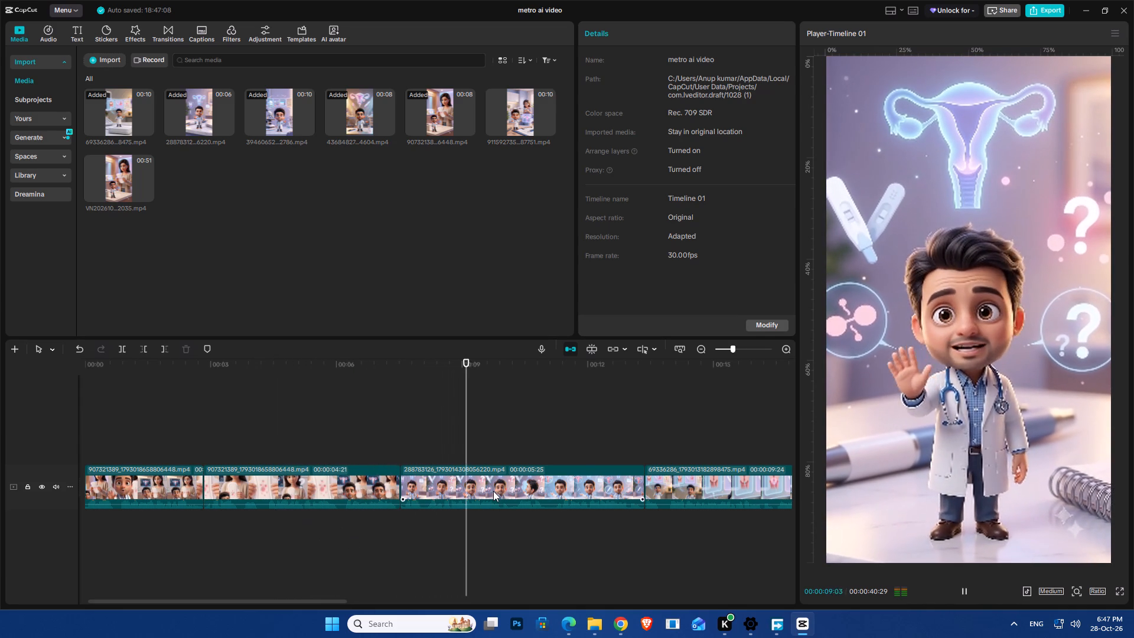
{"action": "key", "text": "space"}
Replay the first clip from before the cut at 00:00:02:25 to recheck the join.
{"action": "left_click", "coordinate": [324, 433]}
{"action": "key", "text": "space"}
{"action": "left_click", "coordinate": [214, 434]}
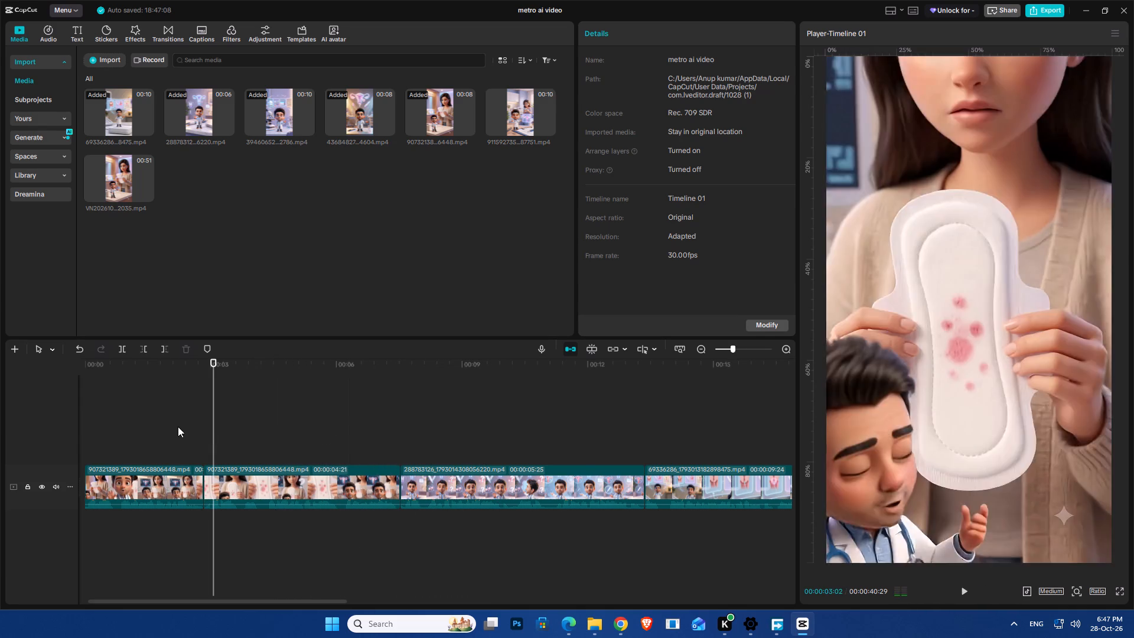
{"action": "left_click", "coordinate": [178, 427]}
{"action": "left_click", "coordinate": [152, 422]}
{"action": "key", "text": "space"}
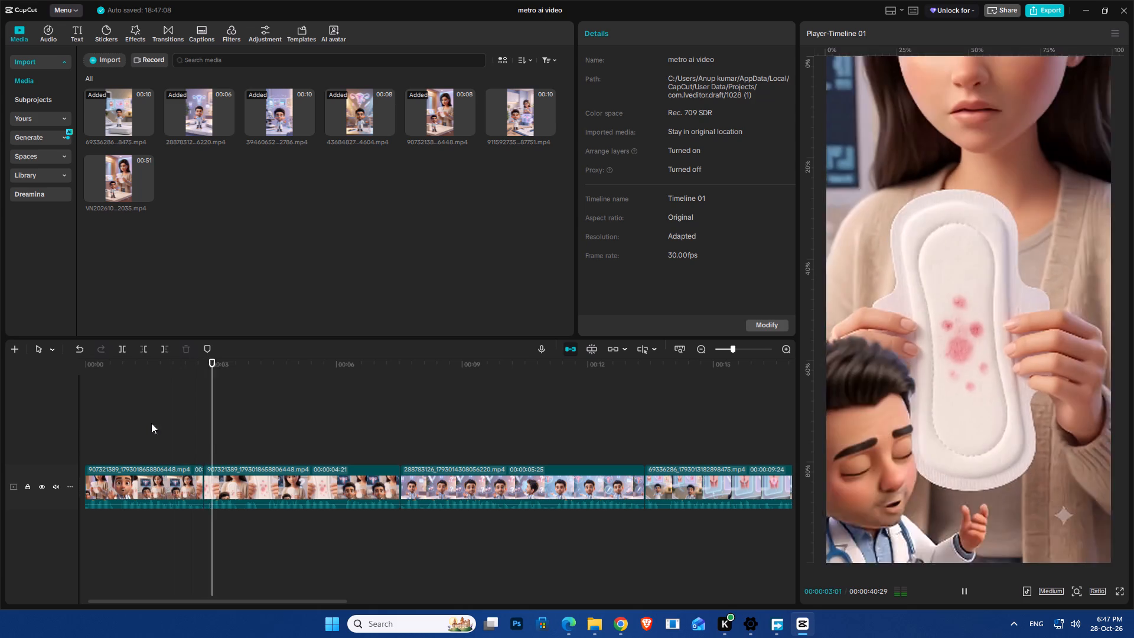
{"action": "key", "text": "space"}
Set the playback speed of the first clip's second part, after the cut at 00:00:02:25, to 1.03x.
{"action": "scroll", "coordinate": [276, 481], "scroll_direction": "up", "scroll_amount": 8}
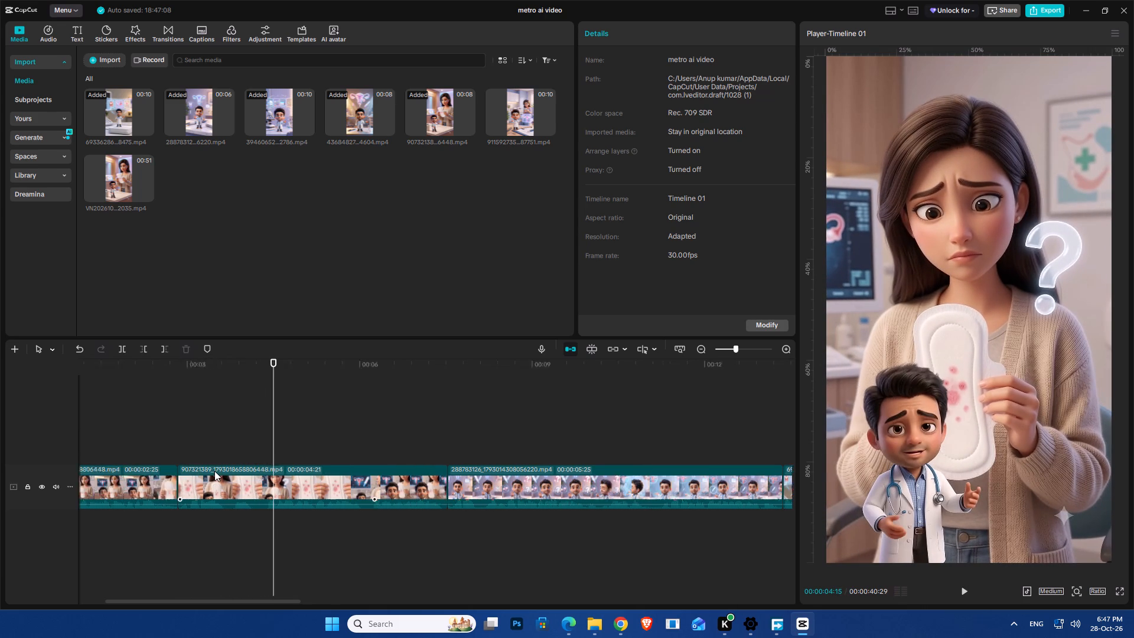
{"action": "scroll", "coordinate": [214, 471], "scroll_direction": "up", "scroll_amount": 1}
{"action": "scroll", "coordinate": [214, 471], "scroll_direction": "up", "scroll_amount": 1, "text": "ctrl"}
{"action": "left_click", "coordinate": [207, 444]}
{"action": "left_click", "coordinate": [224, 491]}
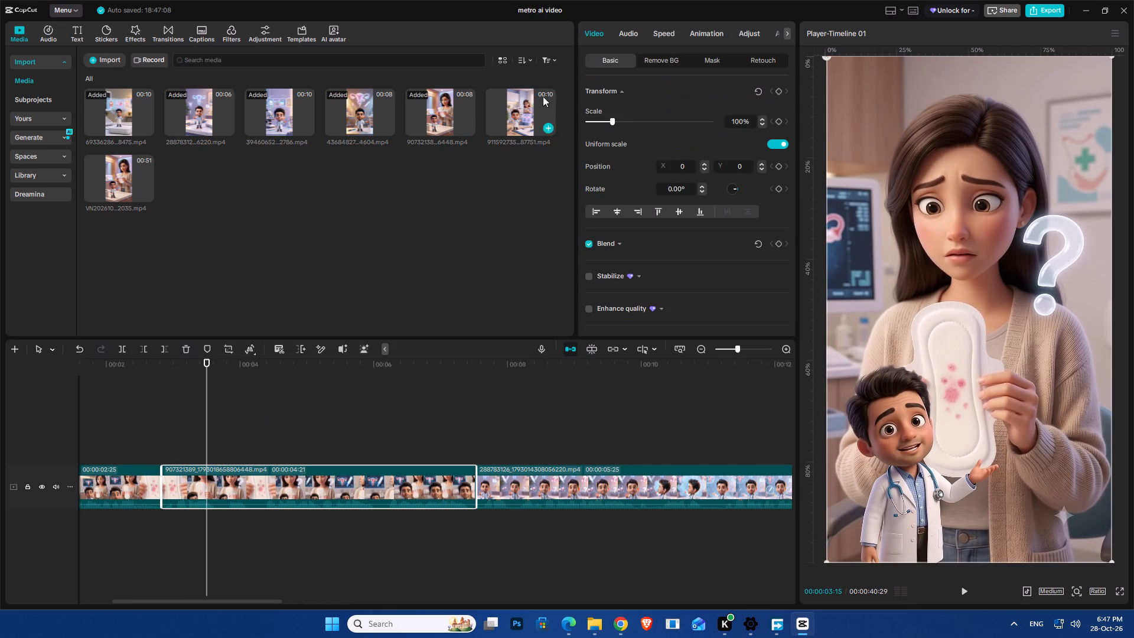
{"action": "left_click", "coordinate": [668, 33]}
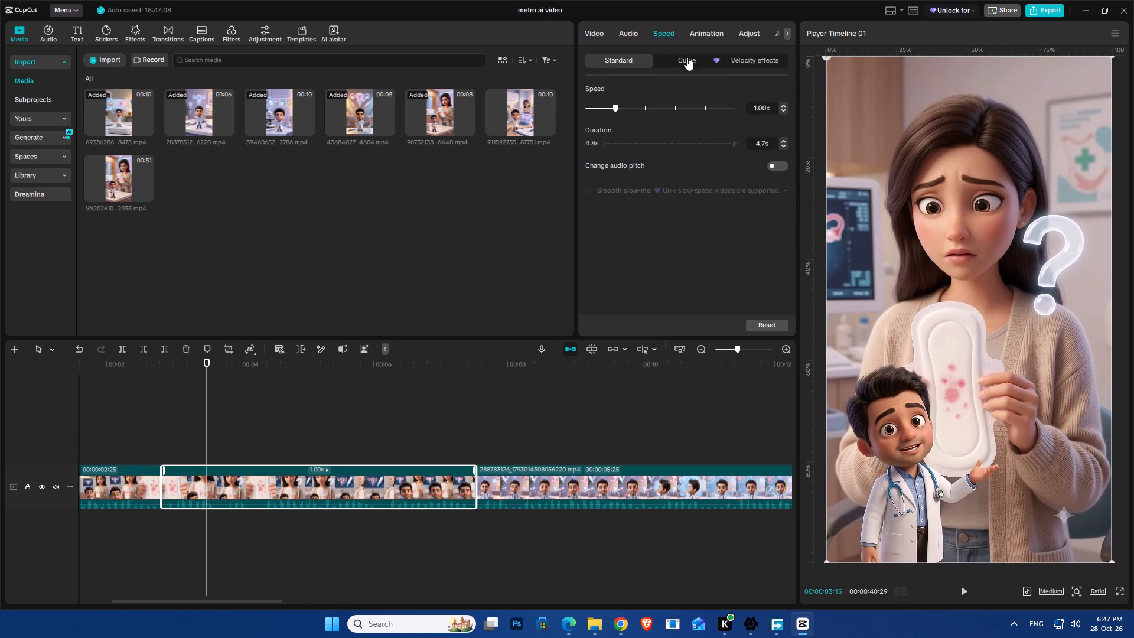
{"action": "left_click", "coordinate": [625, 33]}
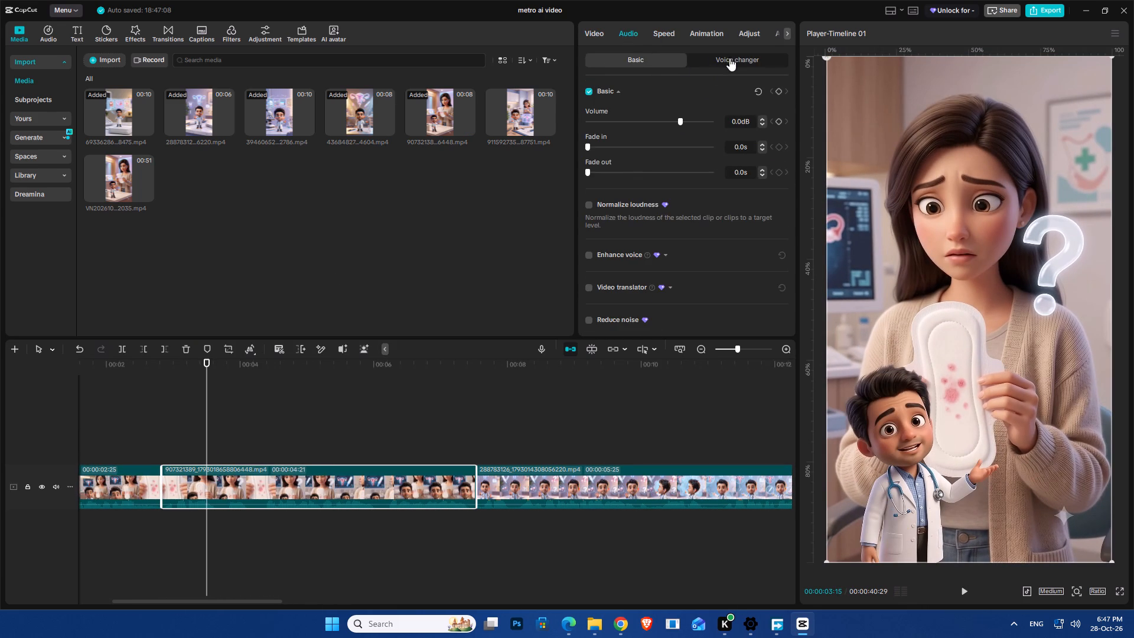
{"action": "left_click", "coordinate": [673, 41]}
{"action": "left_click", "coordinate": [764, 107]}
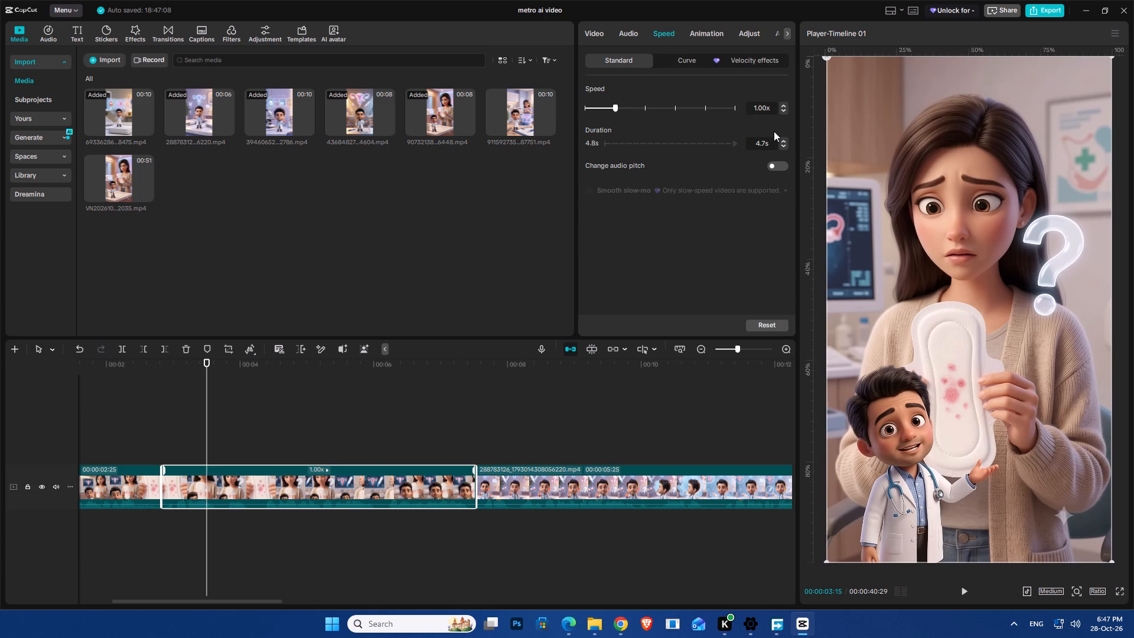
{"action": "key", "text": "Right"}
{"action": "key", "text": "BackSpace"}
{"action": "key", "text": "3"}
{"action": "left_click", "coordinate": [226, 416]}
Play the first clip from its start and across the cut at 00:00:02:25 to check the new speed.
{"action": "left_click", "coordinate": [108, 438]}
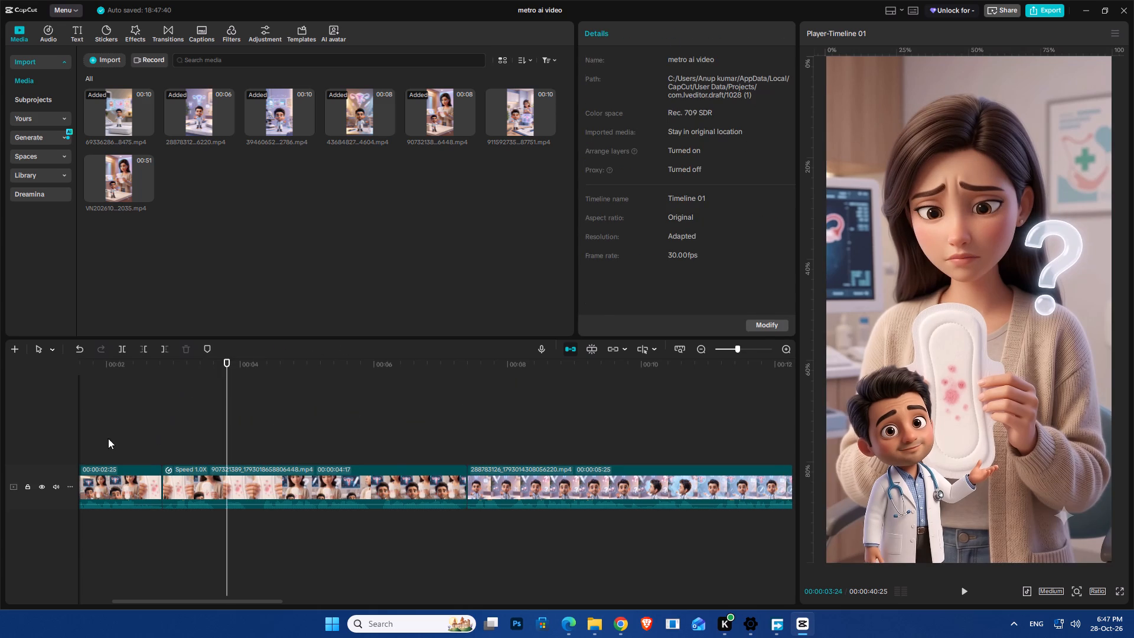
{"action": "scroll", "coordinate": [133, 420], "scroll_direction": "down", "scroll_amount": 12, "text": "ctrl"}
{"action": "key", "text": "space"}
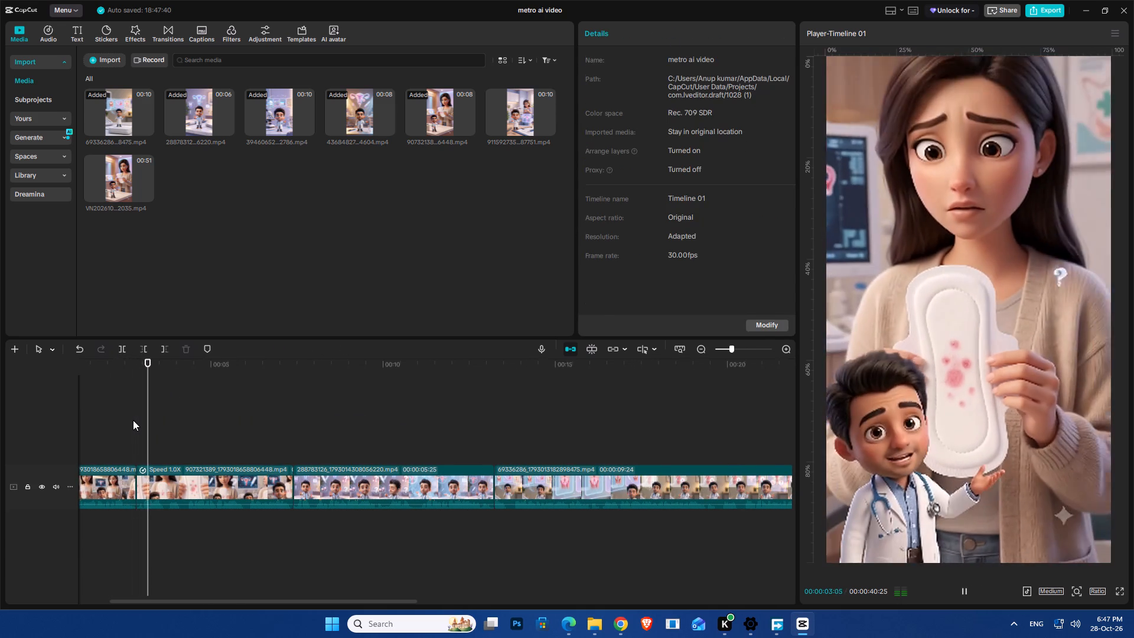
{"action": "key", "text": "space"}
{"action": "left_click_drag", "start_coordinate": [132, 374], "coordinate": [84, 435]}
{"action": "left_click", "coordinate": [181, 441]}
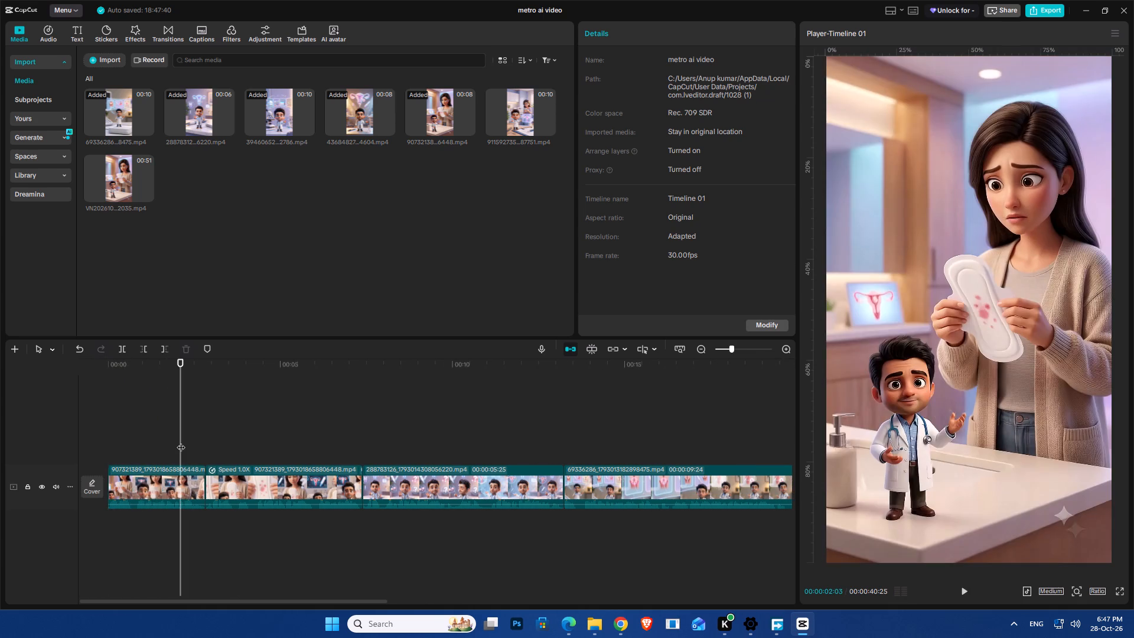
{"action": "key", "text": "space"}
{"action": "key", "text": "space"}
{"action": "key", "text": "space"}
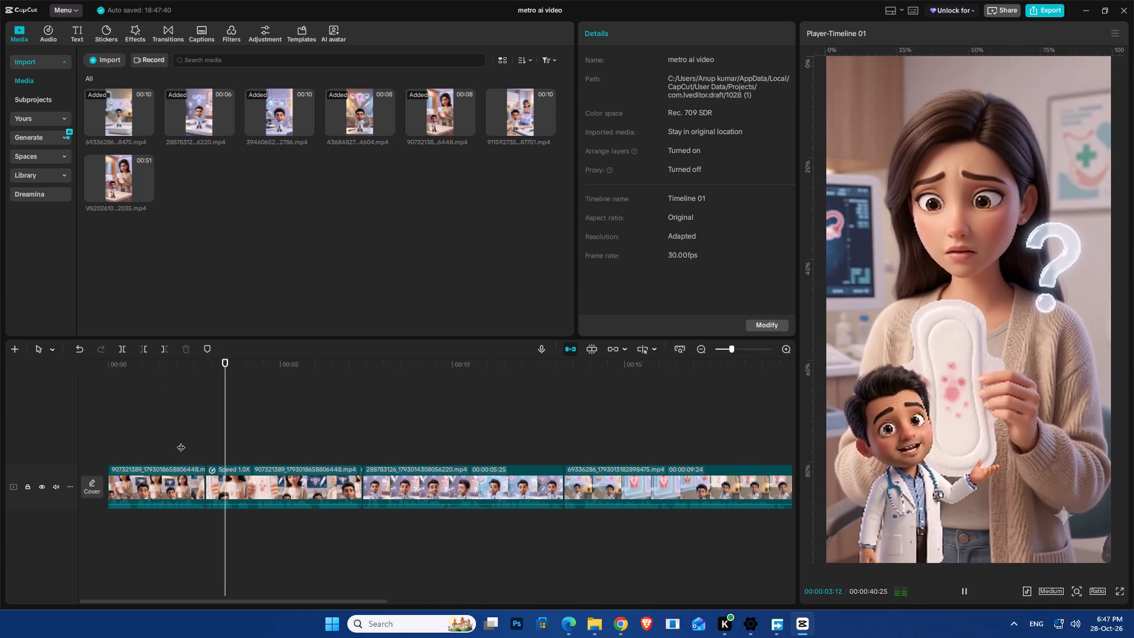
{"action": "scroll", "coordinate": [137, 435], "scroll_direction": "down", "scroll_amount": 8}
{"action": "left_click_drag", "start_coordinate": [119, 360], "coordinate": [30, 396]}
{"action": "key", "text": "space"}
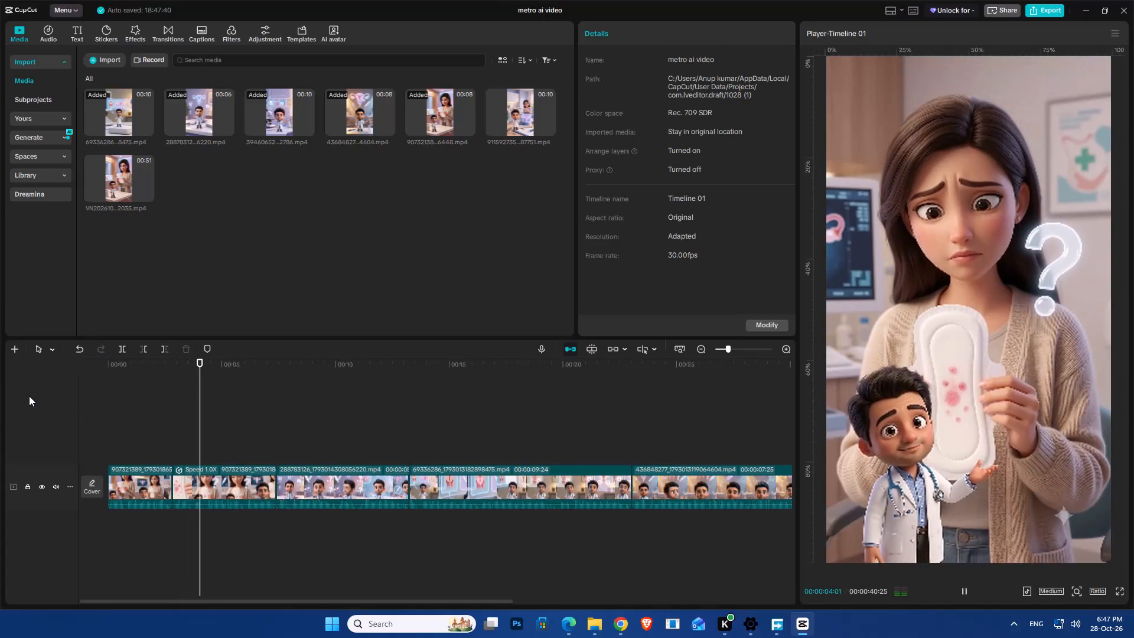
{"action": "scroll", "coordinate": [206, 481], "scroll_direction": "up", "scroll_amount": 9, "text": "ctrl"}
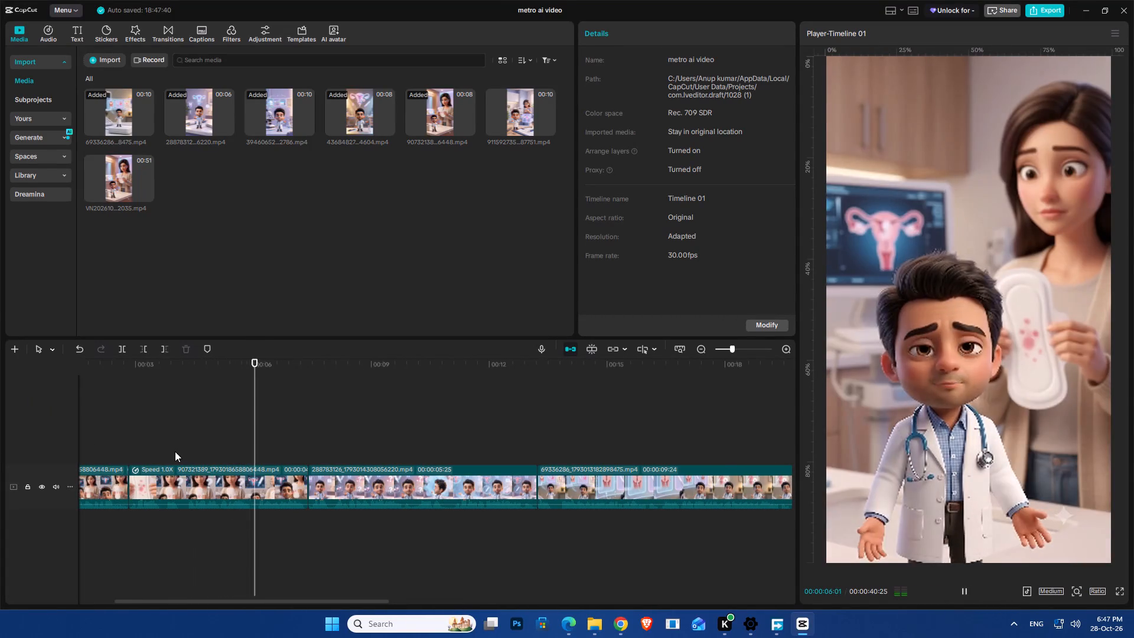
Split the first clip's second part at 00:00:04:05 and about four frames further on, and delete the short piece between the splits.
{"action": "left_click", "coordinate": [175, 451]}
{"action": "scroll", "coordinate": [174, 466], "scroll_direction": "up", "scroll_amount": 17, "text": "ctrl"}
{"action": "left_click", "coordinate": [146, 447]}
{"action": "key", "text": "space"}
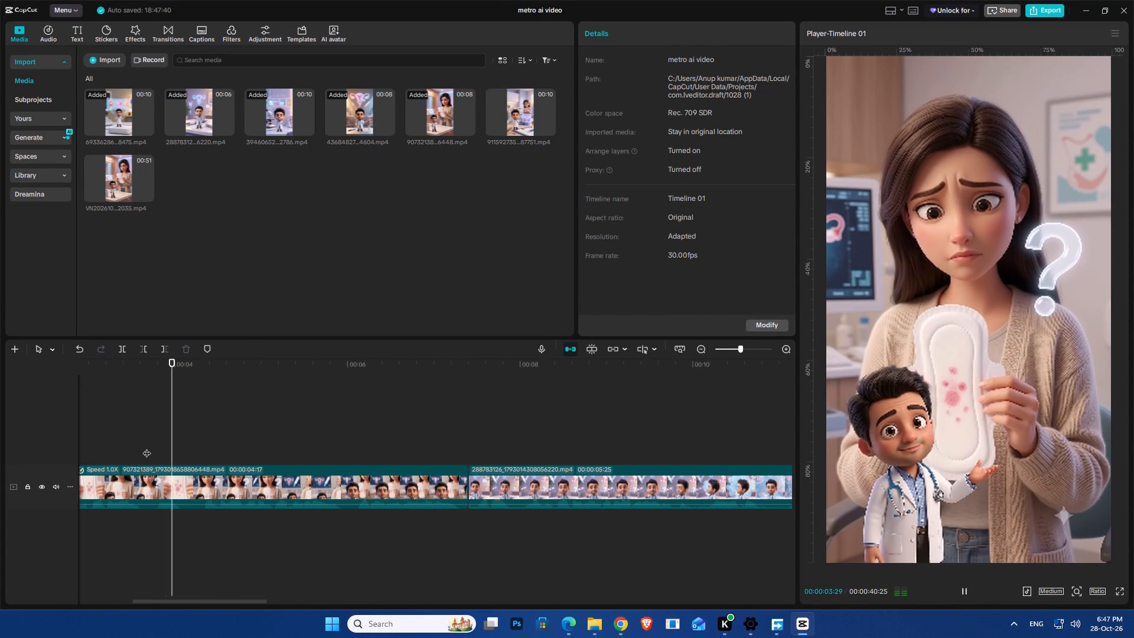
{"action": "key", "text": "space"}
{"action": "key", "text": "c"}
{"action": "left_click", "coordinate": [188, 490]}
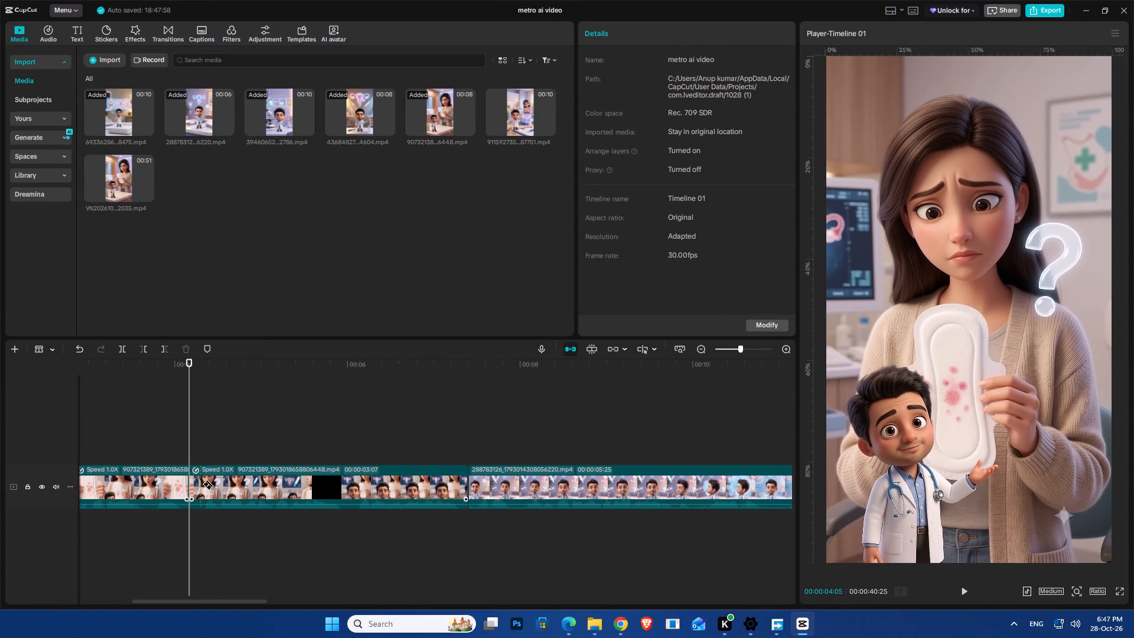
{"action": "left_click", "coordinate": [202, 484]}
{"action": "key", "text": "v"}
{"action": "left_click", "coordinate": [200, 489]}
{"action": "left_click", "coordinate": [194, 480]}
{"action": "key", "text": "d"}
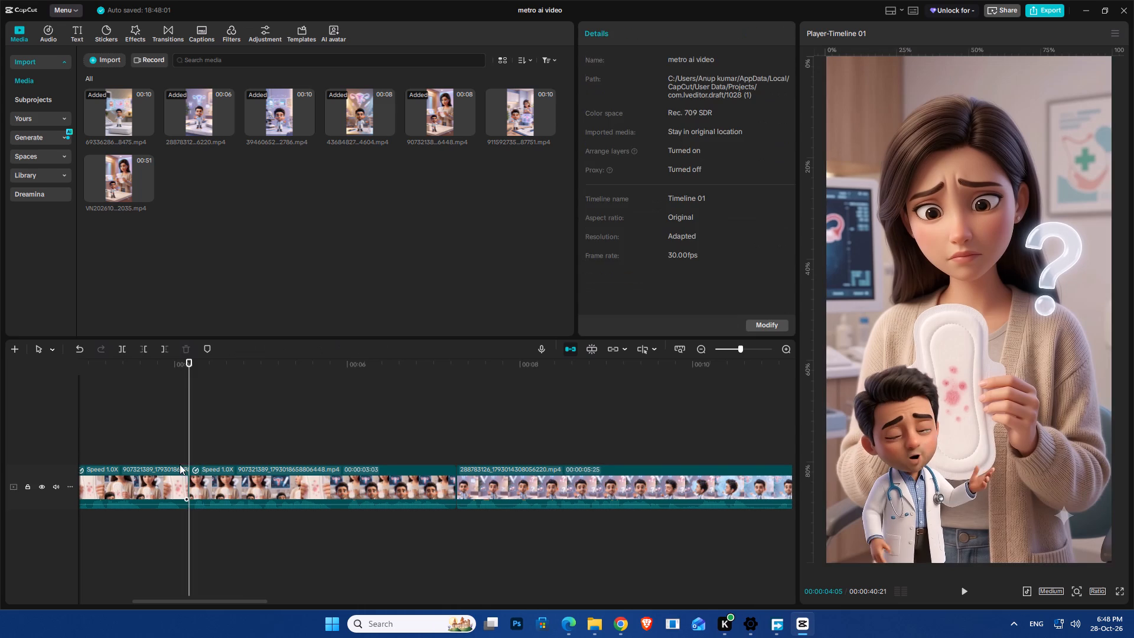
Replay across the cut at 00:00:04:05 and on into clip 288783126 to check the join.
{"action": "left_click", "coordinate": [155, 440]}
{"action": "key", "text": "space"}
{"action": "scroll", "coordinate": [205, 473], "scroll_direction": "down", "scroll_amount": 4, "text": "ctrl"}
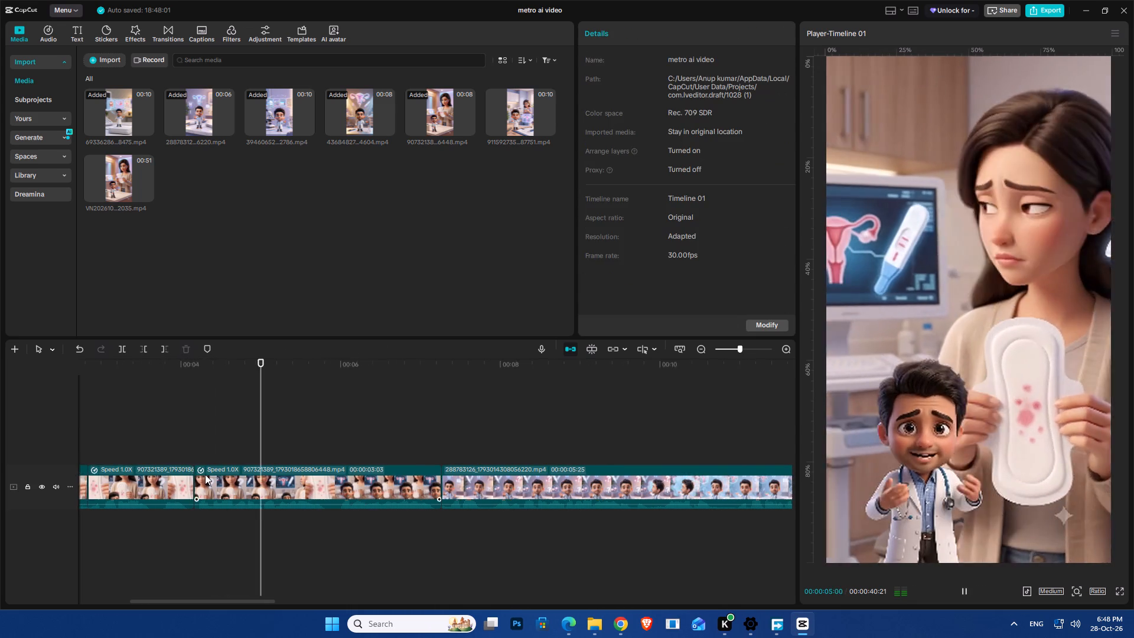
{"action": "left_click", "coordinate": [137, 458]}
{"action": "key", "text": "space"}
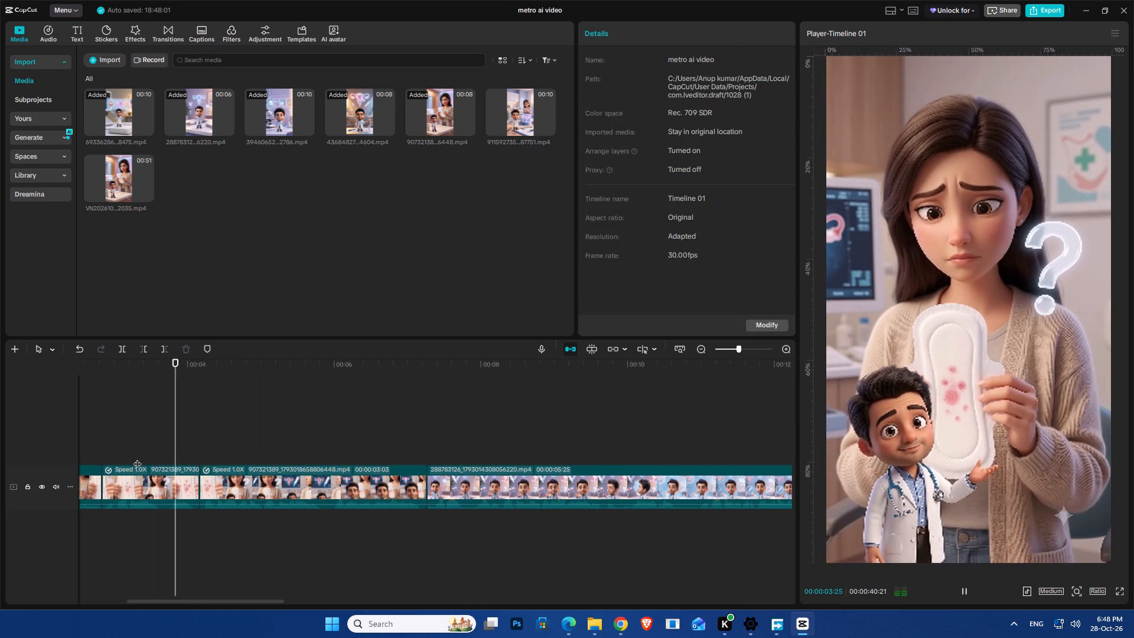
{"action": "scroll", "coordinate": [191, 475], "scroll_direction": "up", "scroll_amount": 5}
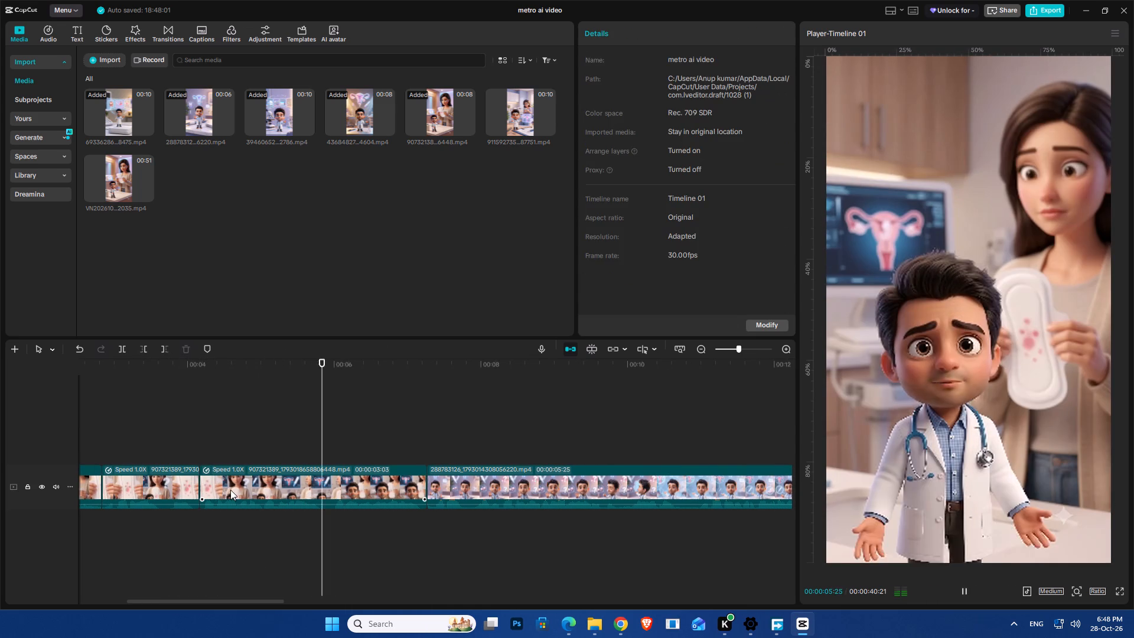
{"action": "scroll", "coordinate": [230, 490], "scroll_direction": "down", "scroll_amount": 8, "text": "ctrl"}
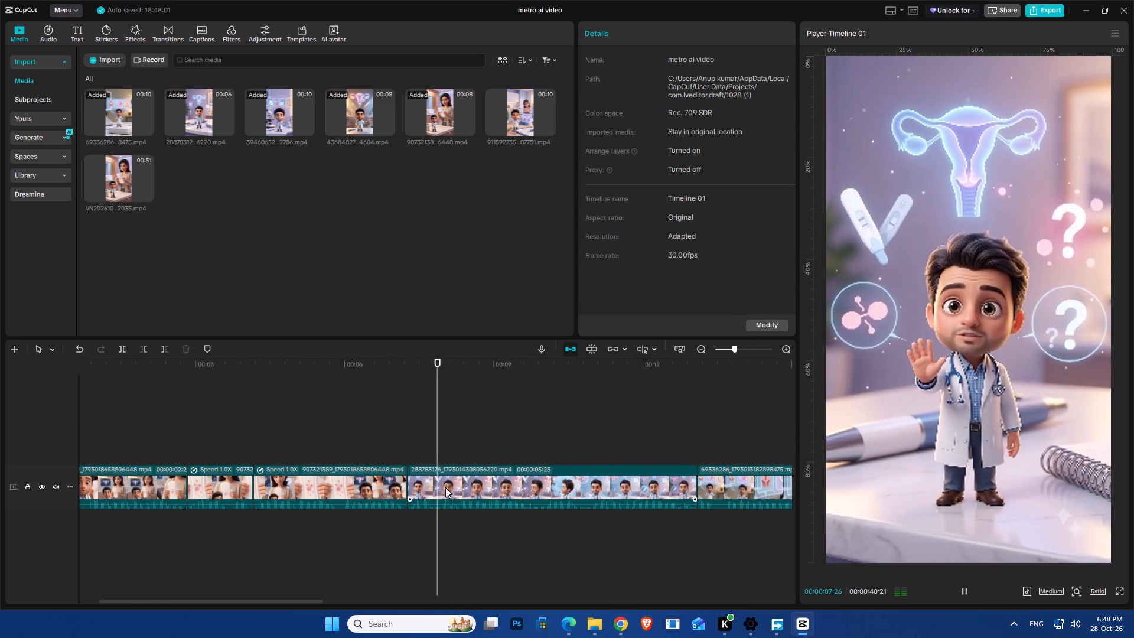
{"action": "scroll", "coordinate": [445, 487], "scroll_direction": "down", "scroll_amount": 4, "text": "ctrl"}
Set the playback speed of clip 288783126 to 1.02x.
{"action": "left_click", "coordinate": [448, 490]}
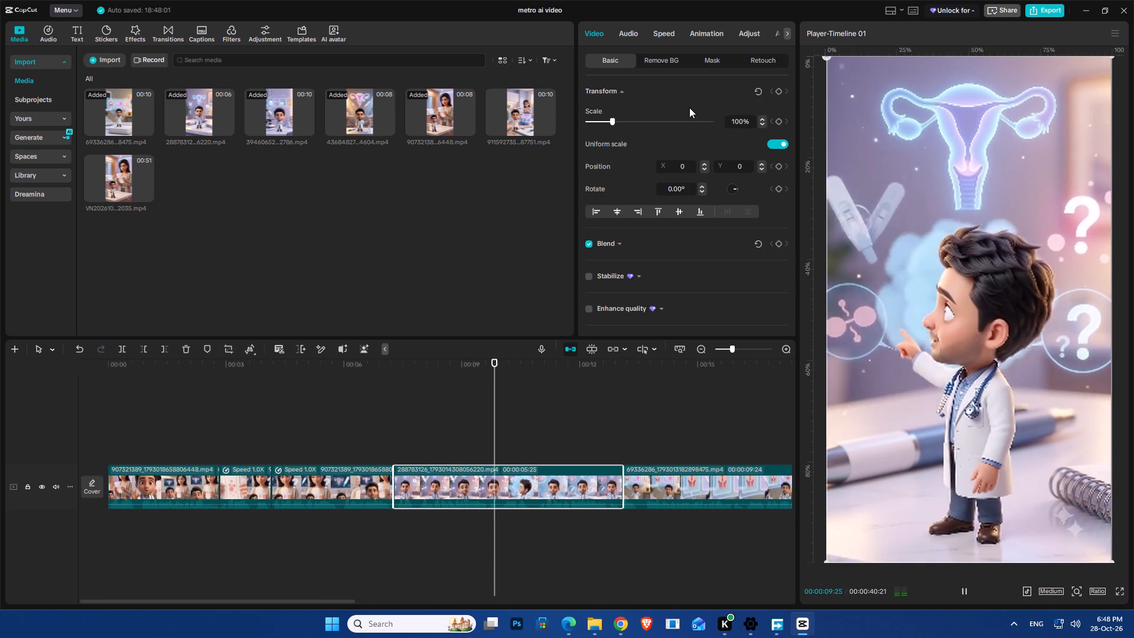
{"action": "left_click", "coordinate": [550, 494]}
{"action": "key", "text": "space"}
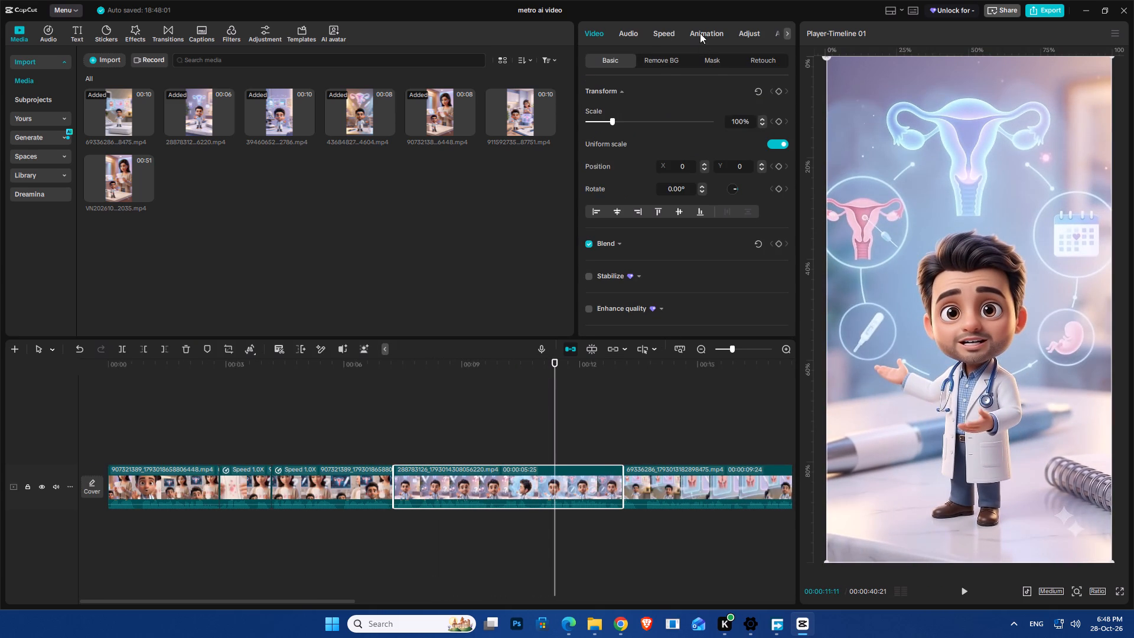
{"action": "left_click", "coordinate": [656, 25]}
{"action": "left_click", "coordinate": [765, 111]}
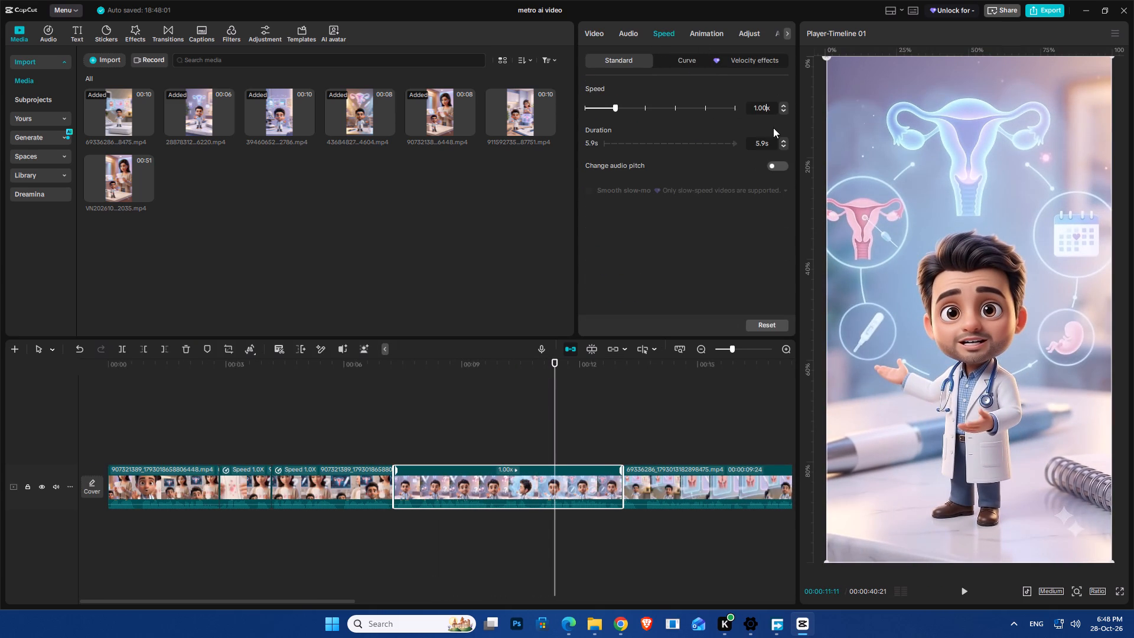
{"action": "key", "text": "BackSpace"}
{"action": "key", "text": "2"}
{"action": "left_click", "coordinate": [464, 446]}
Play on into clip 69336286 and set its playback speed to 1.05x.
{"action": "key", "text": "space"}
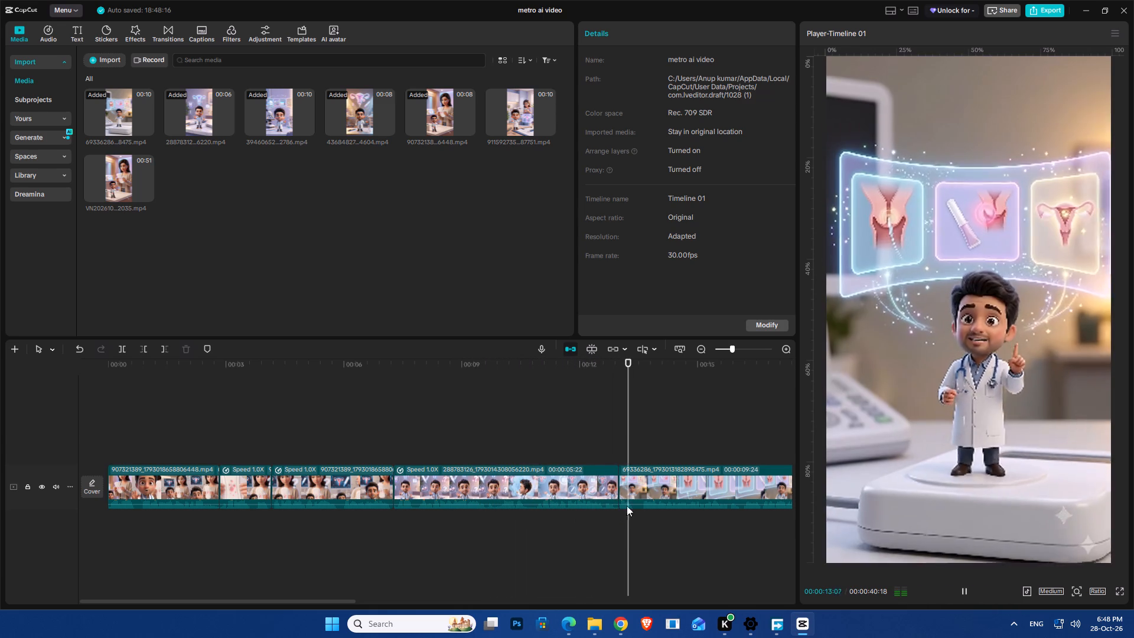
{"action": "left_click", "coordinate": [643, 489]}
{"action": "scroll", "coordinate": [644, 496], "scroll_direction": "up", "scroll_amount": 8, "text": "ctrl"}
{"action": "left_click", "coordinate": [644, 496]}
{"action": "key", "text": "space"}
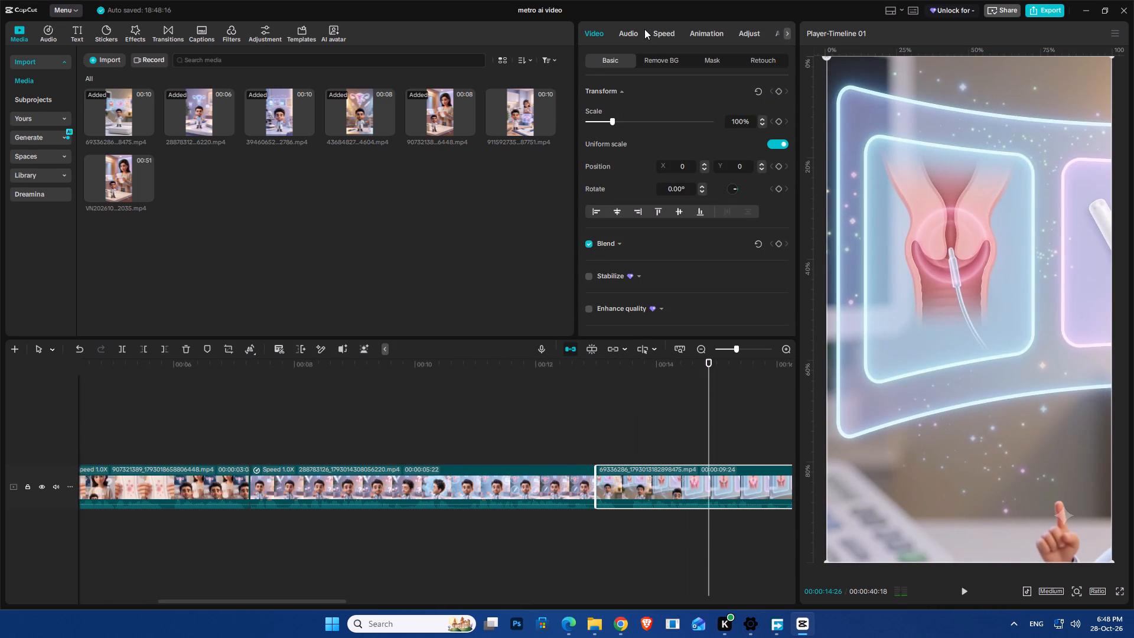
{"action": "left_click", "coordinate": [655, 32]}
{"action": "left_click", "coordinate": [765, 109]}
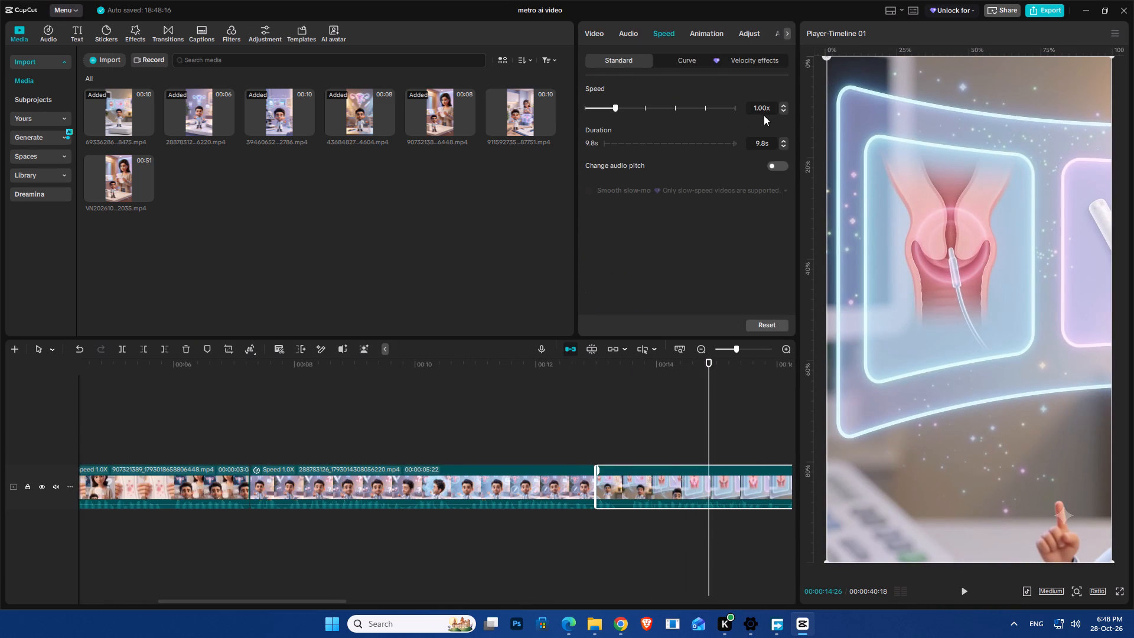
{"action": "key", "text": "BackSpace"}
{"action": "key", "text": "5"}
{"action": "left_click", "coordinate": [647, 424]}
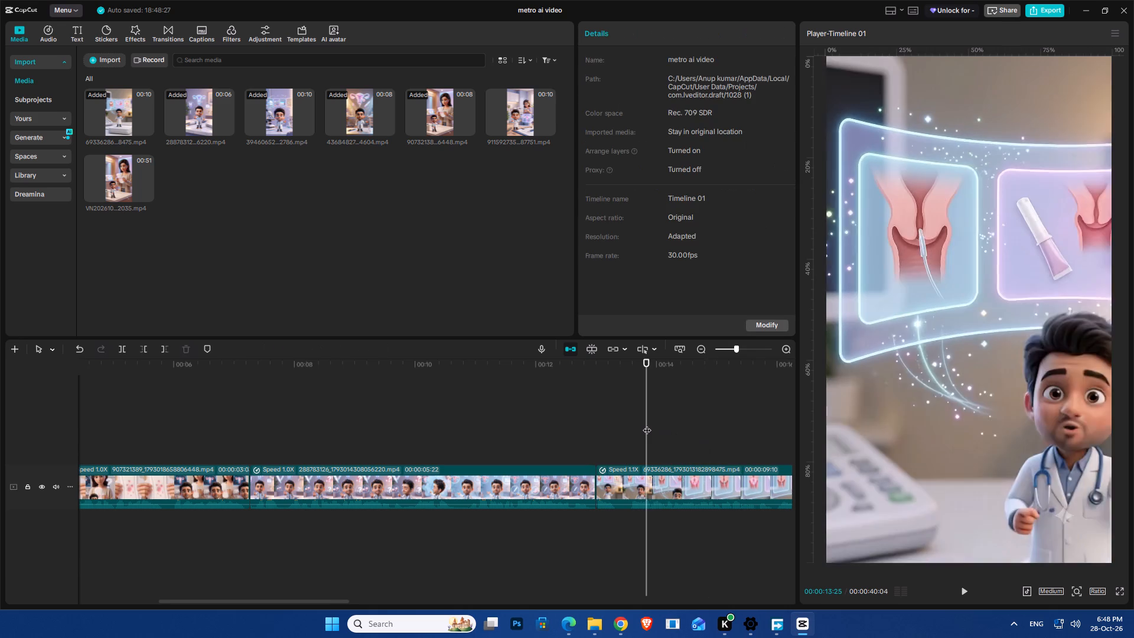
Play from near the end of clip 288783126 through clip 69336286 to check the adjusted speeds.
{"action": "key", "text": "space"}
{"action": "scroll", "coordinate": [620, 431], "scroll_direction": "down", "scroll_amount": 7, "text": "ctrl"}
{"action": "left_click", "coordinate": [586, 431]}
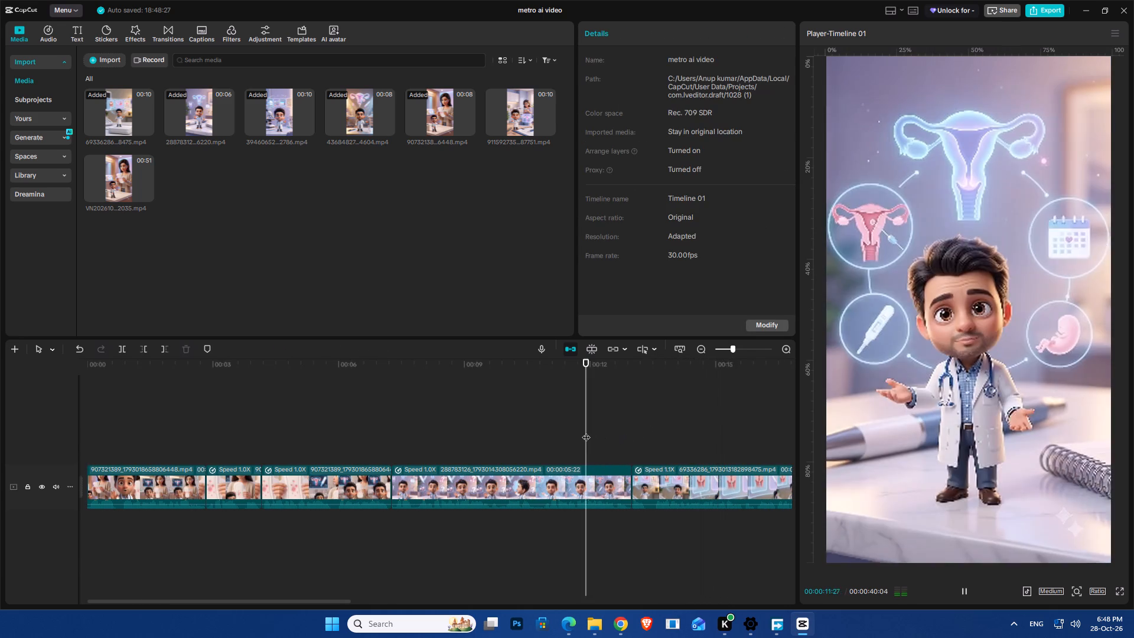
{"action": "key", "text": "space"}
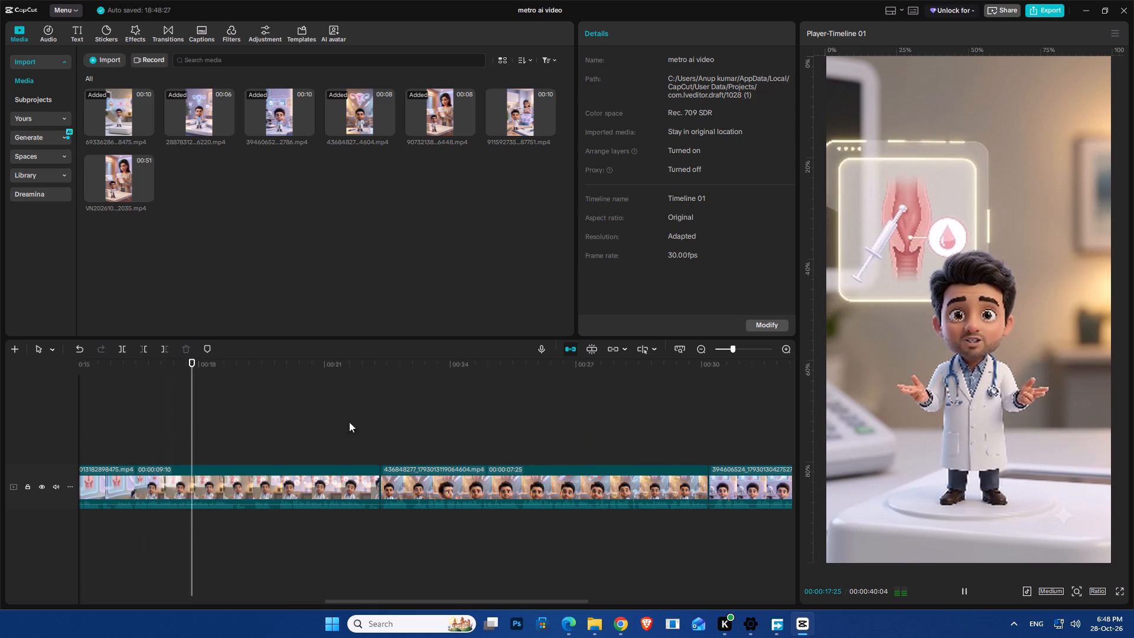
{"action": "scroll", "coordinate": [131, 422], "scroll_direction": "down", "scroll_amount": 7, "text": "ctrl"}
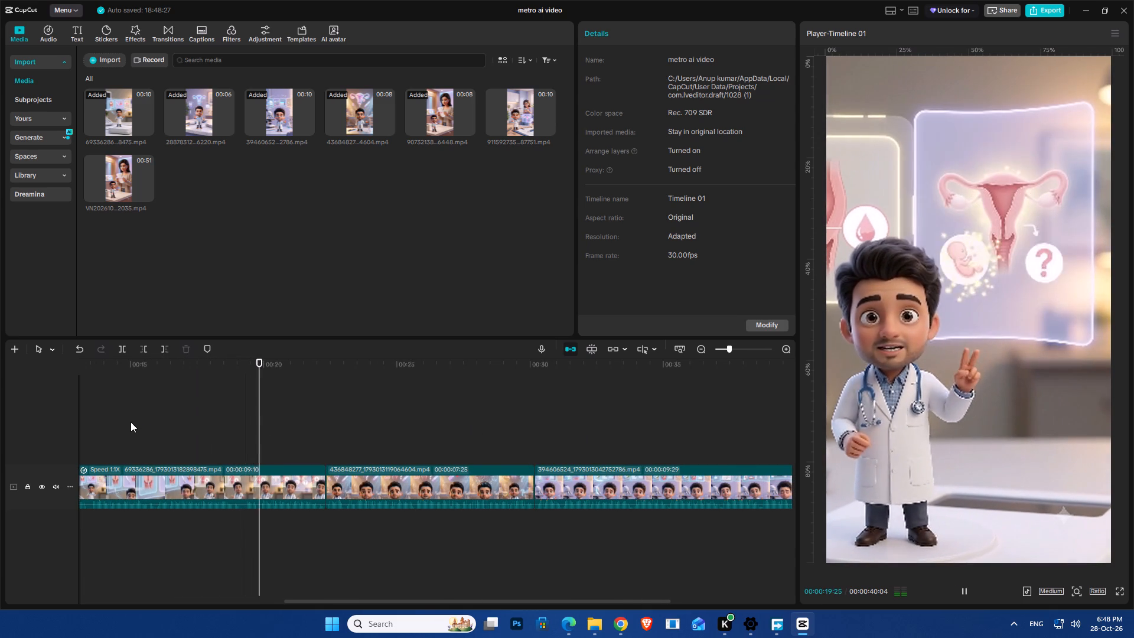
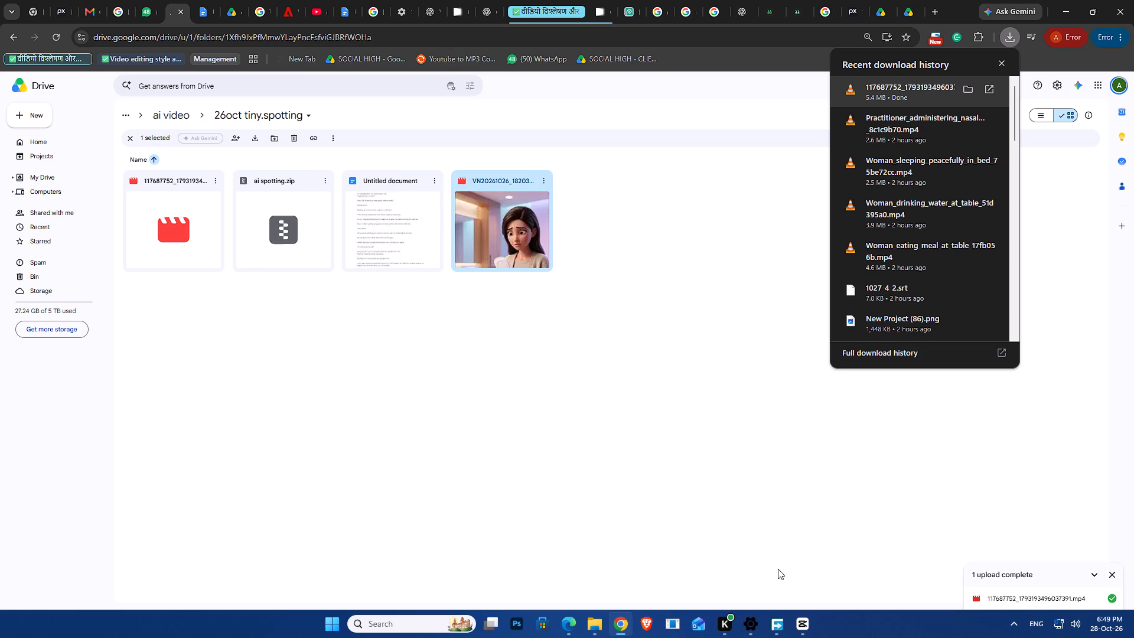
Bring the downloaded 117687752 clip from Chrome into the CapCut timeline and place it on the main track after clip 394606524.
{"action": "left_click_drag", "start_coordinate": [884, 93], "coordinate": [804, 608]}
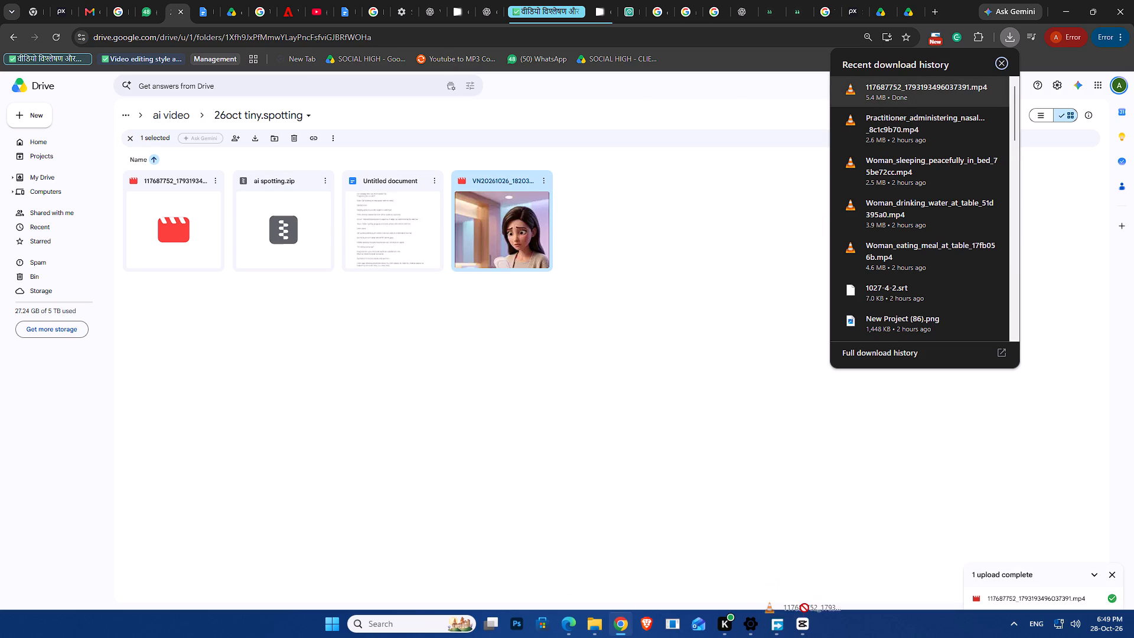
{"action": "left_click_drag", "start_coordinate": [804, 608], "coordinate": [659, 454]}
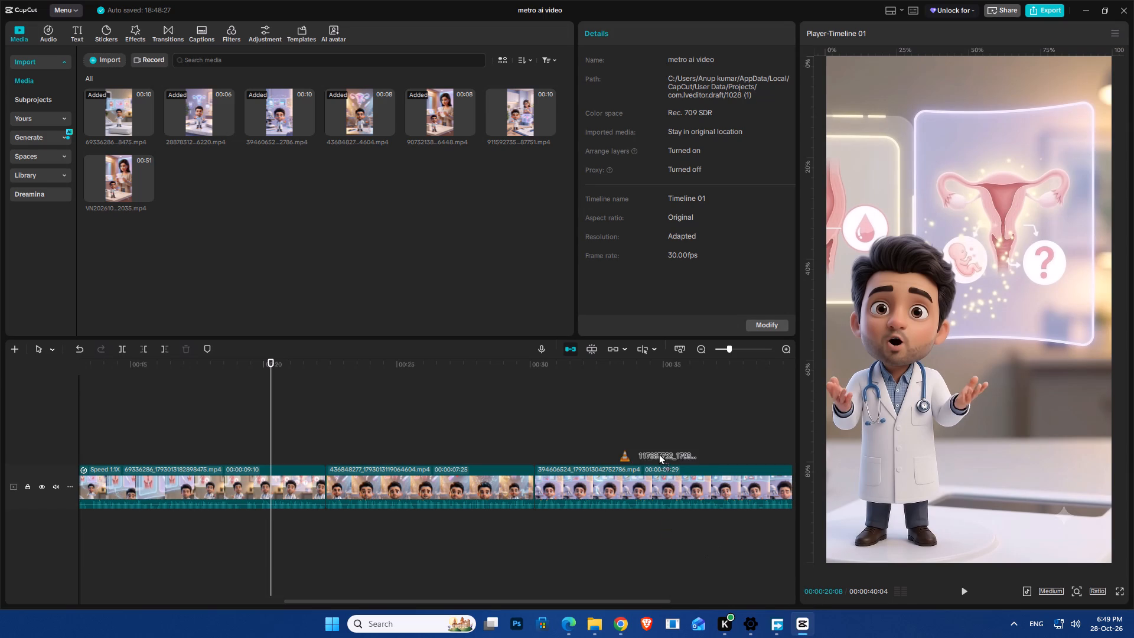
{"action": "left_click_drag", "start_coordinate": [659, 454], "coordinate": [656, 451]}
{"action": "scroll", "coordinate": [382, 436], "scroll_direction": "down", "scroll_amount": 5}
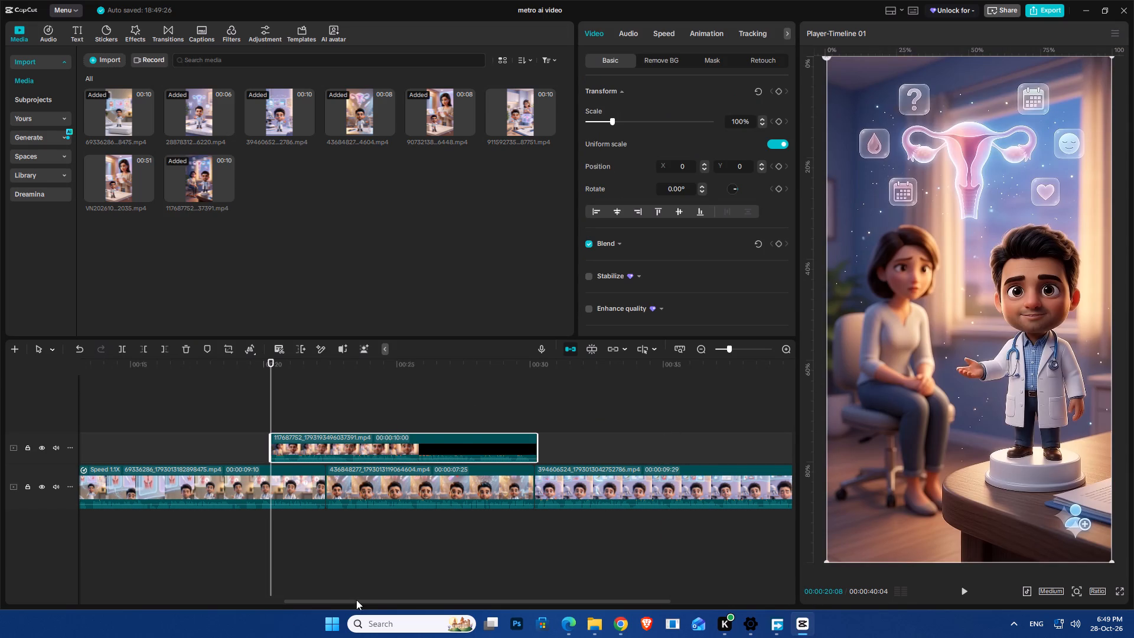
{"action": "left_click_drag", "start_coordinate": [351, 601], "coordinate": [516, 600]}
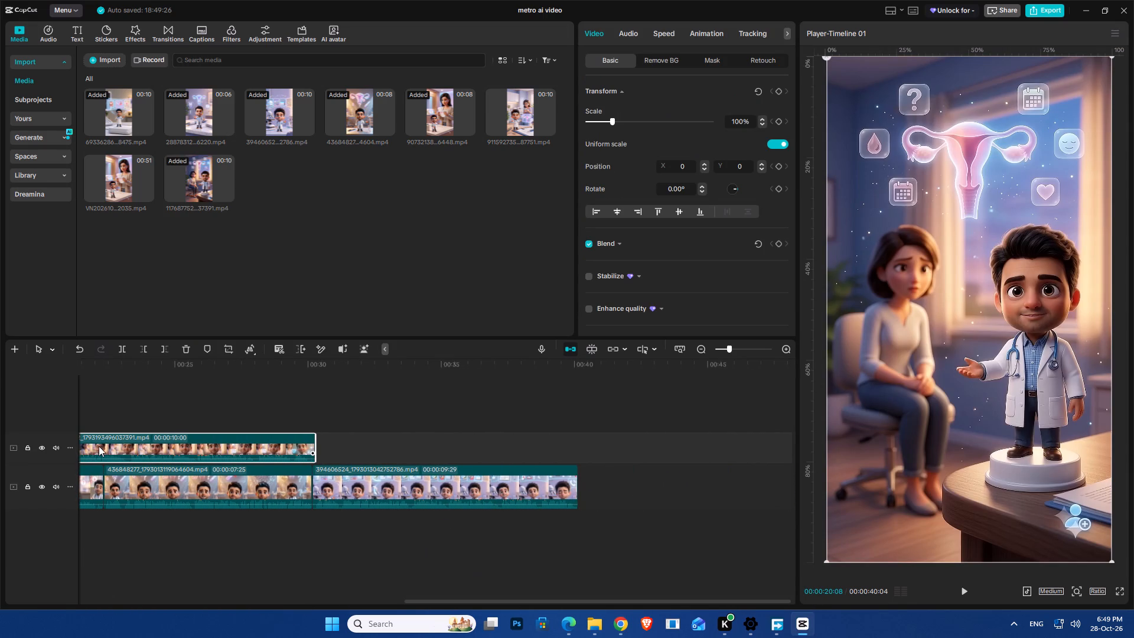
{"action": "left_click_drag", "start_coordinate": [99, 446], "coordinate": [637, 491]}
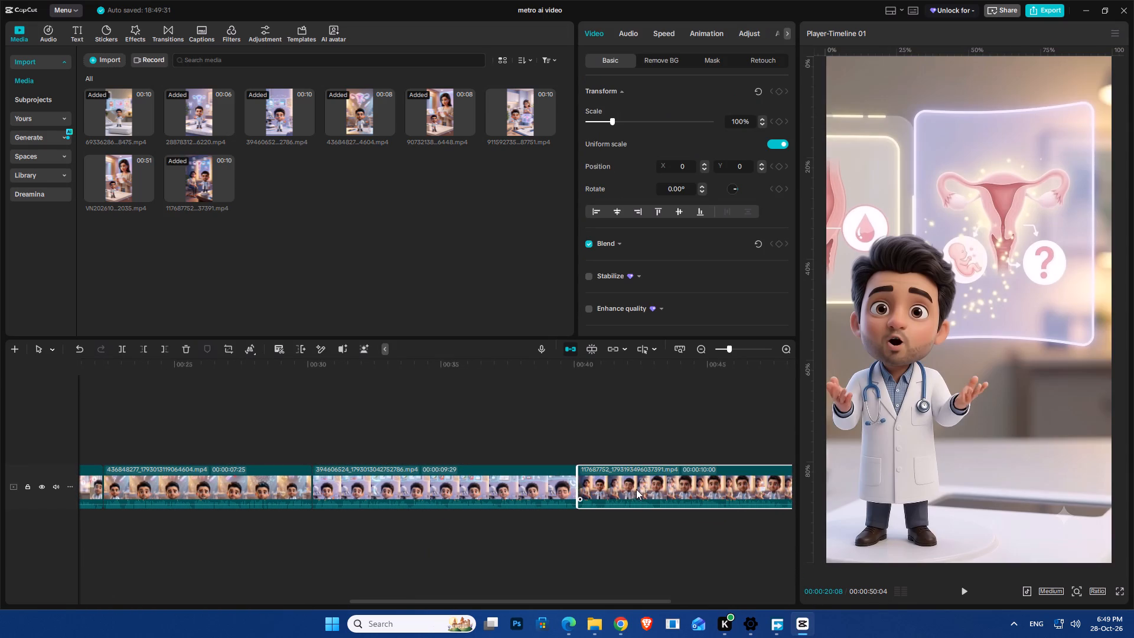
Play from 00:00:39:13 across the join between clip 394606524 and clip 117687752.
{"action": "left_click", "coordinate": [559, 436]}
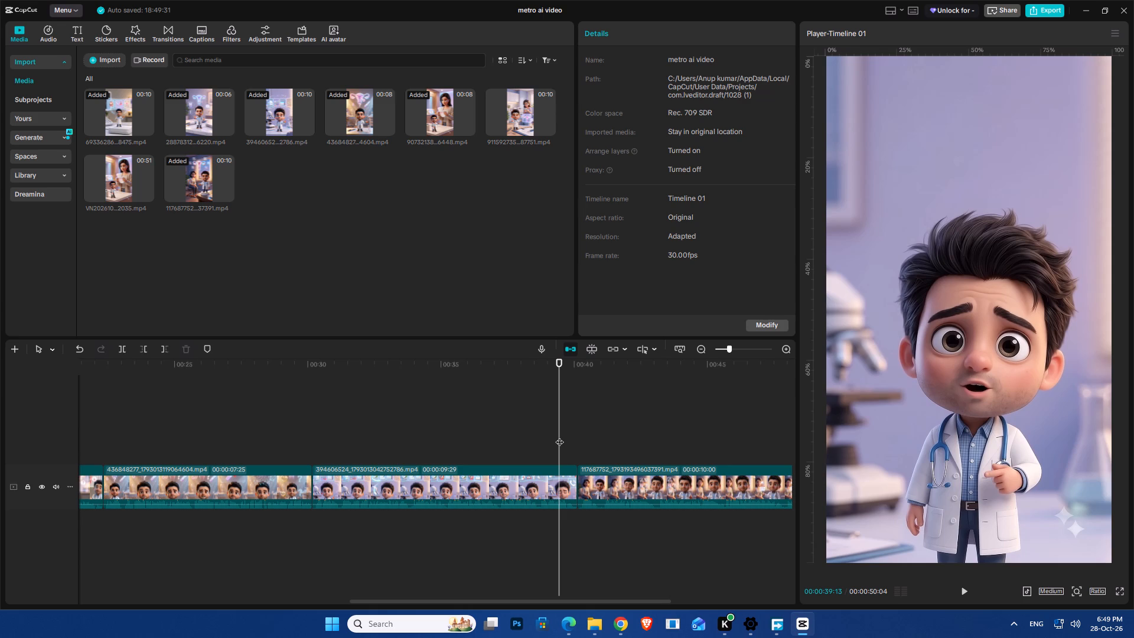
{"action": "key", "text": "space"}
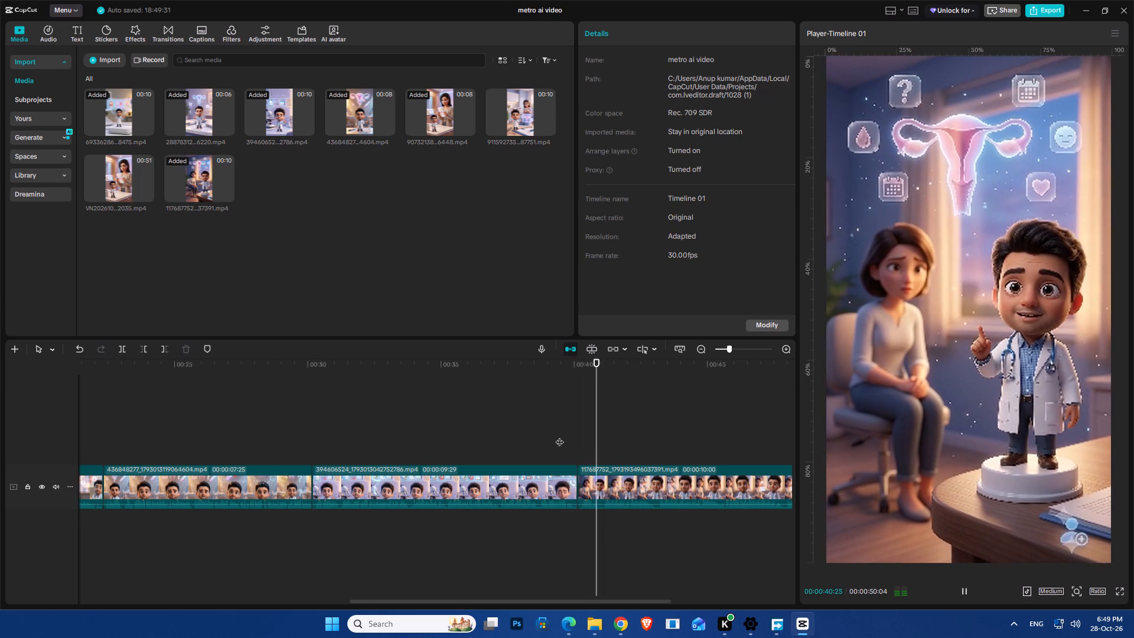
{"action": "key", "text": "space"}
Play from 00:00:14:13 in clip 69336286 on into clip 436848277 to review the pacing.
{"action": "left_click_drag", "start_coordinate": [497, 371], "coordinate": [406, 400]}
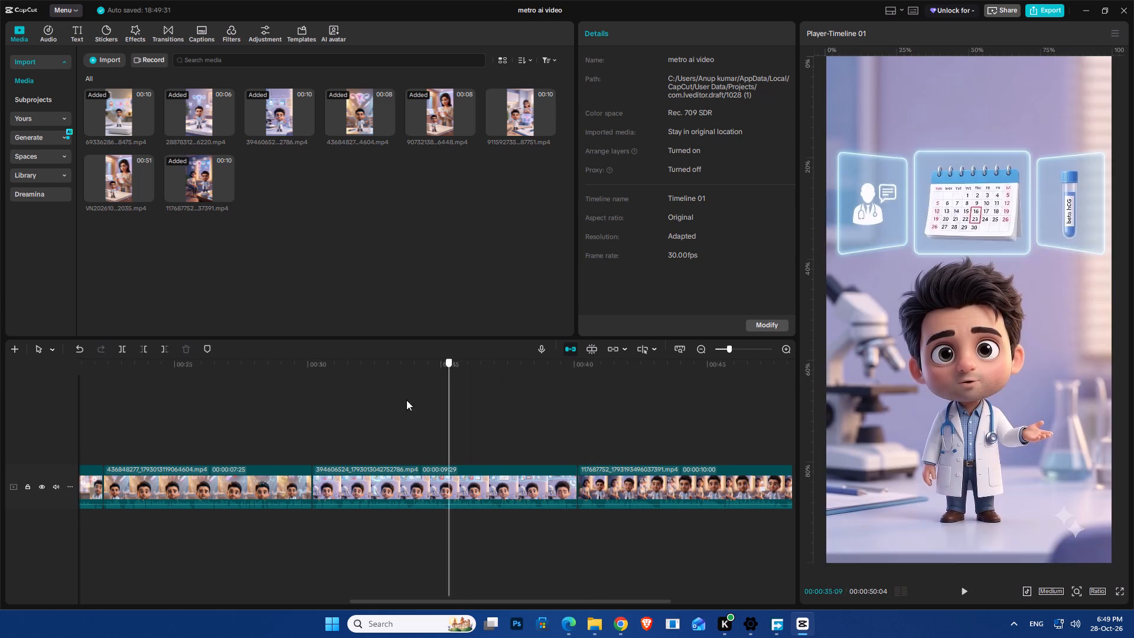
{"action": "left_click_drag", "start_coordinate": [406, 400], "coordinate": [133, 597]}
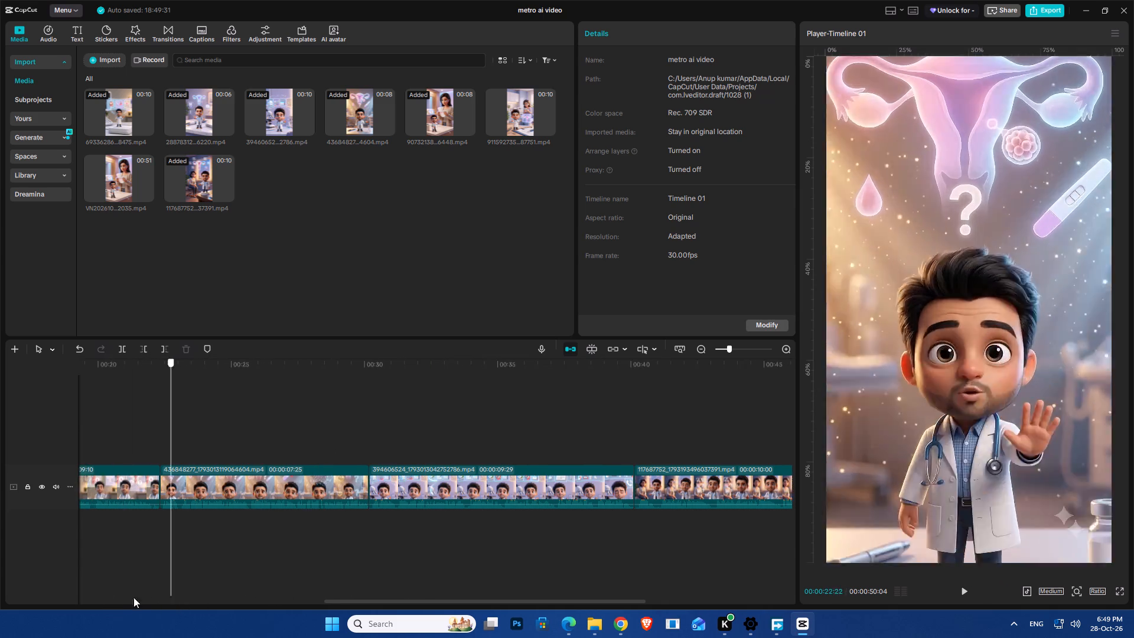
{"action": "left_click_drag", "start_coordinate": [133, 597], "coordinate": [493, 583]}
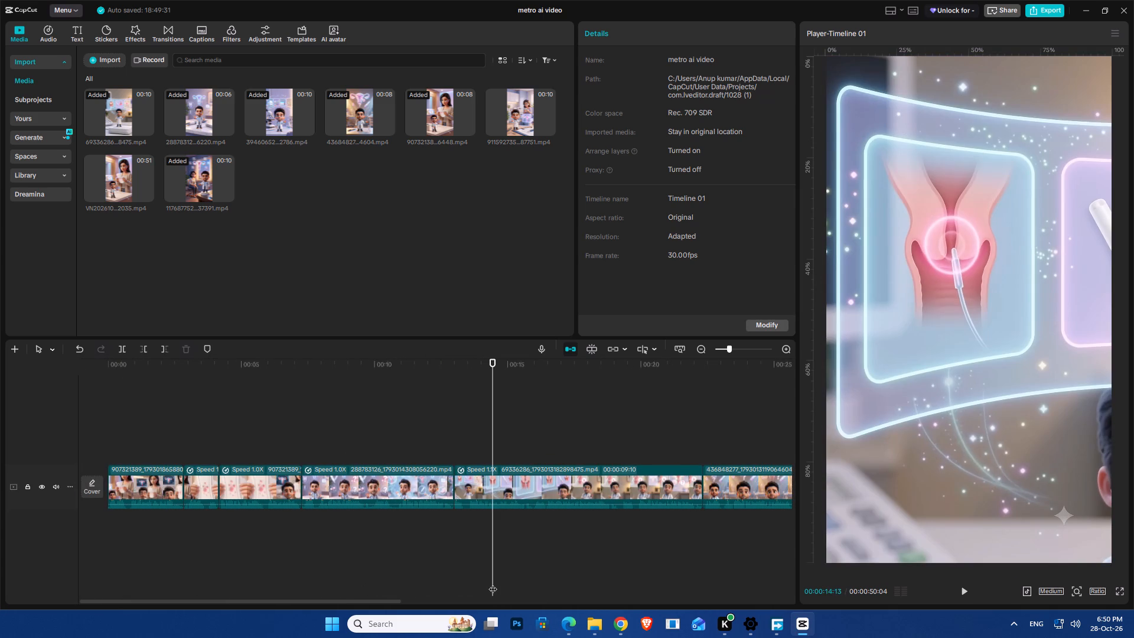
{"action": "key", "text": "space"}
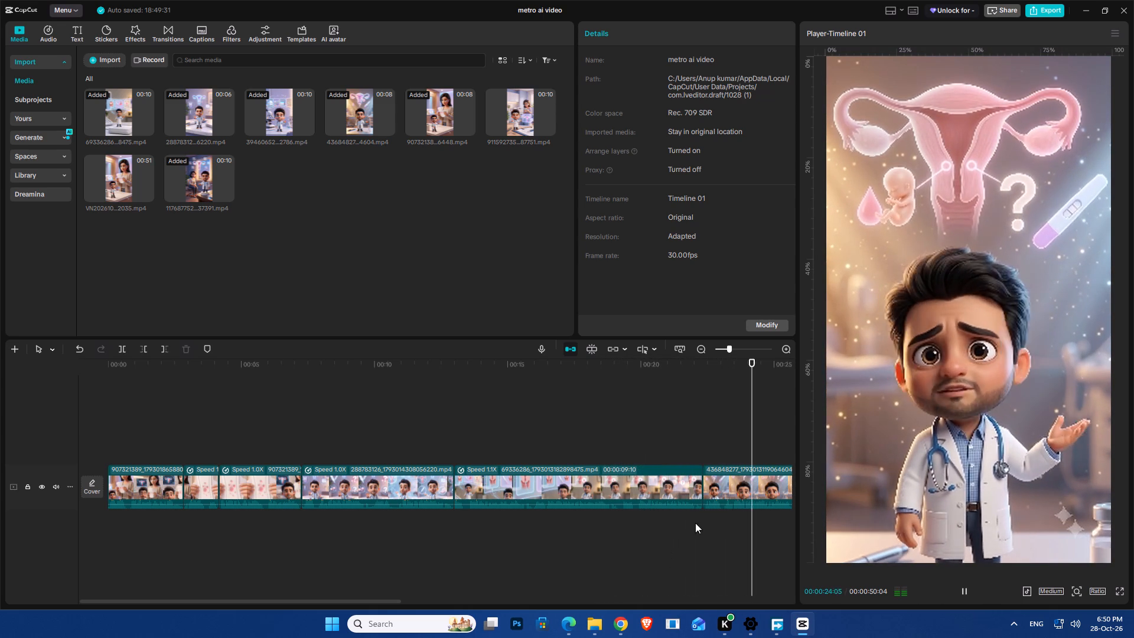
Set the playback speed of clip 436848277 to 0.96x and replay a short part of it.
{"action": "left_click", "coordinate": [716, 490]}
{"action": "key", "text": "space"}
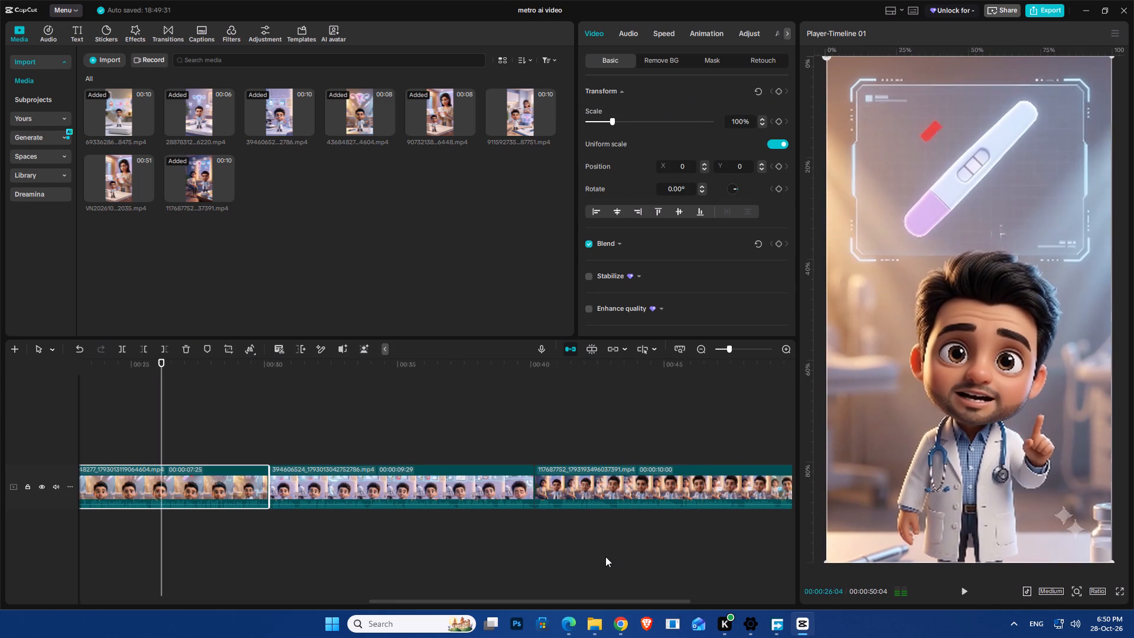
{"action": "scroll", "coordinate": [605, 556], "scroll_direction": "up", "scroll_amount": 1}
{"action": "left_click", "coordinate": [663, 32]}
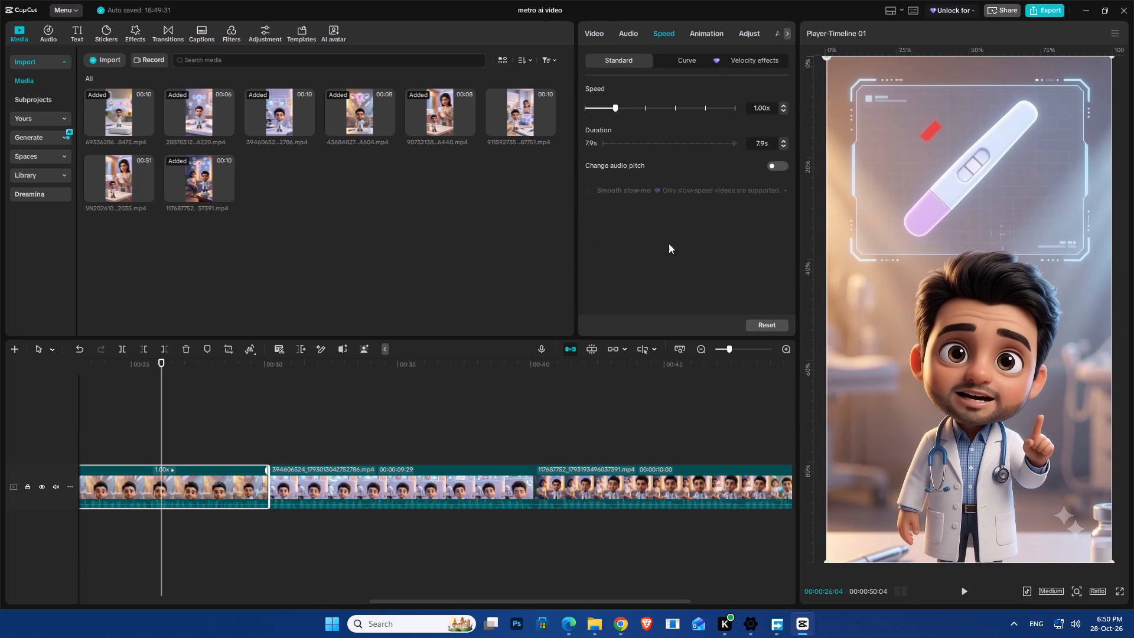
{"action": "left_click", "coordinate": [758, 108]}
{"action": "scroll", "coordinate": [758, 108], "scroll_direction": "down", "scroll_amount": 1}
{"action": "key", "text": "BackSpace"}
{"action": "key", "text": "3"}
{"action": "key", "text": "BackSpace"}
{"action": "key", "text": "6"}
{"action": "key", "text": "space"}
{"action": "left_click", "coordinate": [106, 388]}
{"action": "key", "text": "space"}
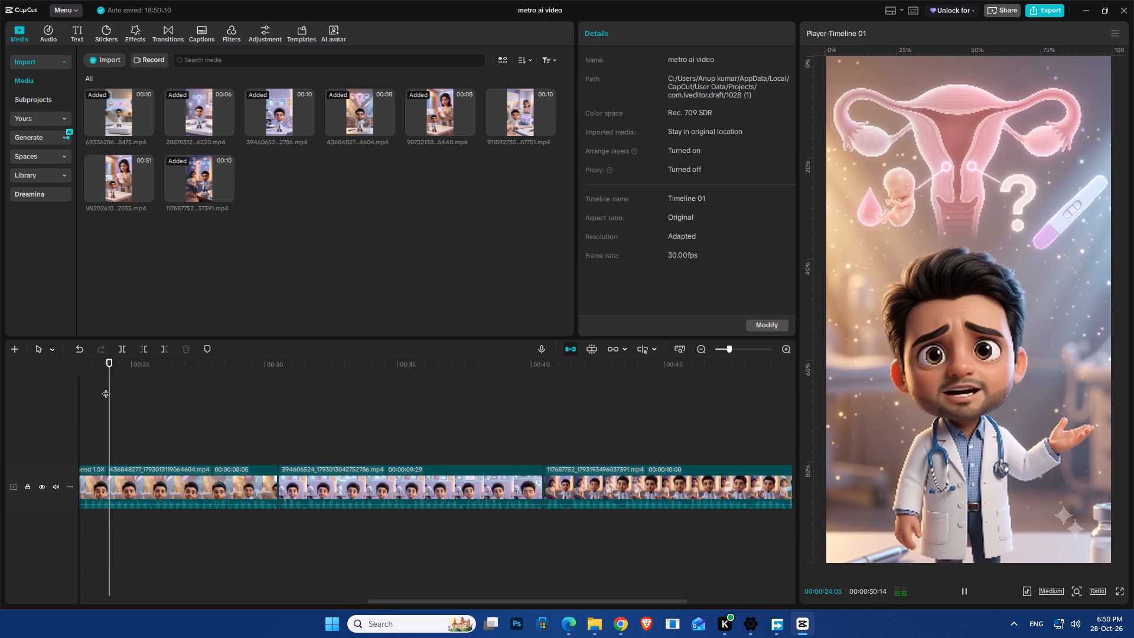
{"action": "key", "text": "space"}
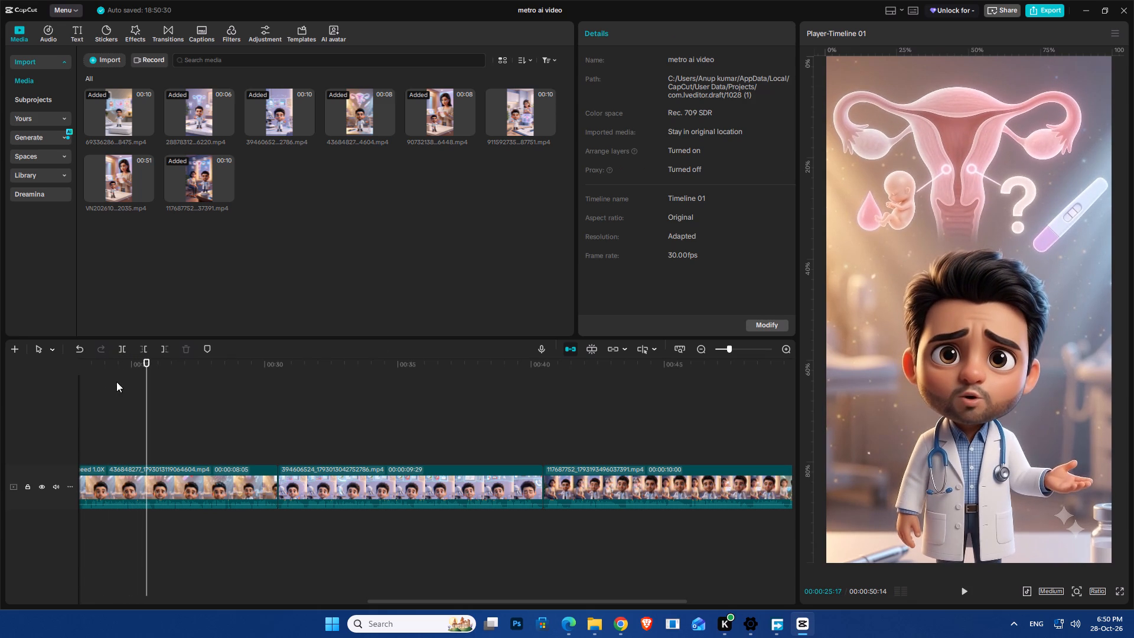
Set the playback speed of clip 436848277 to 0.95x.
{"action": "left_click", "coordinate": [216, 476]}
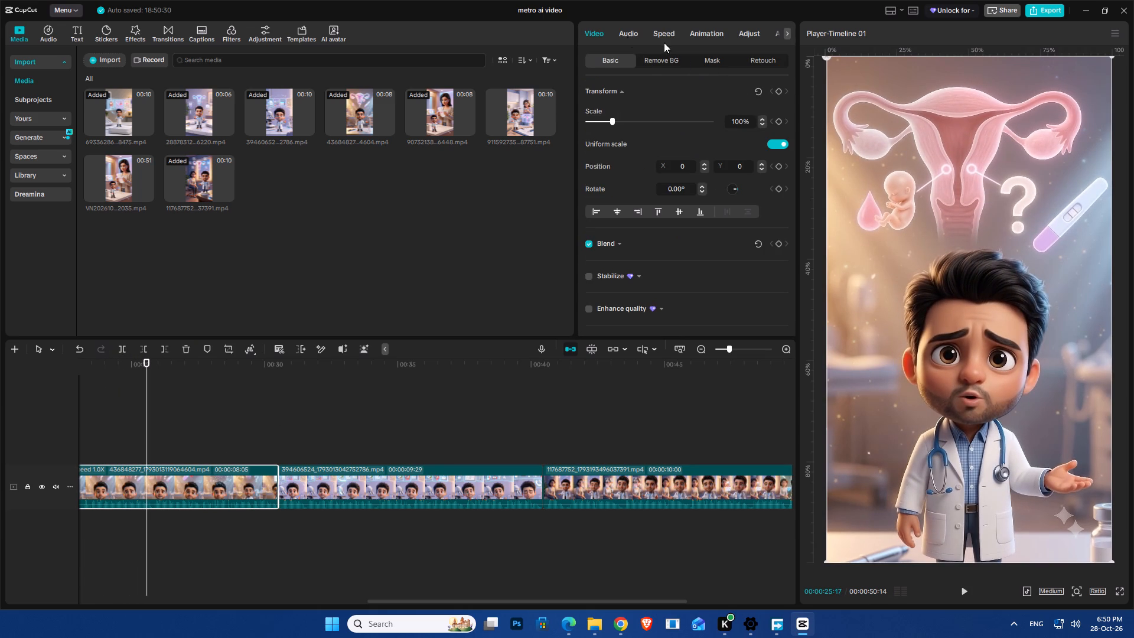
{"action": "left_click", "coordinate": [662, 27]}
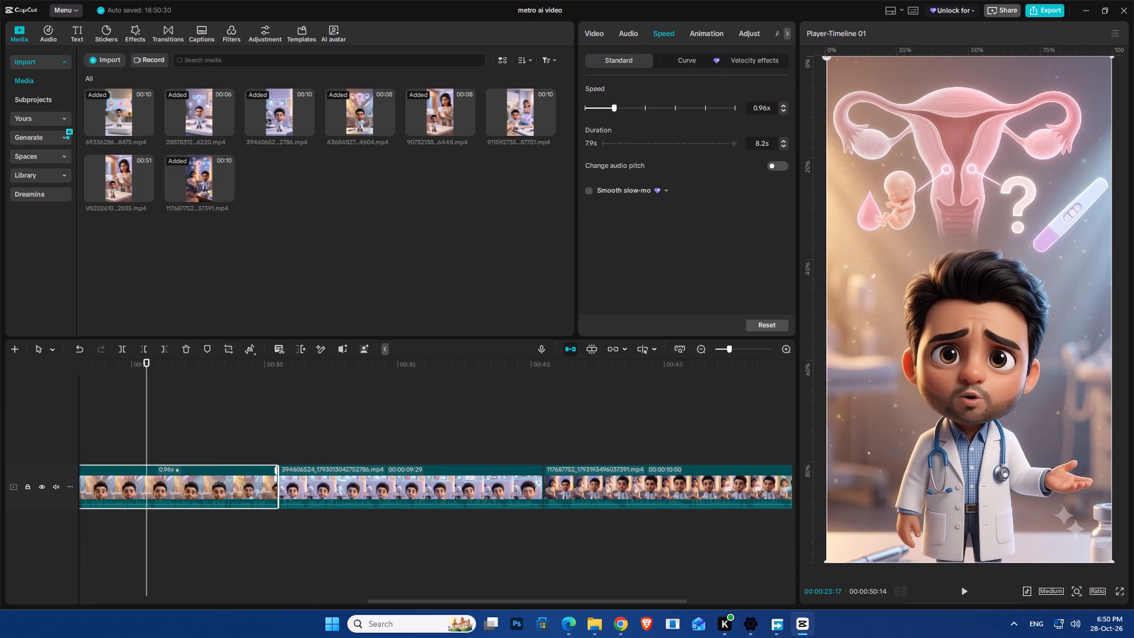
{"action": "left_click", "coordinate": [763, 106]}
{"action": "key", "text": "Right"}
{"action": "key", "text": "BackSpace"}
{"action": "key", "text": "5"}
{"action": "left_click", "coordinate": [142, 425]}
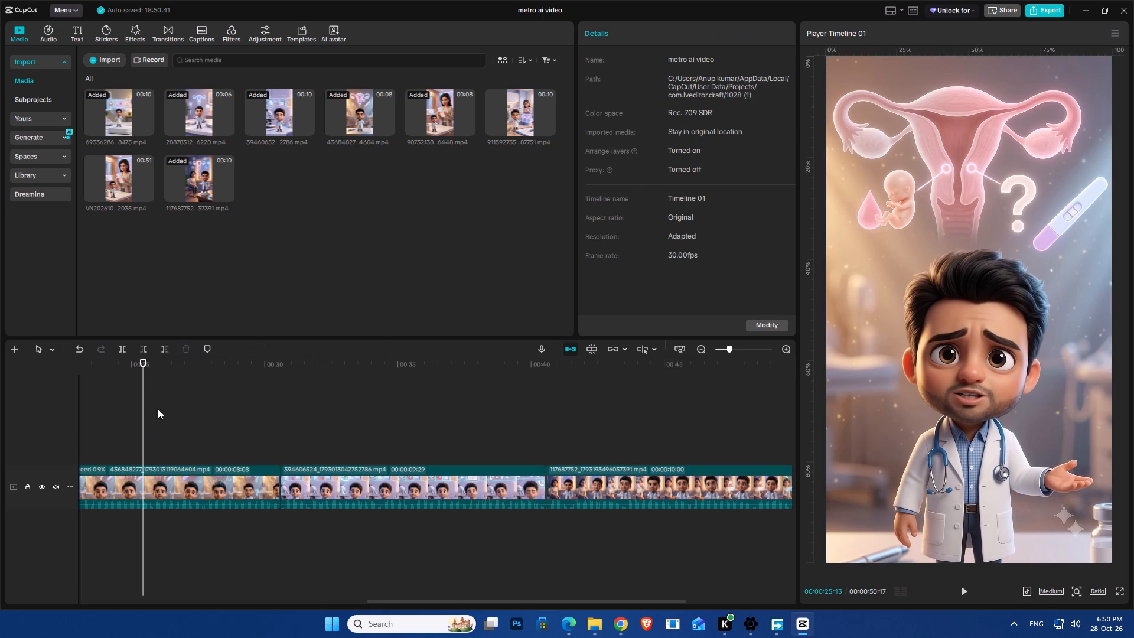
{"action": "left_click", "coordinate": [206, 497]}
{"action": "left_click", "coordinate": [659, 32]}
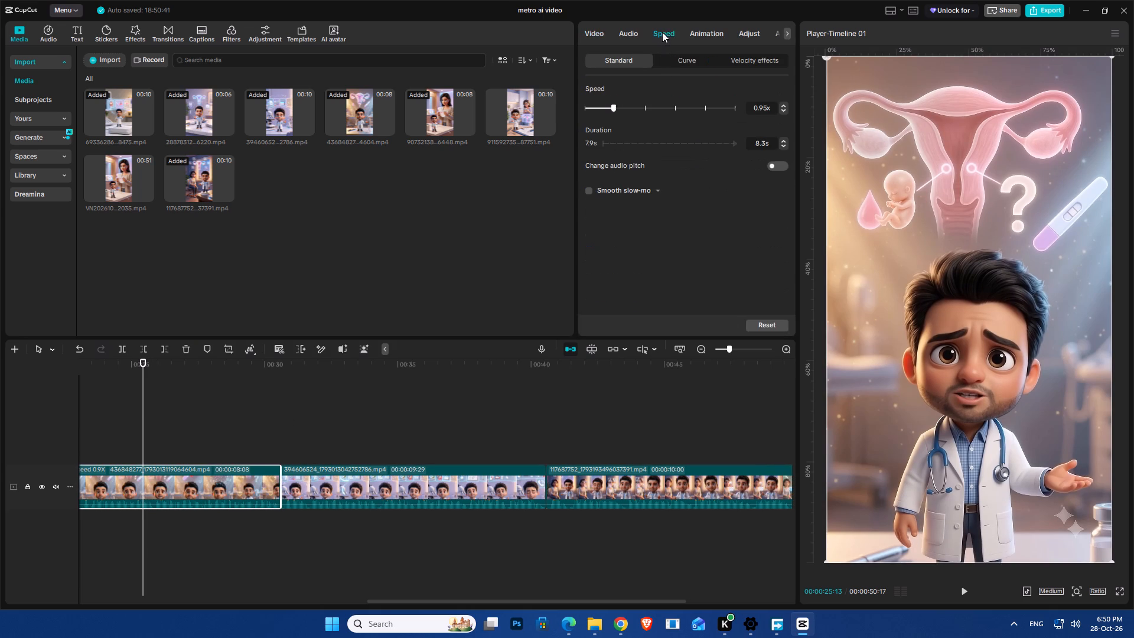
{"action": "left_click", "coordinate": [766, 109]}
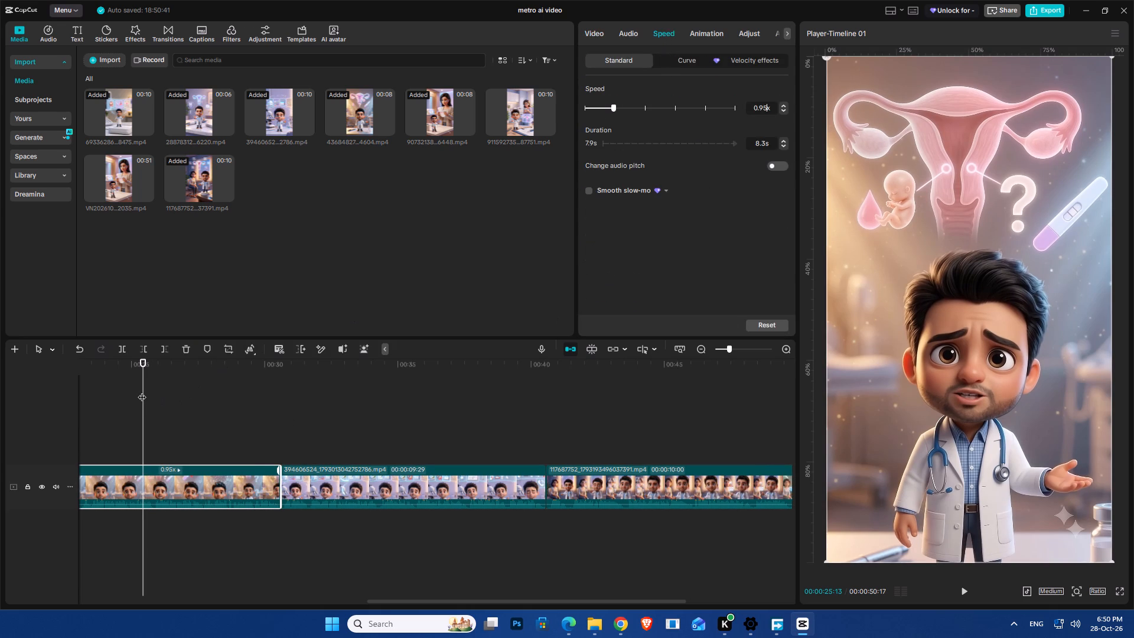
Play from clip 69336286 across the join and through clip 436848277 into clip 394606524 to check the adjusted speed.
{"action": "left_click_drag", "start_coordinate": [142, 391], "coordinate": [81, 440]}
{"action": "left_click", "coordinate": [284, 432]}
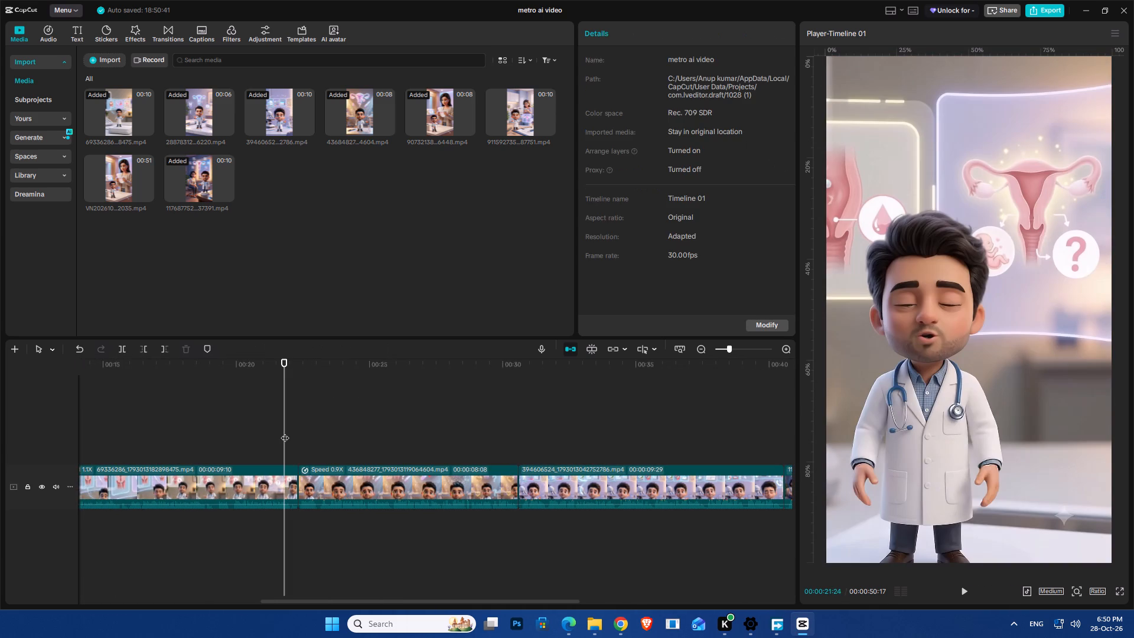
{"action": "key", "text": "space"}
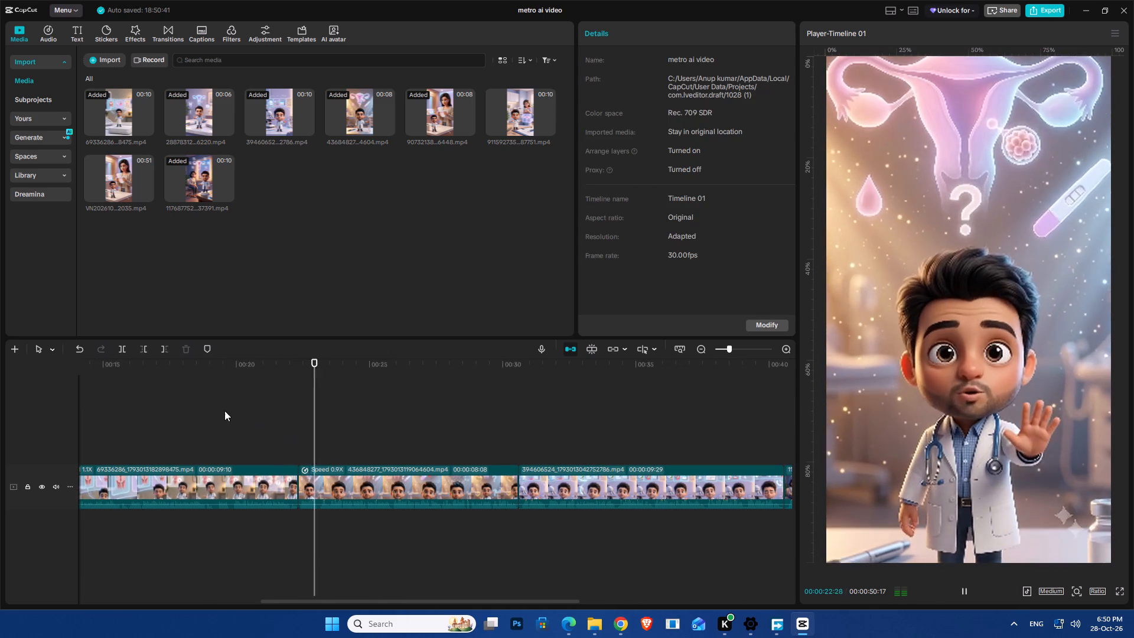
{"action": "scroll", "coordinate": [367, 457], "scroll_direction": "down", "scroll_amount": 5, "text": "ctrl"}
{"action": "key", "text": "space"}
{"action": "left_click", "coordinate": [295, 447]}
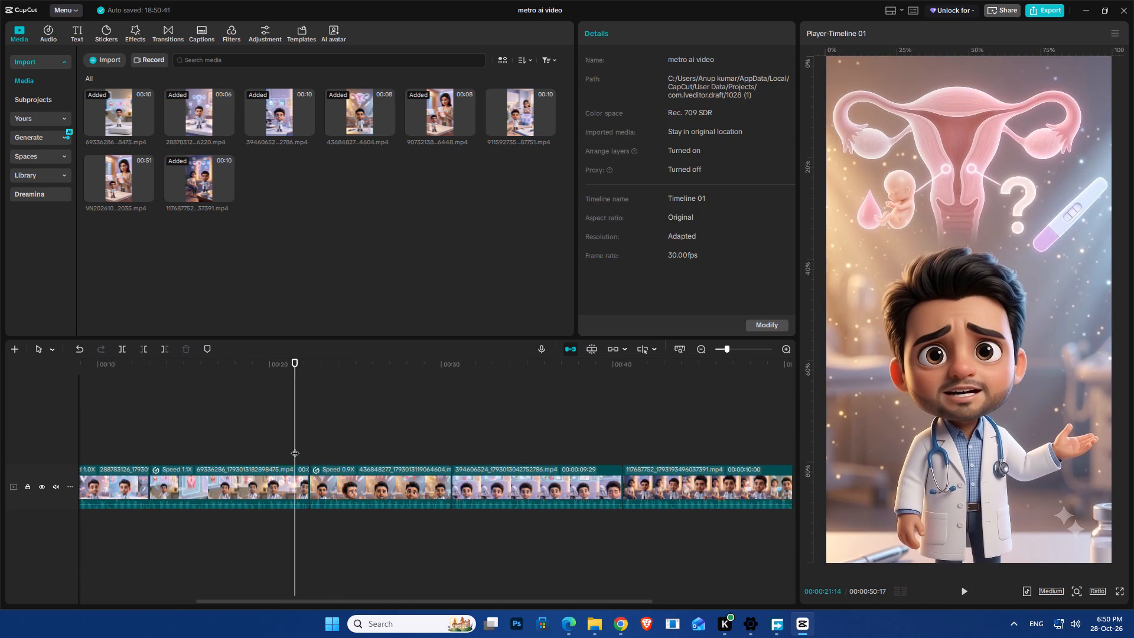
{"action": "key", "text": "space"}
{"action": "key", "text": "space"}
{"action": "key", "text": "space"}
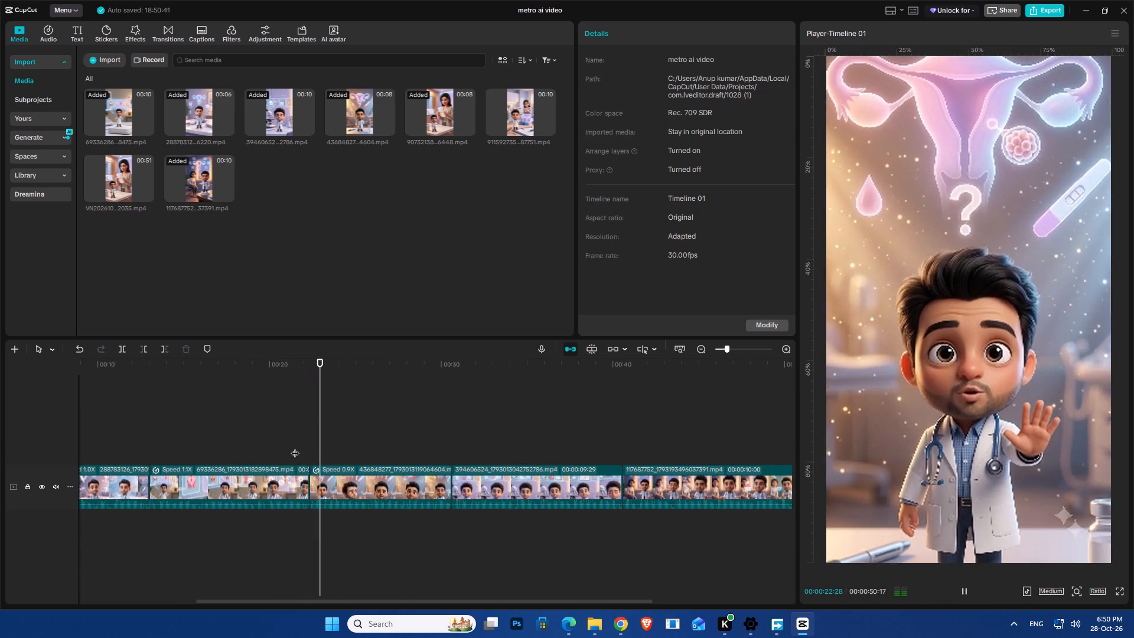
{"action": "scroll", "coordinate": [354, 464], "scroll_direction": "down", "scroll_amount": 6, "text": "ctrl"}
{"action": "left_click", "coordinate": [272, 442]}
{"action": "key", "text": "space"}
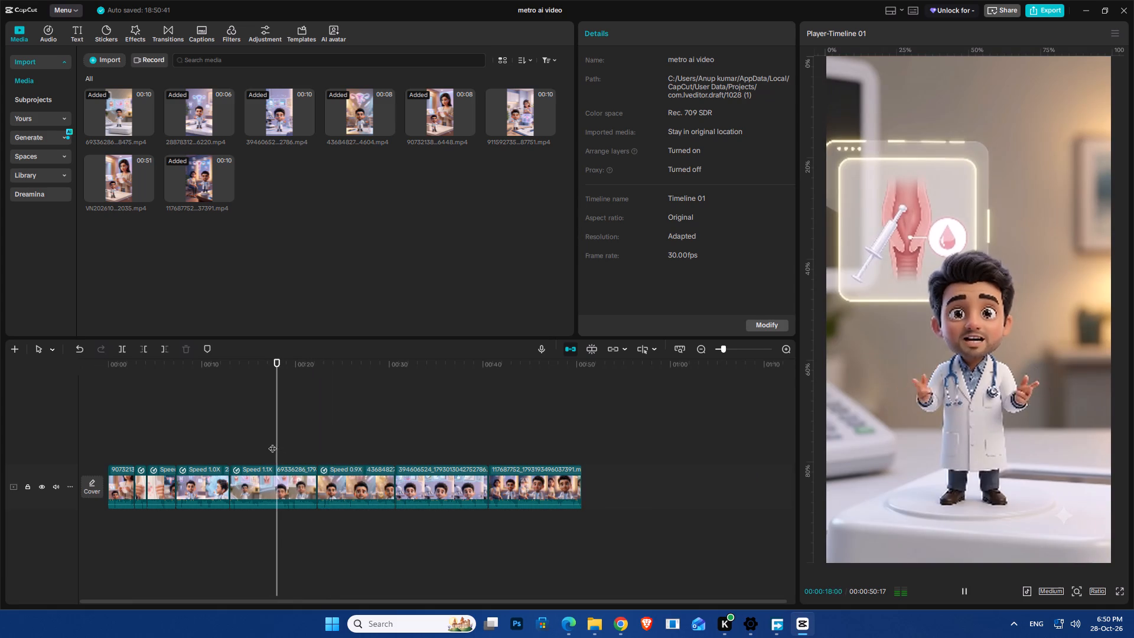
{"action": "key", "text": "space"}
{"action": "key", "text": "space"}
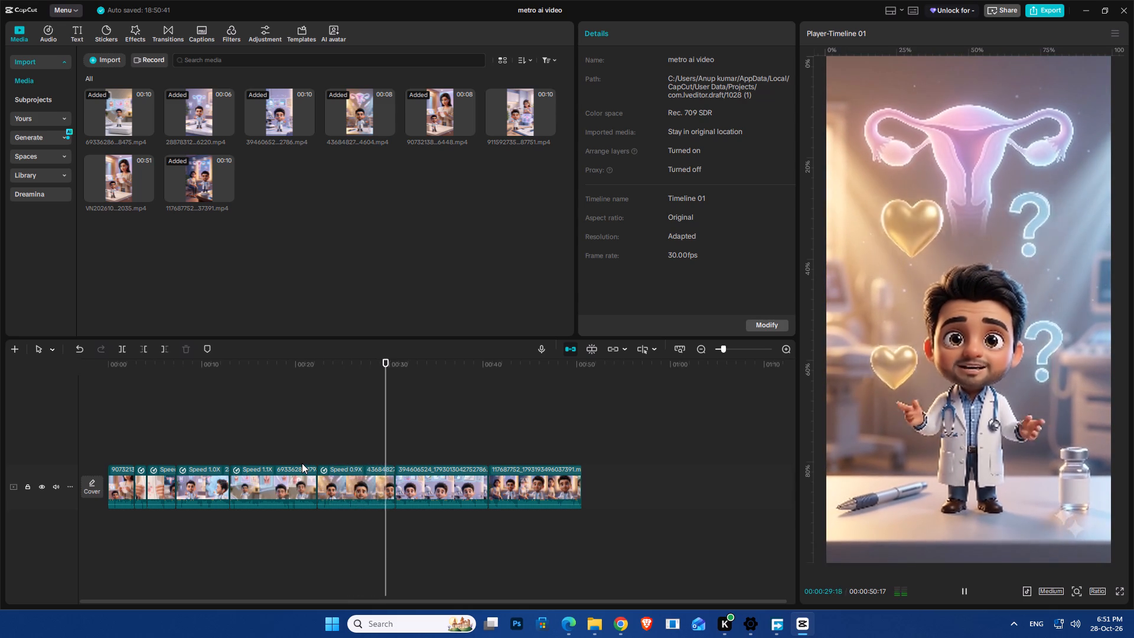
{"action": "key", "text": "space"}
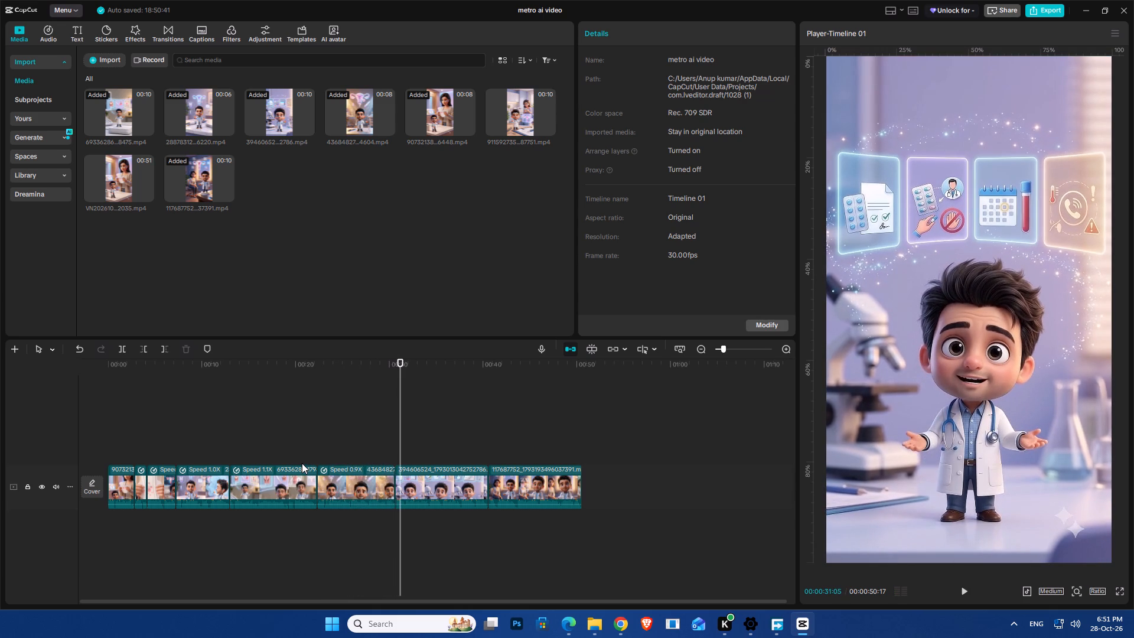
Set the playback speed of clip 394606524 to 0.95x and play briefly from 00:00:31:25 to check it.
{"action": "left_click", "coordinate": [441, 502]}
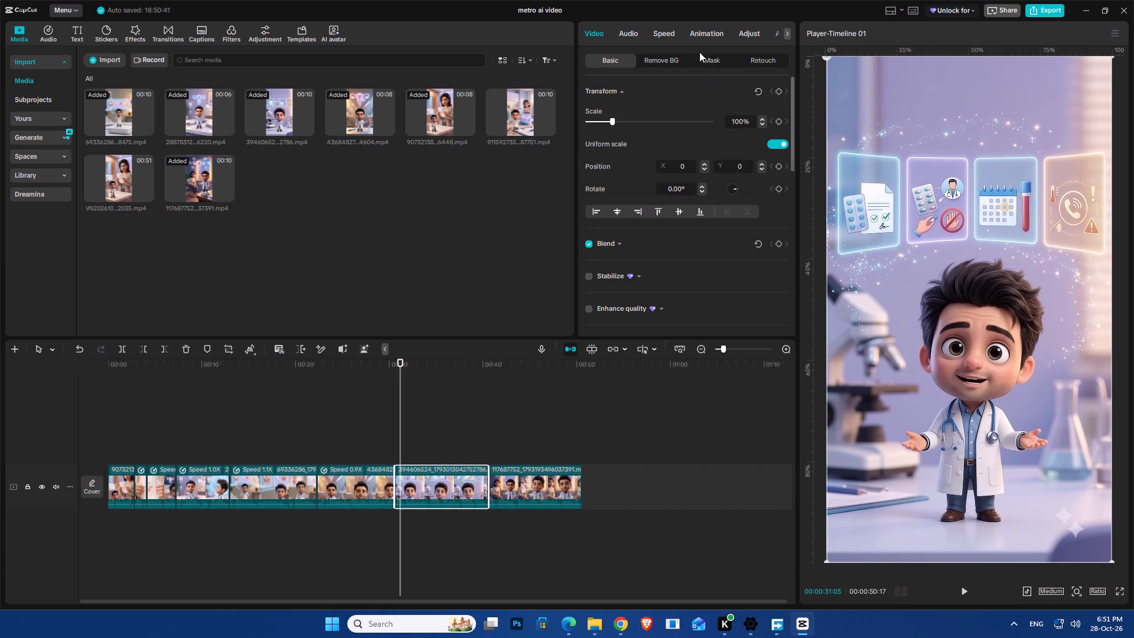
{"action": "left_click", "coordinate": [664, 37]}
{"action": "left_click", "coordinate": [761, 108]}
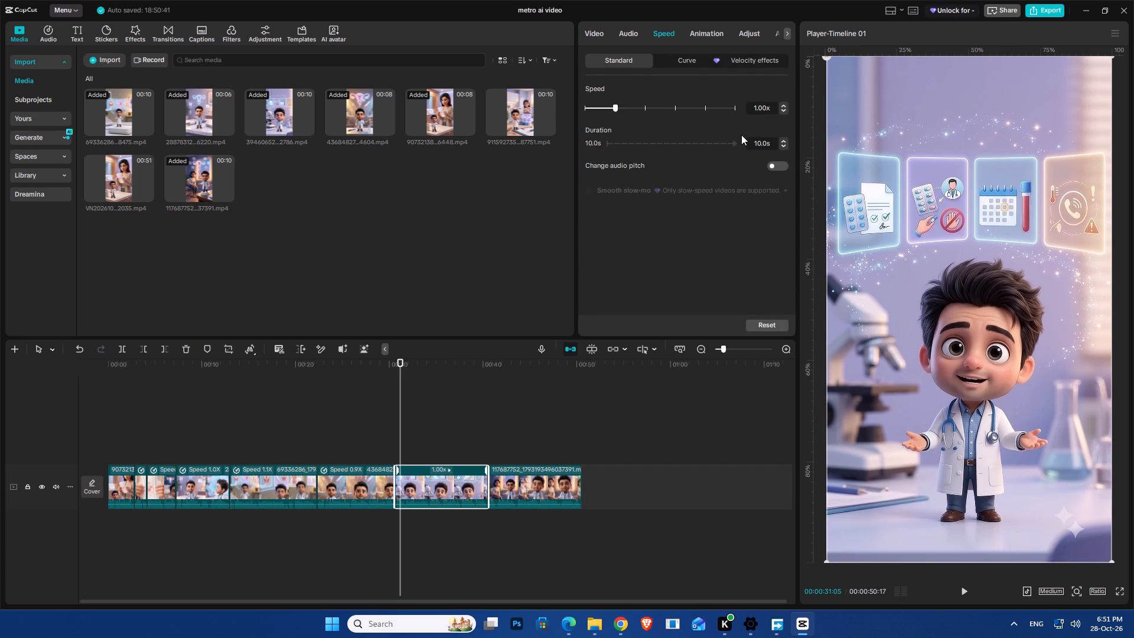
{"action": "scroll", "coordinate": [764, 110], "scroll_direction": "down", "scroll_amount": 1}
{"action": "key", "text": "BackSpace"}
{"action": "key", "text": "5"}
{"action": "left_click", "coordinate": [406, 429]}
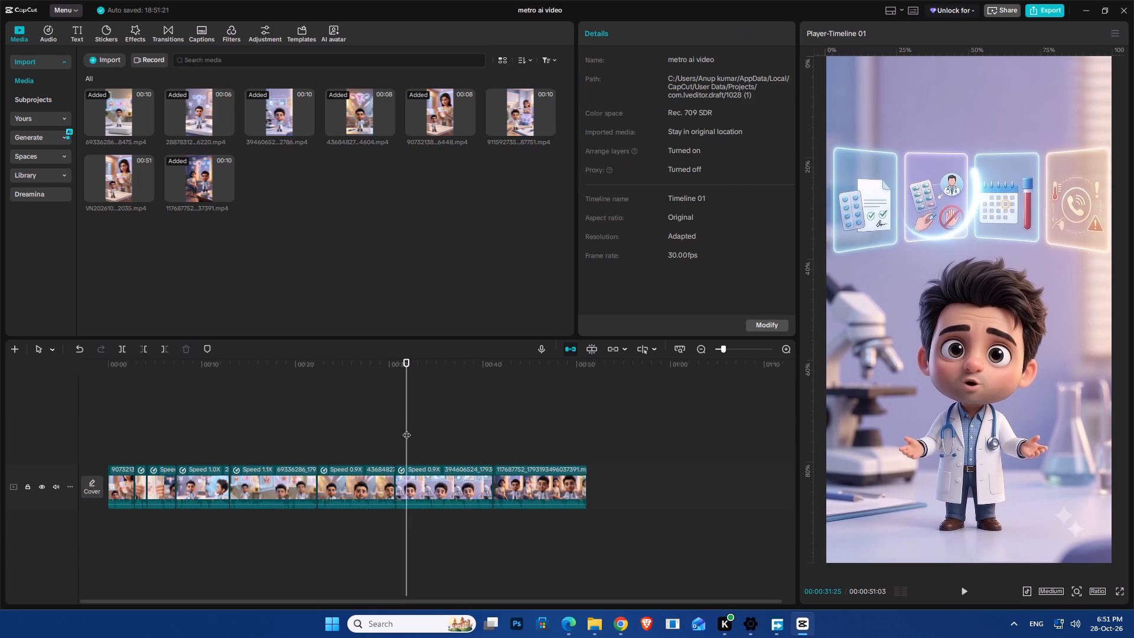
{"action": "key", "text": "space"}
{"action": "key", "text": "space"}
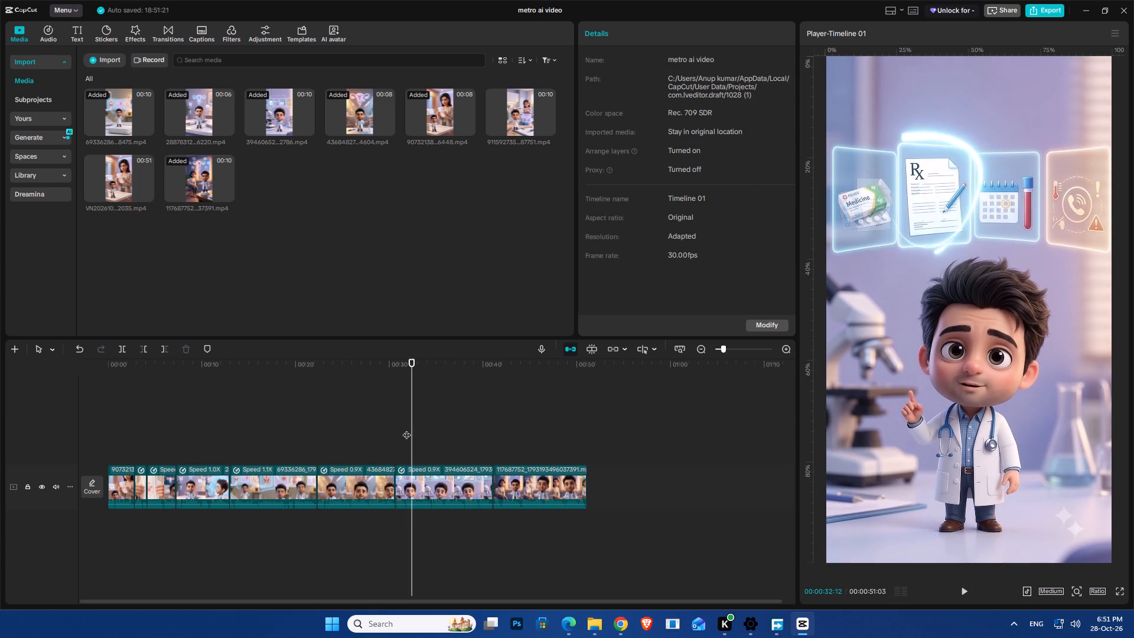
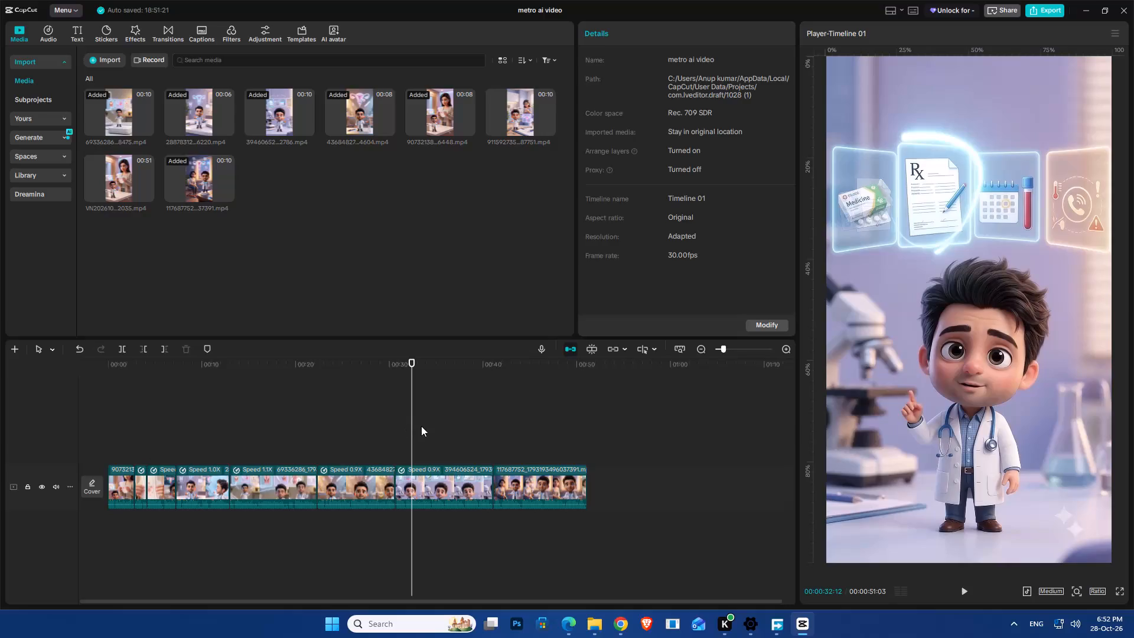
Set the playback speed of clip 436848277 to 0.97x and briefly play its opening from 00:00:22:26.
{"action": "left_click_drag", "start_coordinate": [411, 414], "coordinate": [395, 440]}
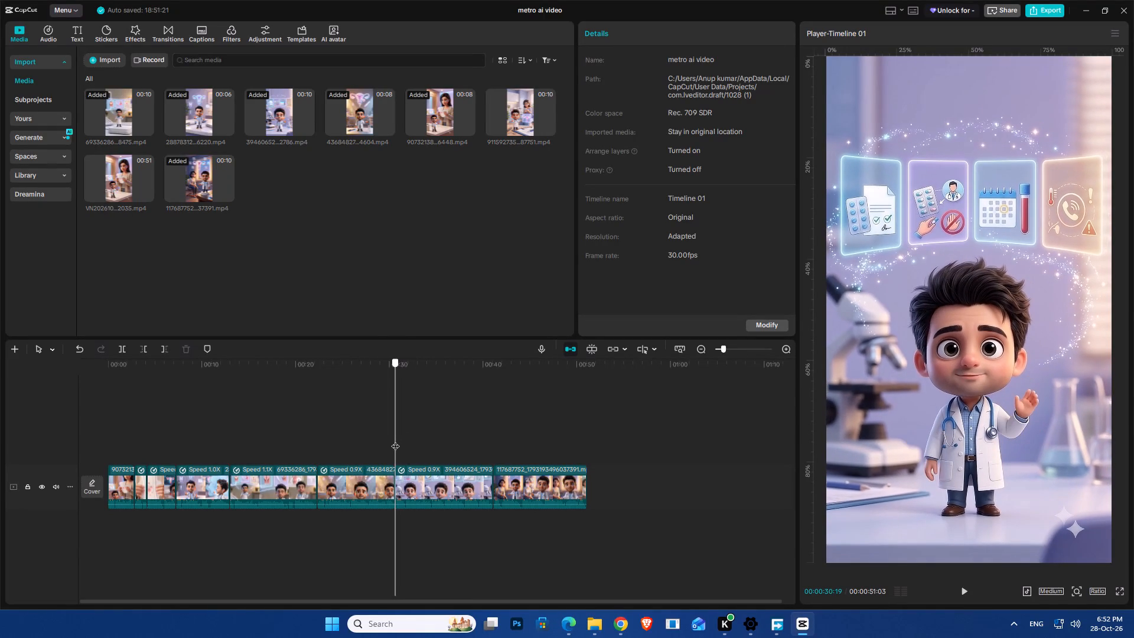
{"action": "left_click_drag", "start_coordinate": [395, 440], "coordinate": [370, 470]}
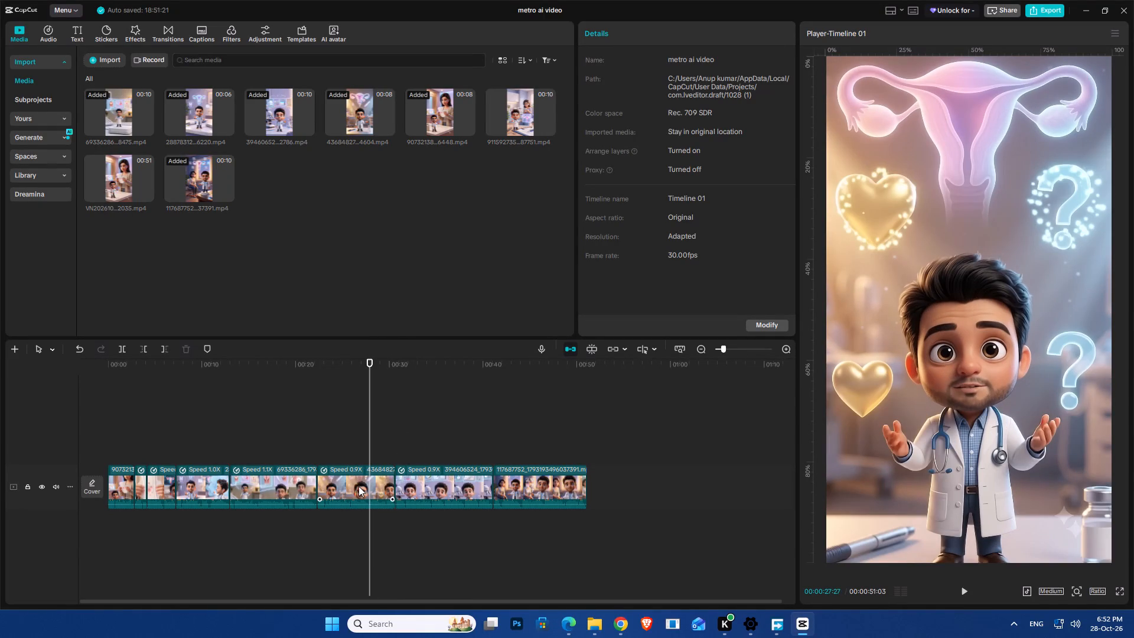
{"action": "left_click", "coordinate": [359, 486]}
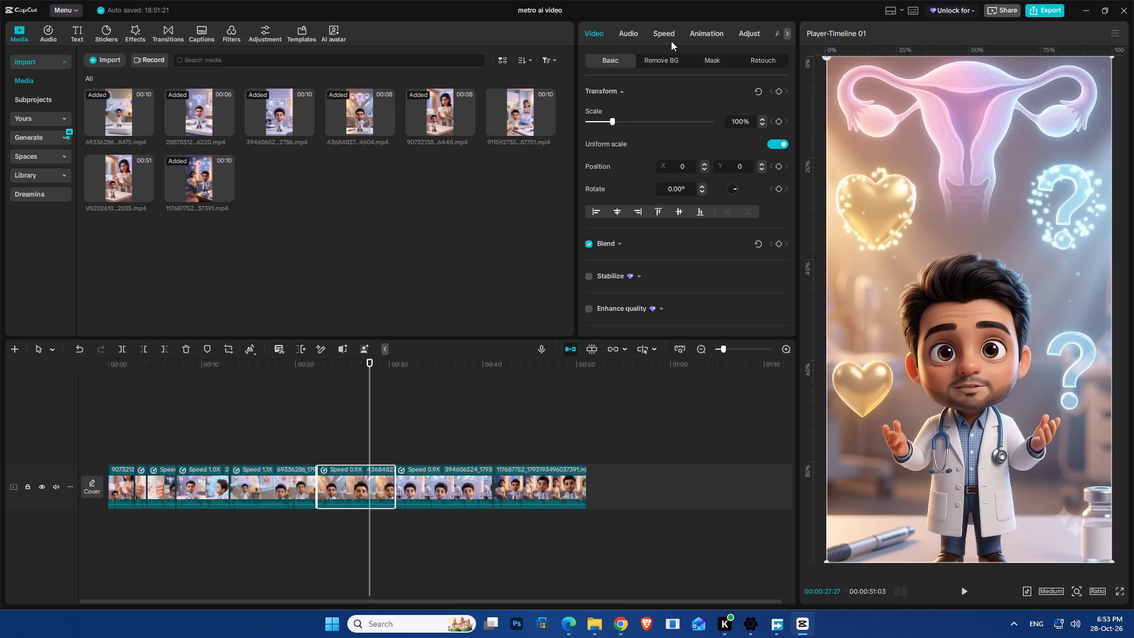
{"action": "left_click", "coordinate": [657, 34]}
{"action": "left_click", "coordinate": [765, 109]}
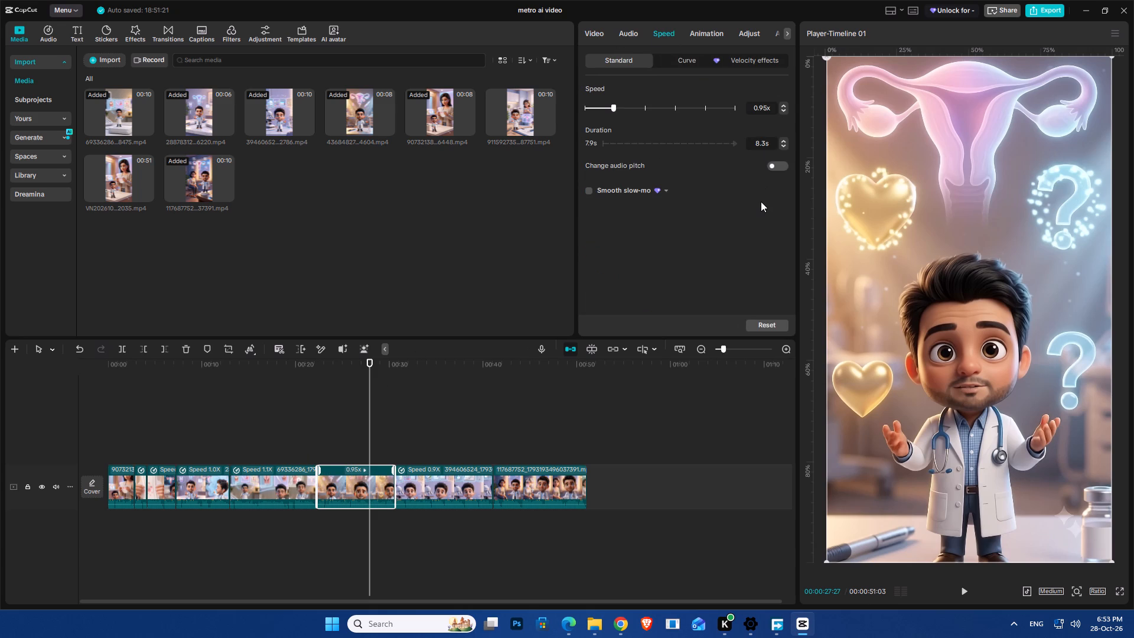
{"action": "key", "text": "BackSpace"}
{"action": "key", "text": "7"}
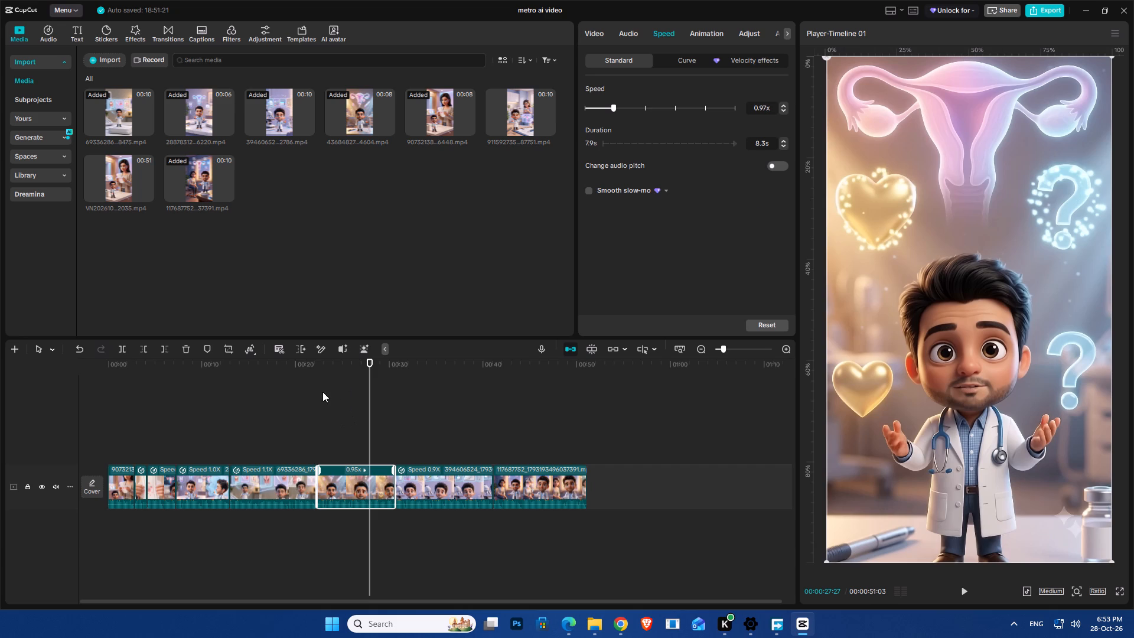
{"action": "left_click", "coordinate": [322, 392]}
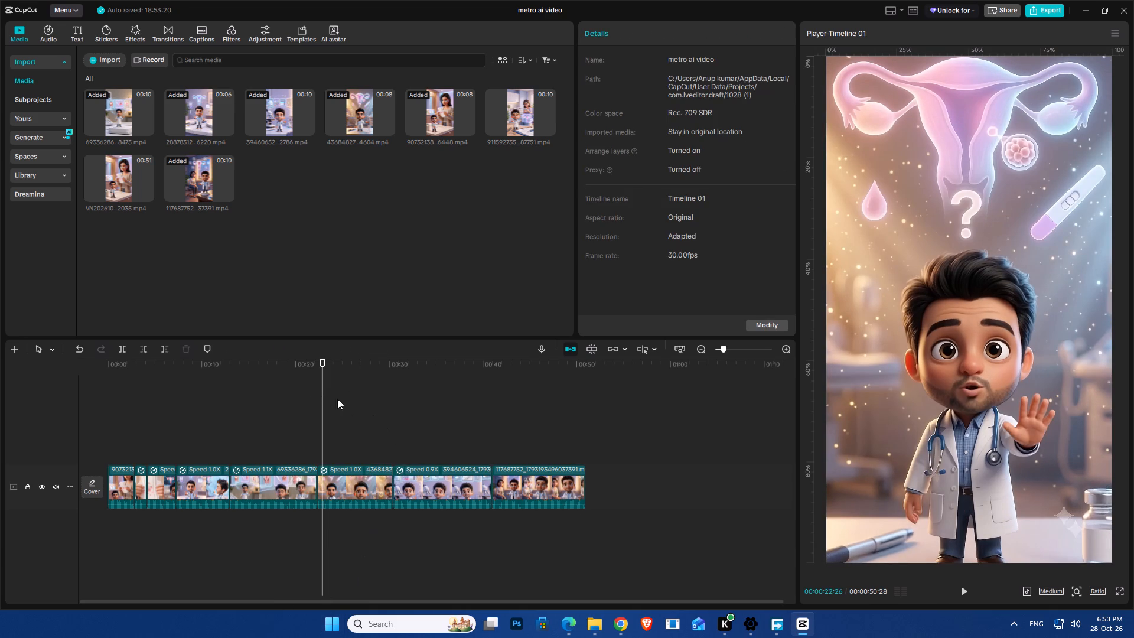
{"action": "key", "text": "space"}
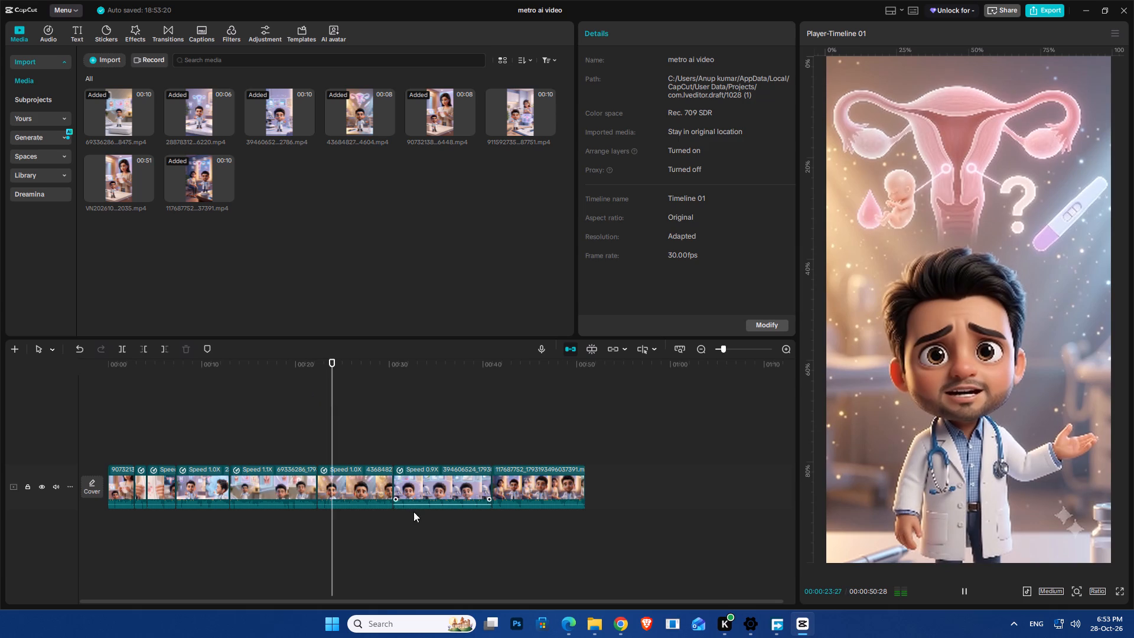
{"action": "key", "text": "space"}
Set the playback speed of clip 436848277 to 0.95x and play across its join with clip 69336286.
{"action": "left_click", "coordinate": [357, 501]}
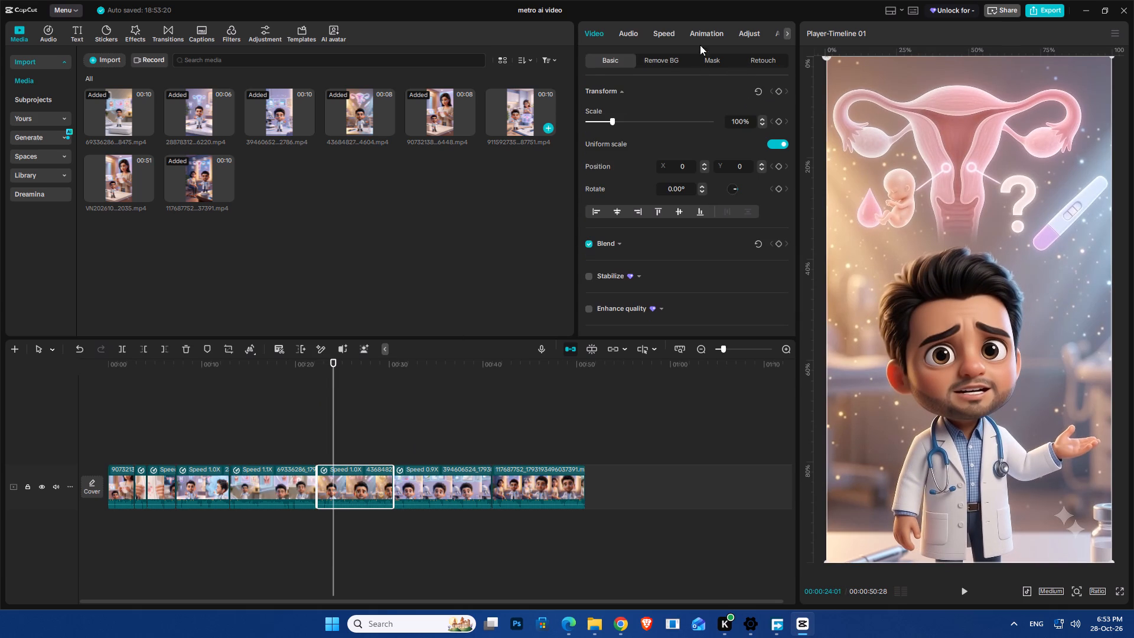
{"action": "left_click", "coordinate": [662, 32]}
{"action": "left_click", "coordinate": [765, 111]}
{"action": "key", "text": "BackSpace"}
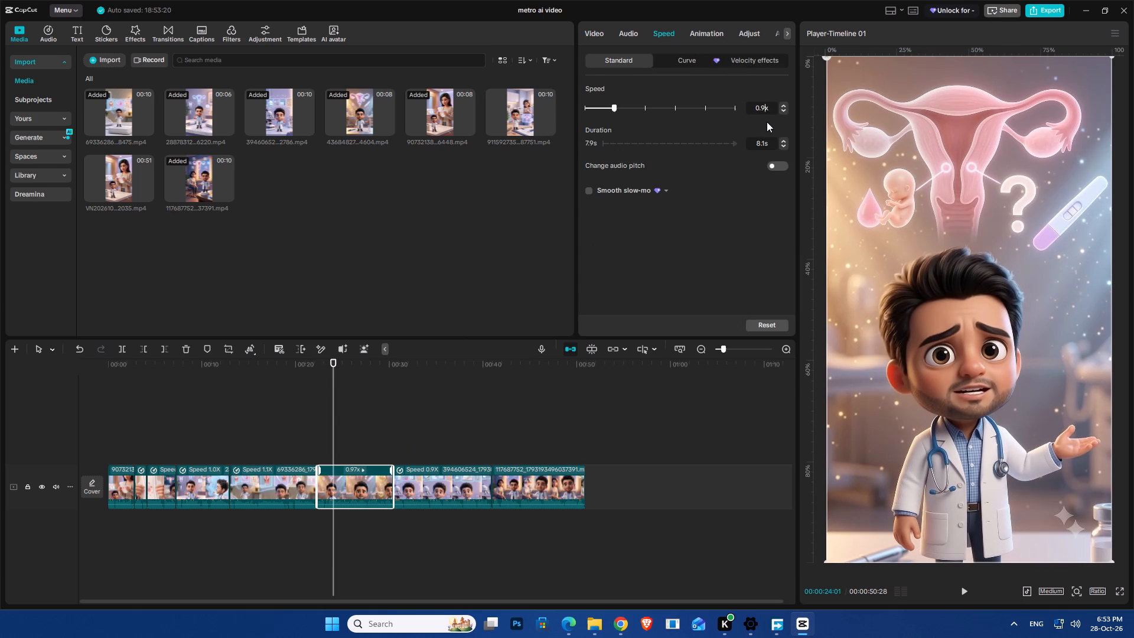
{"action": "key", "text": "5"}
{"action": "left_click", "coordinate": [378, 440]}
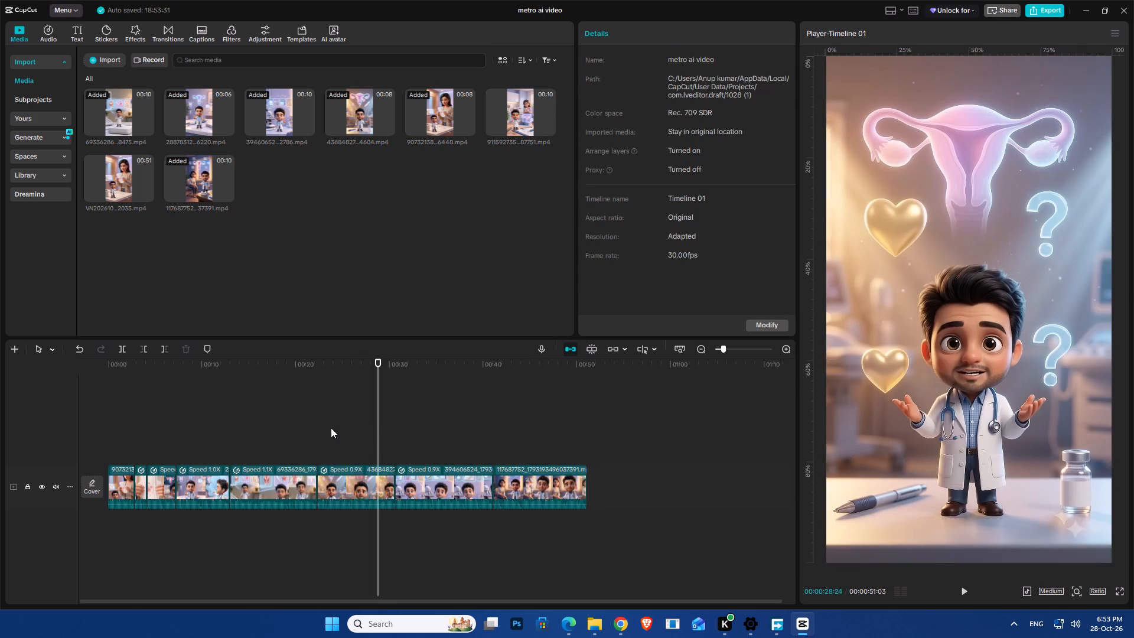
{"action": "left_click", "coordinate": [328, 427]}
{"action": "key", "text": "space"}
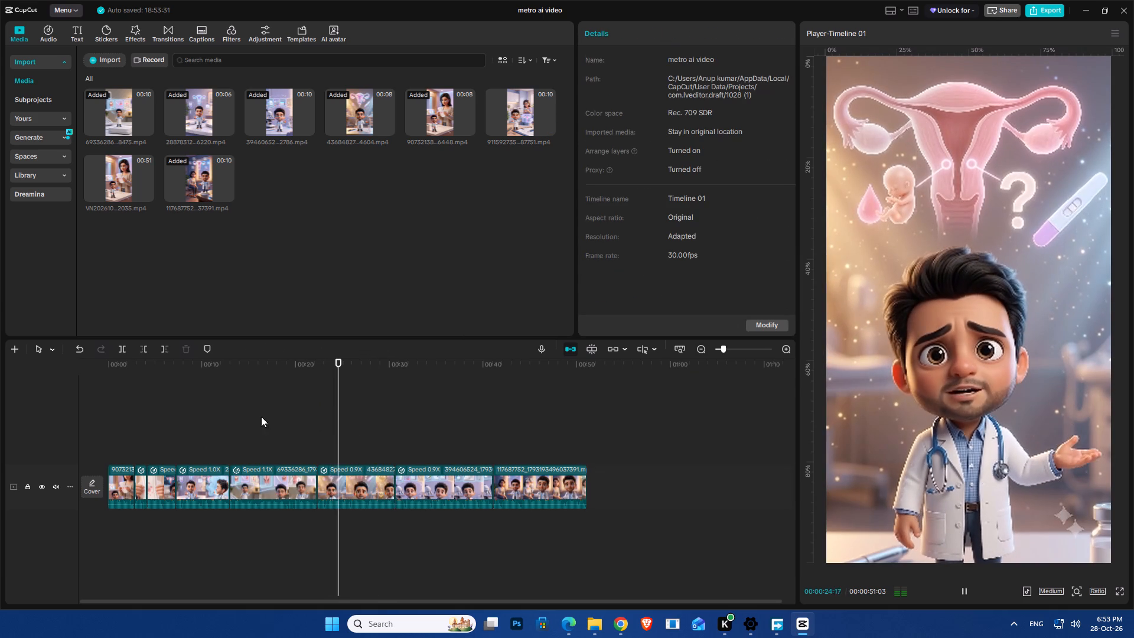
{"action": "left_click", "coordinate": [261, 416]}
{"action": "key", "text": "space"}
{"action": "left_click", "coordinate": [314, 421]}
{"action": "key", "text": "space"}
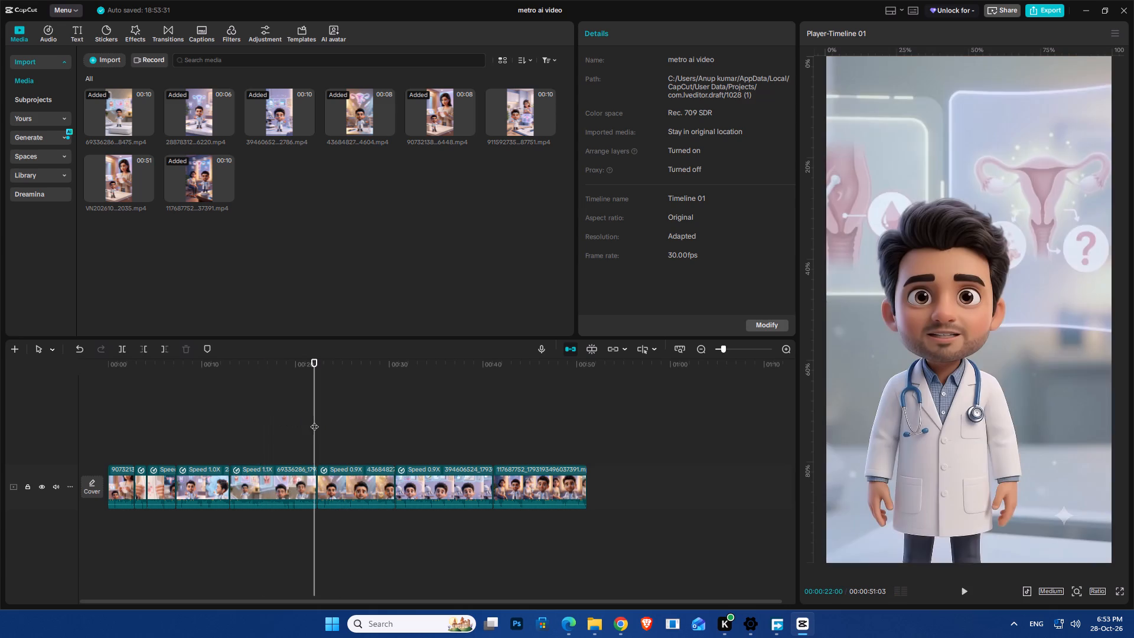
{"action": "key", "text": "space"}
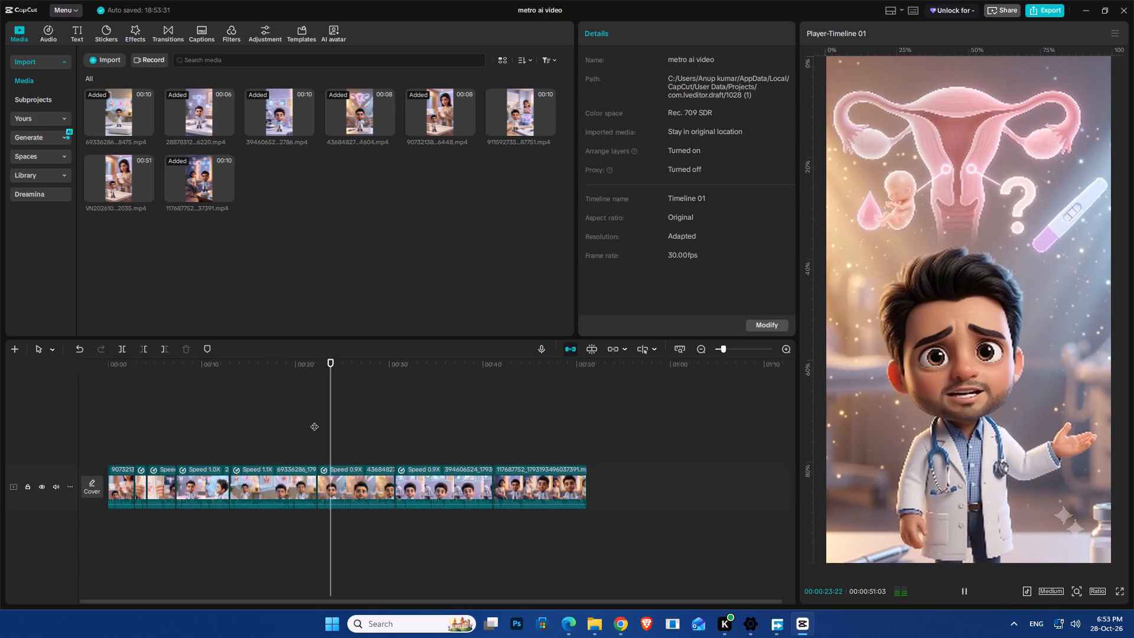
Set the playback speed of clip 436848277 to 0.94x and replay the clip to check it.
{"action": "left_click", "coordinate": [376, 480]}
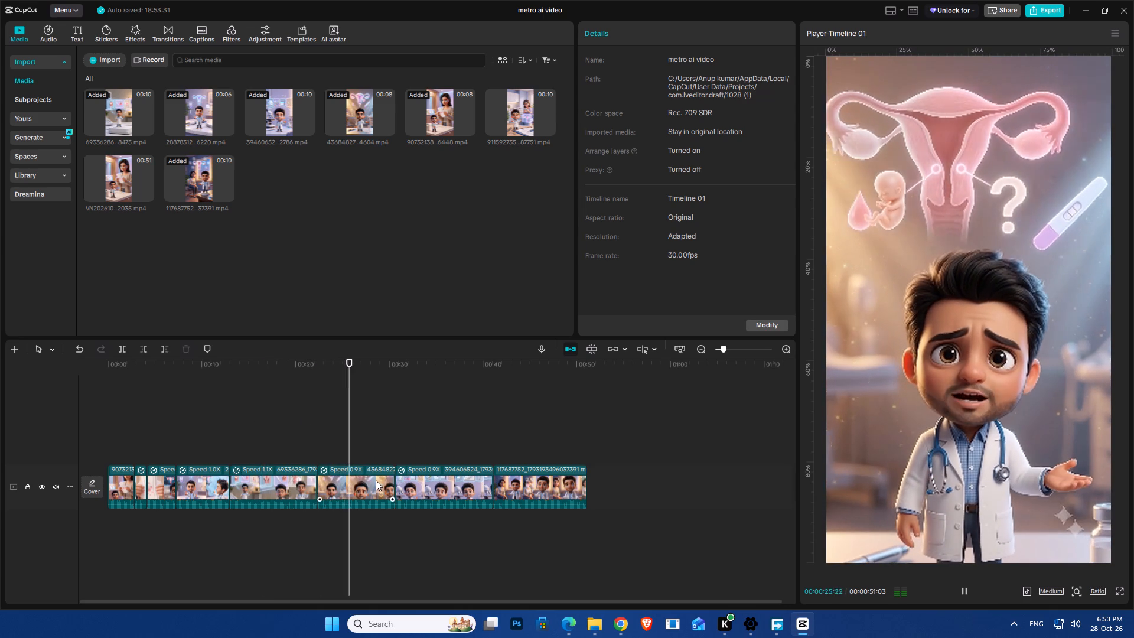
{"action": "key", "text": "space"}
{"action": "left_click", "coordinate": [676, 30]}
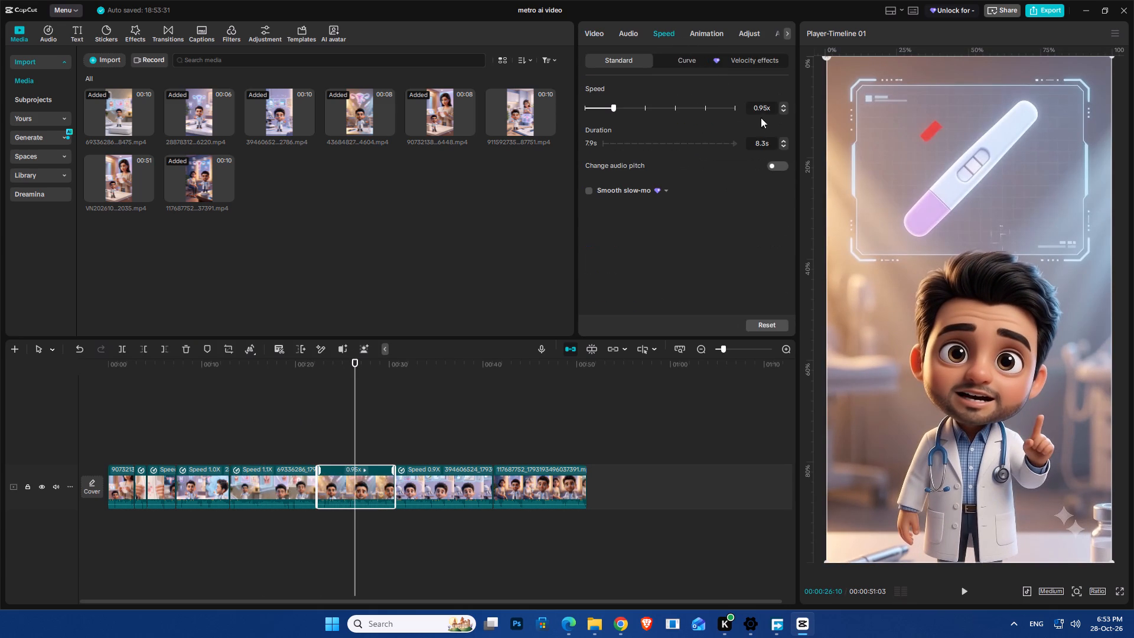
{"action": "left_click", "coordinate": [765, 109]}
{"action": "key", "text": "BackSpace"}
{"action": "key", "text": "4"}
{"action": "left_click", "coordinate": [324, 435]}
{"action": "key", "text": "space"}
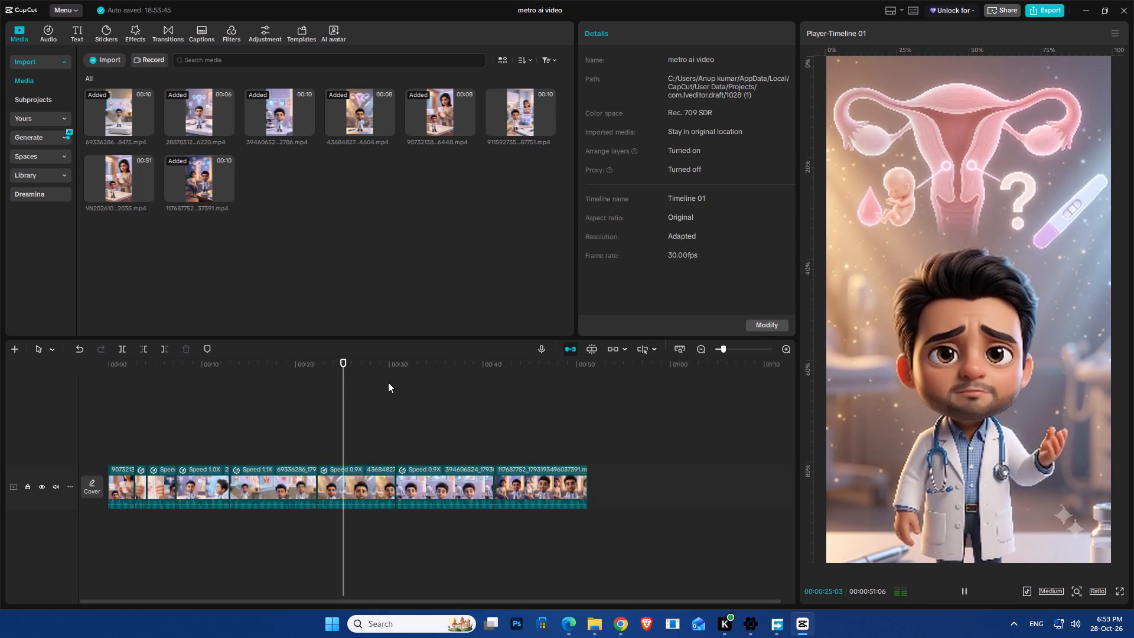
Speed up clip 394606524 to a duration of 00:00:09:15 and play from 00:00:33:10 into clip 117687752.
{"action": "left_click", "coordinate": [425, 443]}
{"action": "left_click", "coordinate": [427, 483]}
{"action": "key", "text": "space"}
{"action": "key", "text": "space"}
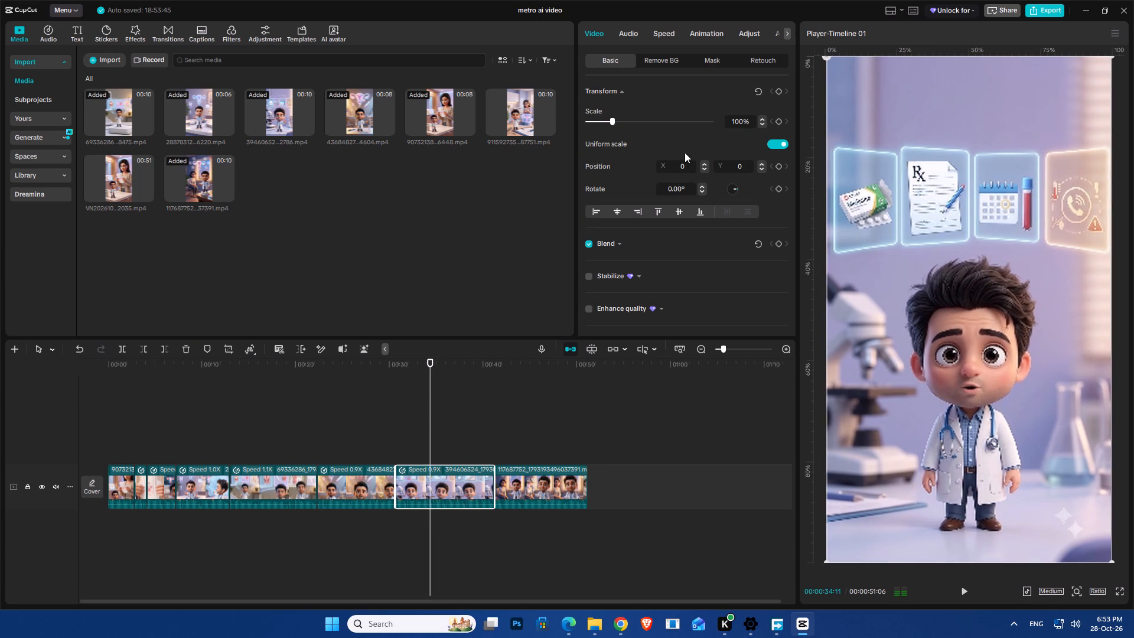
{"action": "left_click", "coordinate": [653, 35]}
{"action": "left_click", "coordinate": [762, 111]}
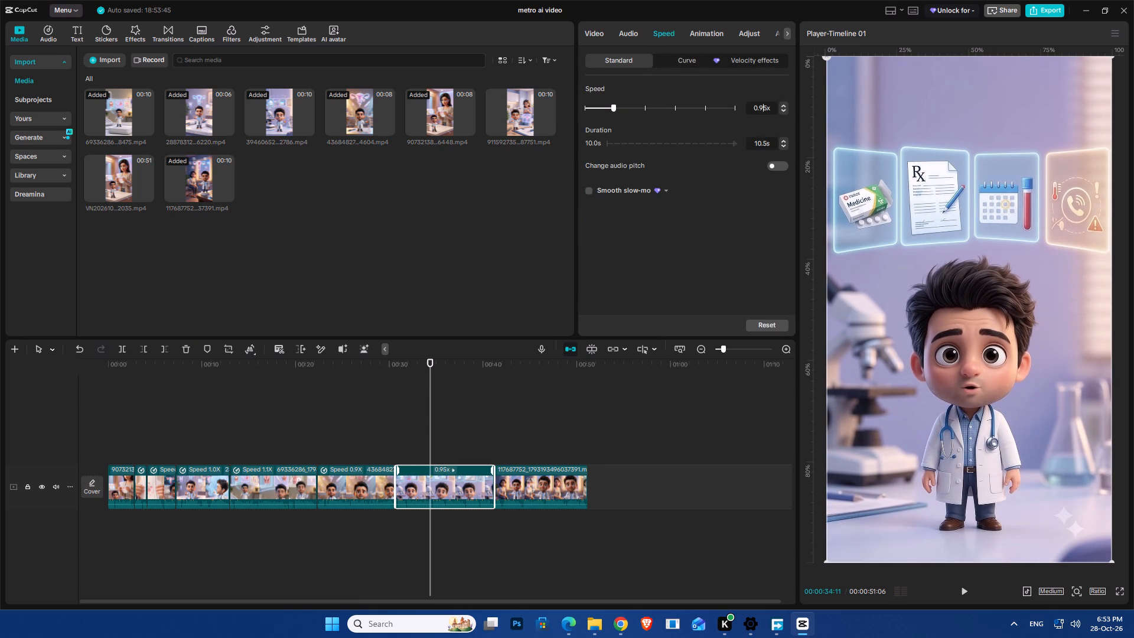
{"action": "scroll", "coordinate": [765, 111], "scroll_direction": "up", "scroll_amount": 1}
{"action": "left_click", "coordinate": [420, 414]}
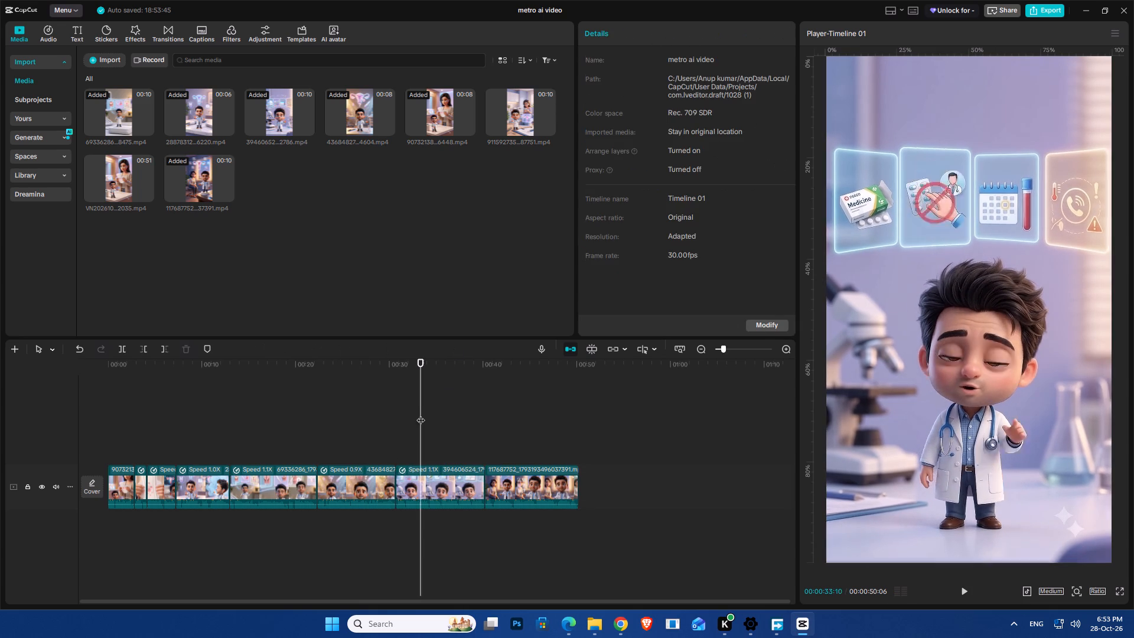
{"action": "key", "text": "space"}
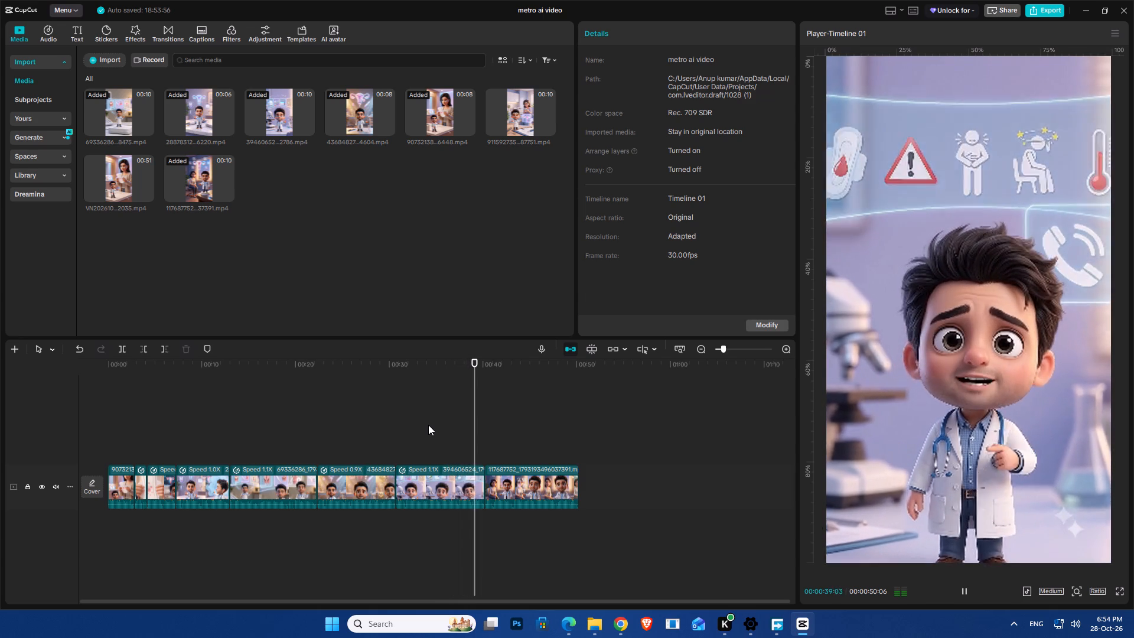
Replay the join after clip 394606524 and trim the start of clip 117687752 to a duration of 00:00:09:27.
{"action": "scroll", "coordinate": [501, 487], "scroll_direction": "up", "scroll_amount": 9, "text": "ctrl"}
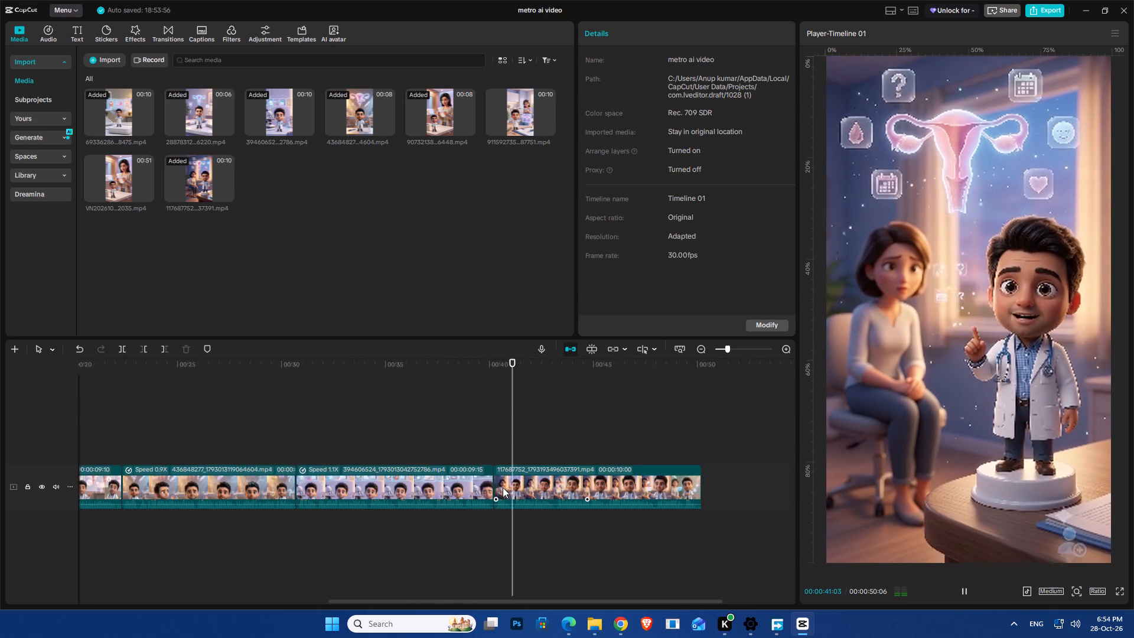
{"action": "scroll", "coordinate": [503, 487], "scroll_direction": "up", "scroll_amount": 6, "text": "ctrl"}
{"action": "left_click", "coordinate": [434, 443]}
{"action": "key", "text": "space"}
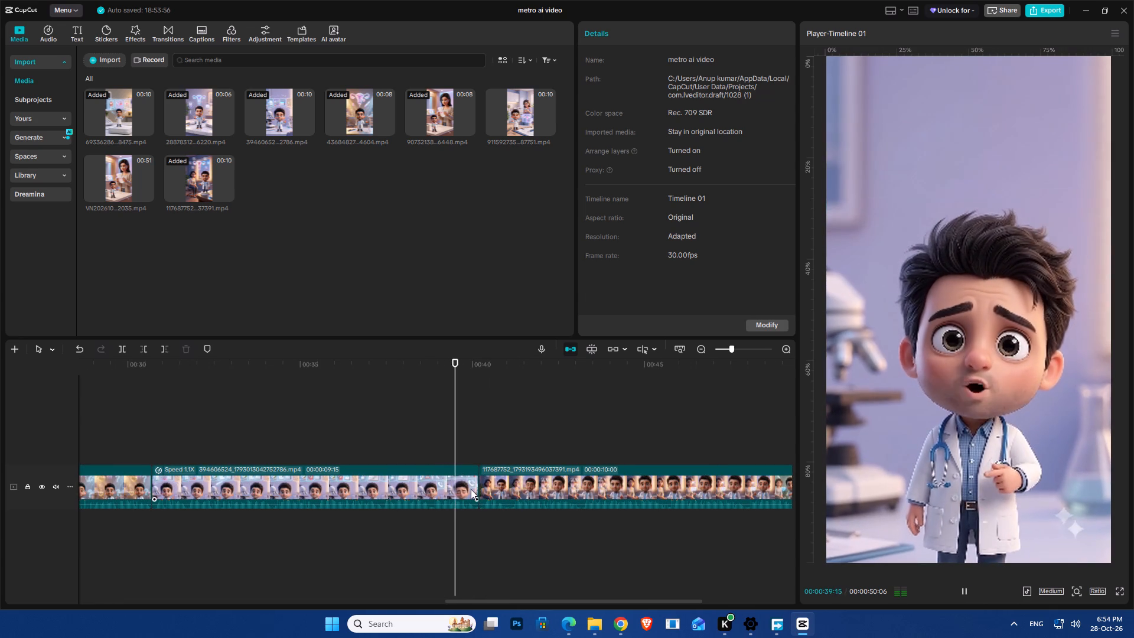
{"action": "key", "text": "space"}
{"action": "left_click", "coordinate": [474, 478]}
{"action": "left_click_drag", "start_coordinate": [481, 478], "coordinate": [480, 484]}
{"action": "left_click", "coordinate": [489, 480]}
{"action": "left_click_drag", "start_coordinate": [481, 476], "coordinate": [485, 484]}
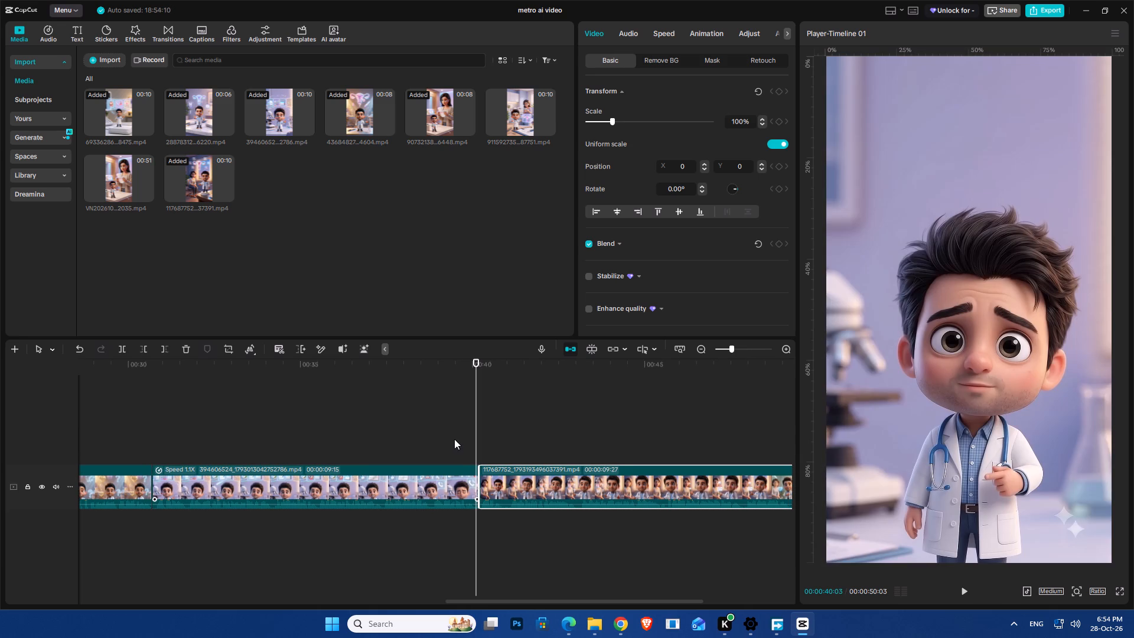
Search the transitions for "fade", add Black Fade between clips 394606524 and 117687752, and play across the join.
{"action": "left_click", "coordinate": [161, 37]}
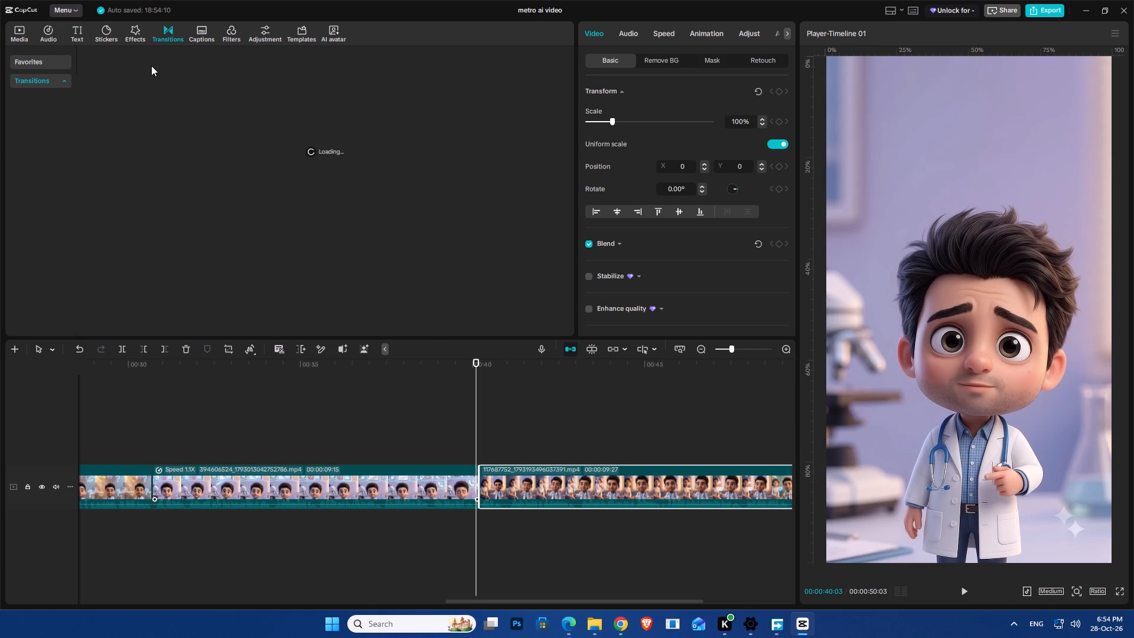
{"action": "left_click", "coordinate": [145, 63]}
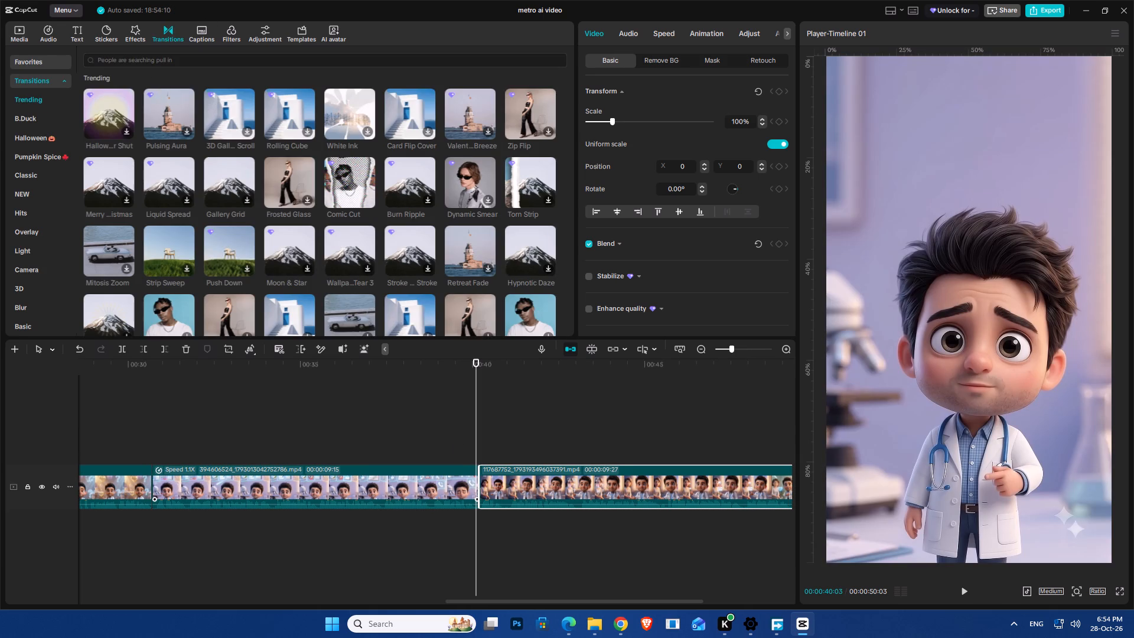
{"action": "left_click", "coordinate": [136, 88]}
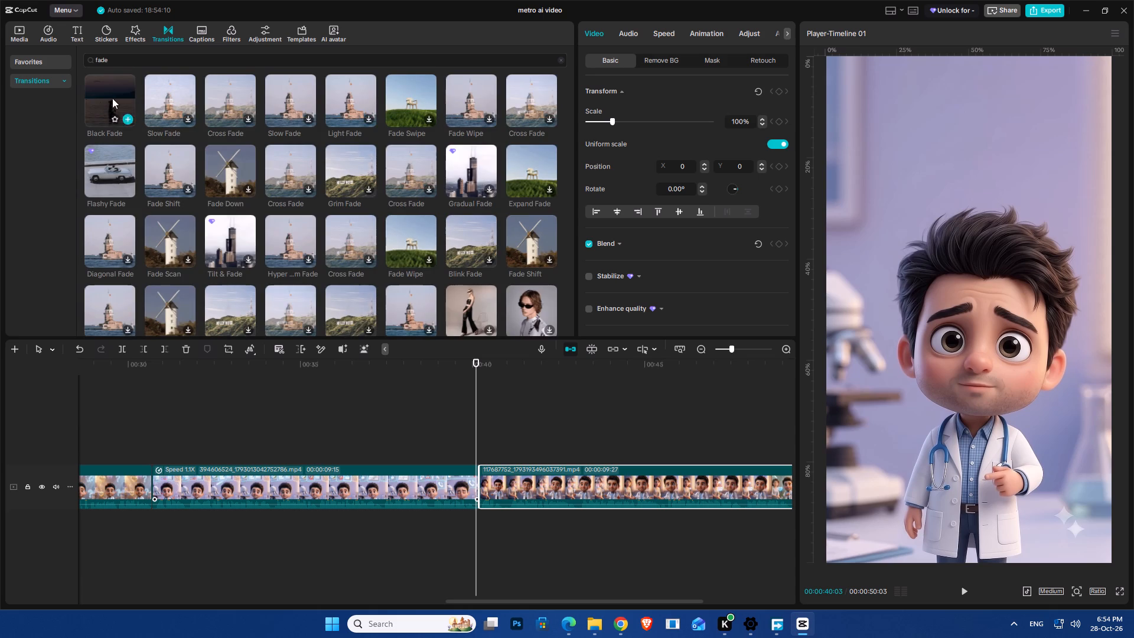
{"action": "left_click_drag", "start_coordinate": [112, 99], "coordinate": [472, 490]}
{"action": "left_click", "coordinate": [459, 442]}
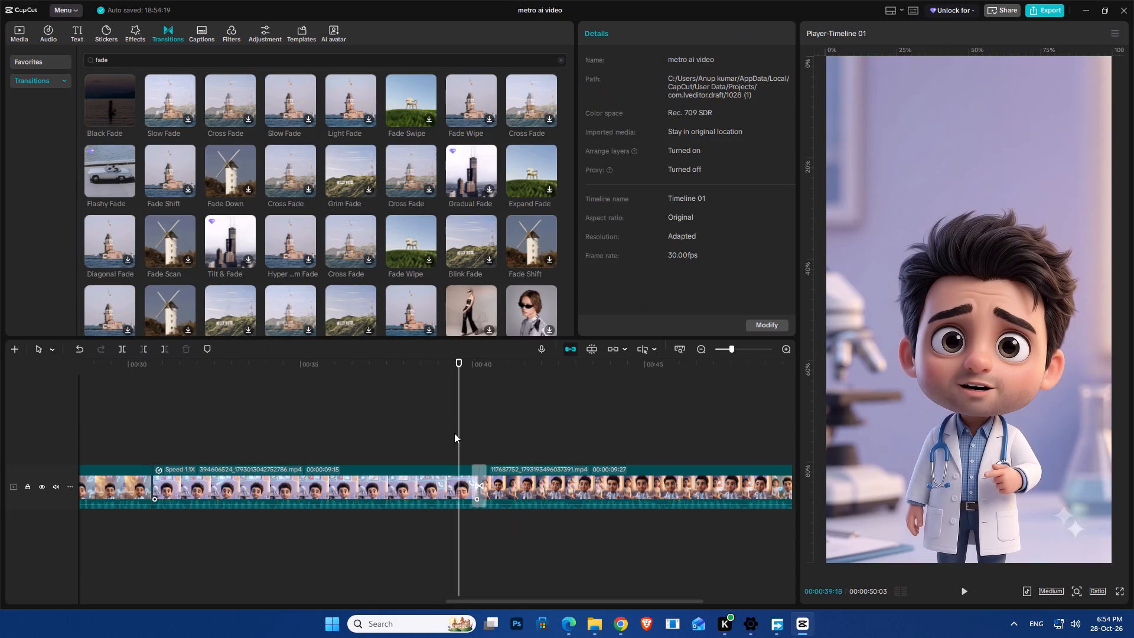
{"action": "key", "text": "space"}
{"action": "key", "text": "space"}
{"action": "key", "text": "space"}
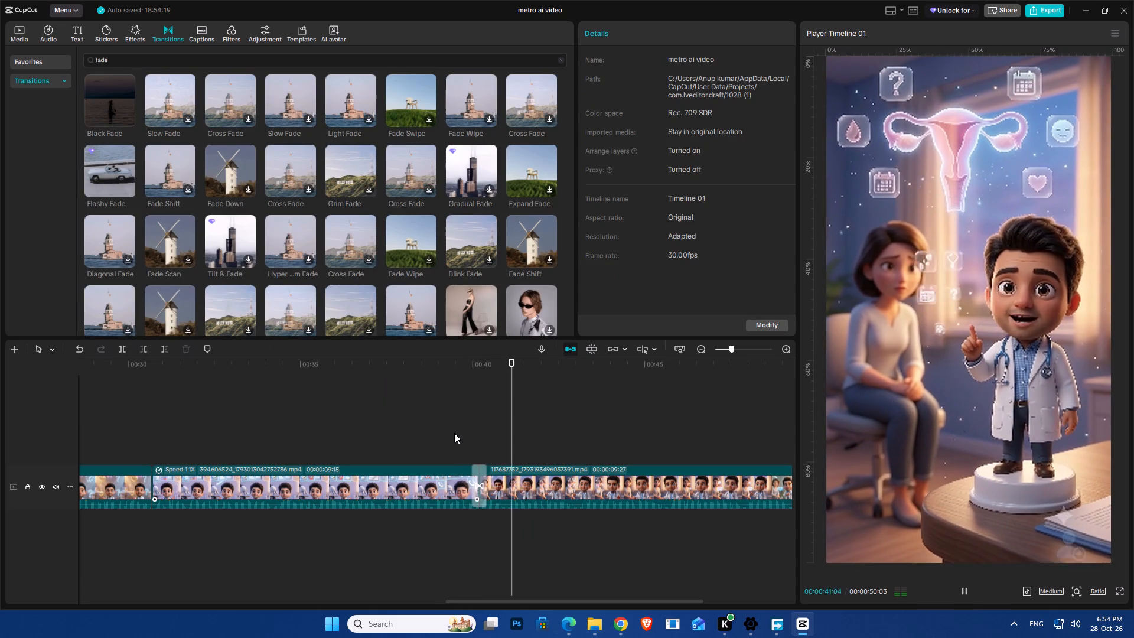
{"action": "key", "text": "space"}
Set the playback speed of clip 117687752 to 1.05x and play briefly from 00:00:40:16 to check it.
{"action": "left_click", "coordinate": [533, 491]}
{"action": "left_click", "coordinate": [658, 31]}
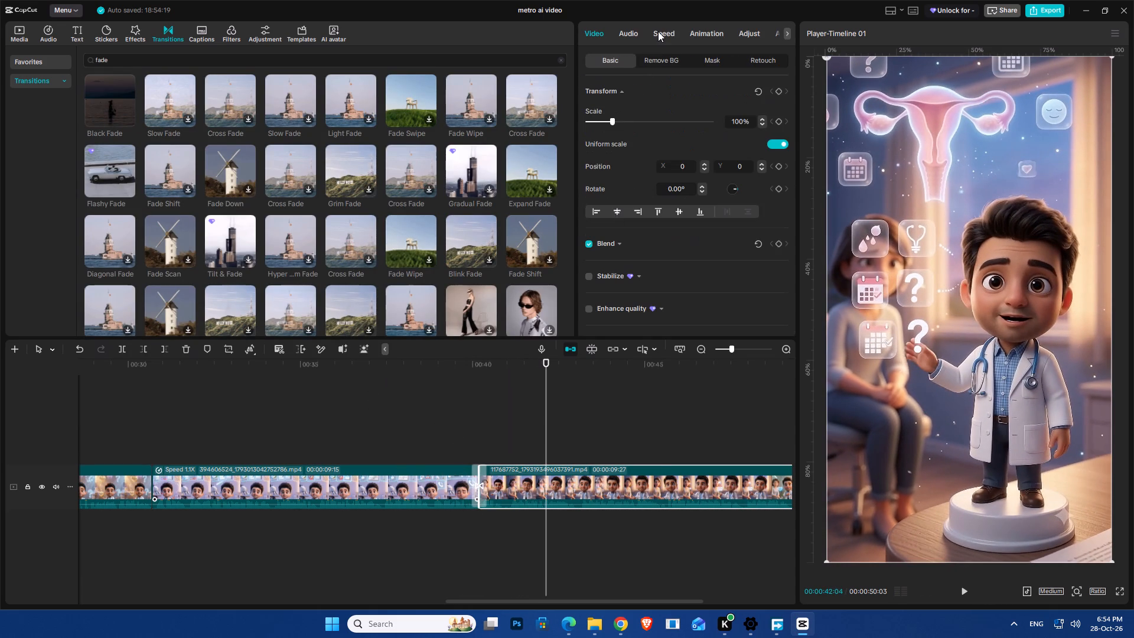
{"action": "left_click", "coordinate": [761, 113]}
{"action": "scroll", "coordinate": [761, 113], "scroll_direction": "up", "scroll_amount": 1}
{"action": "scroll", "coordinate": [761, 113], "scroll_direction": "down", "scroll_amount": 1}
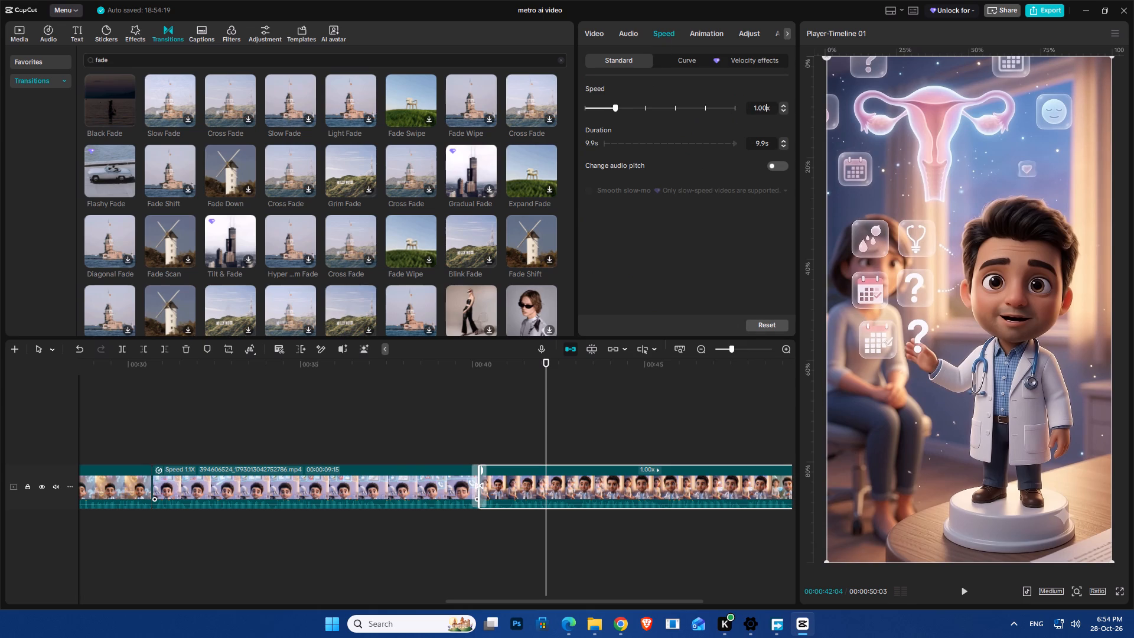
{"action": "key", "text": "BackSpace"}
{"action": "key", "text": "5"}
{"action": "left_click", "coordinate": [491, 429]}
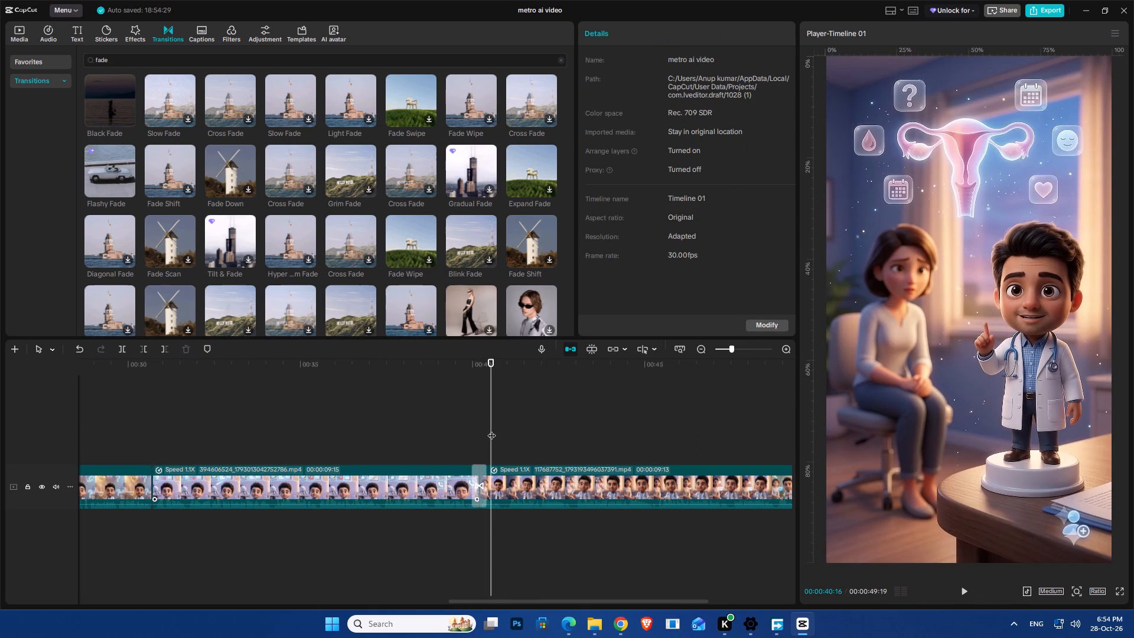
{"action": "key", "text": "space"}
{"action": "key", "text": "space"}
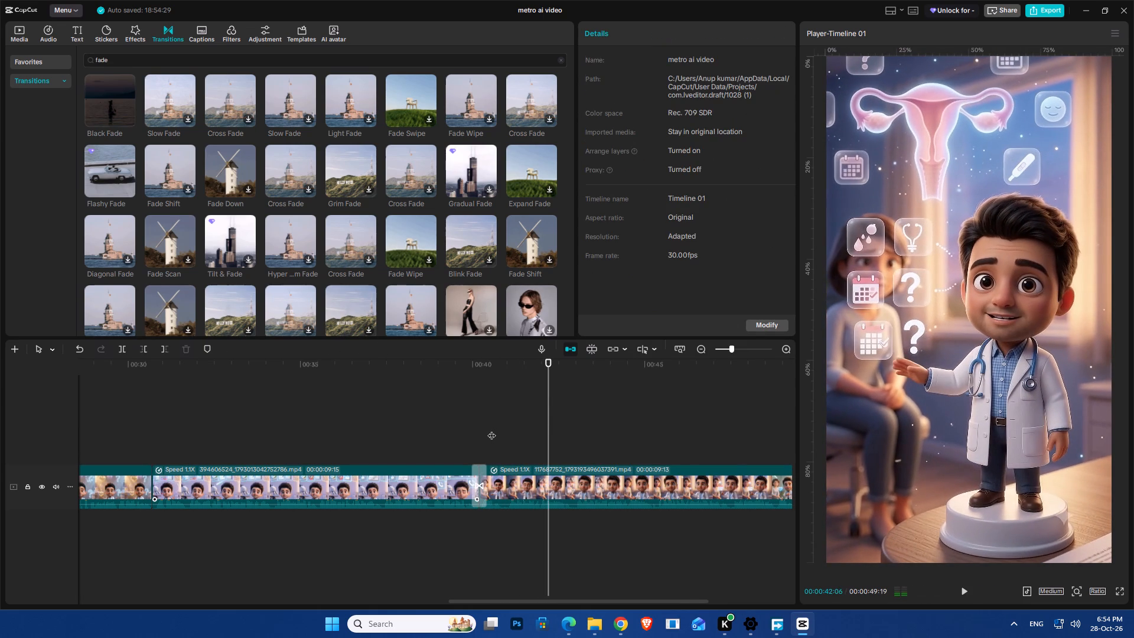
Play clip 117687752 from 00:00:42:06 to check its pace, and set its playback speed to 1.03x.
{"action": "key", "text": "space"}
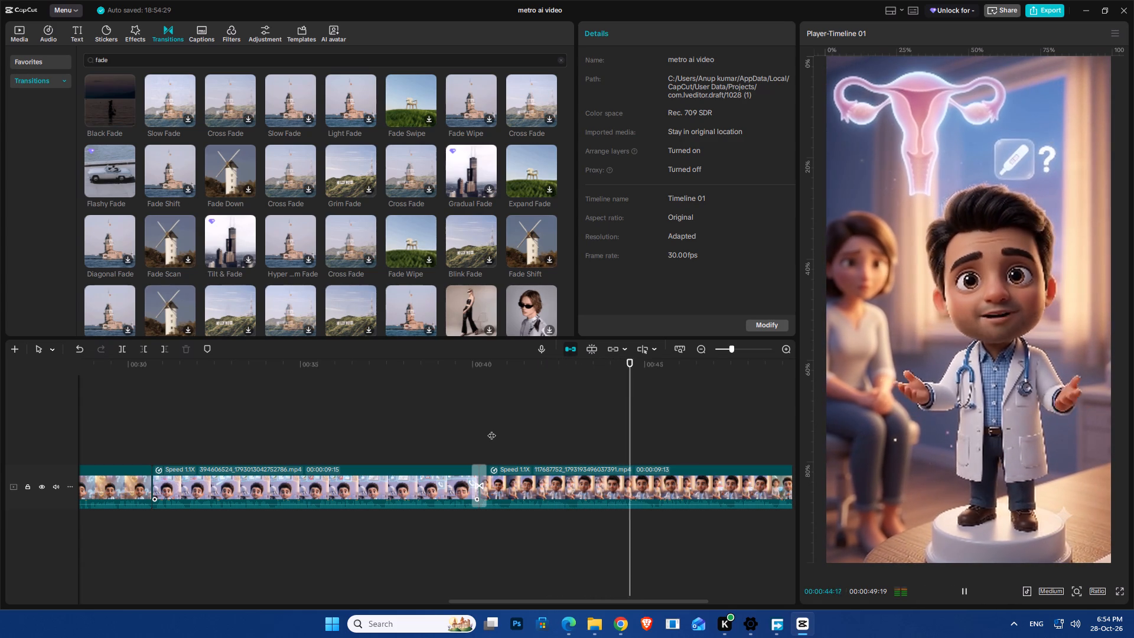
{"action": "key", "text": "space"}
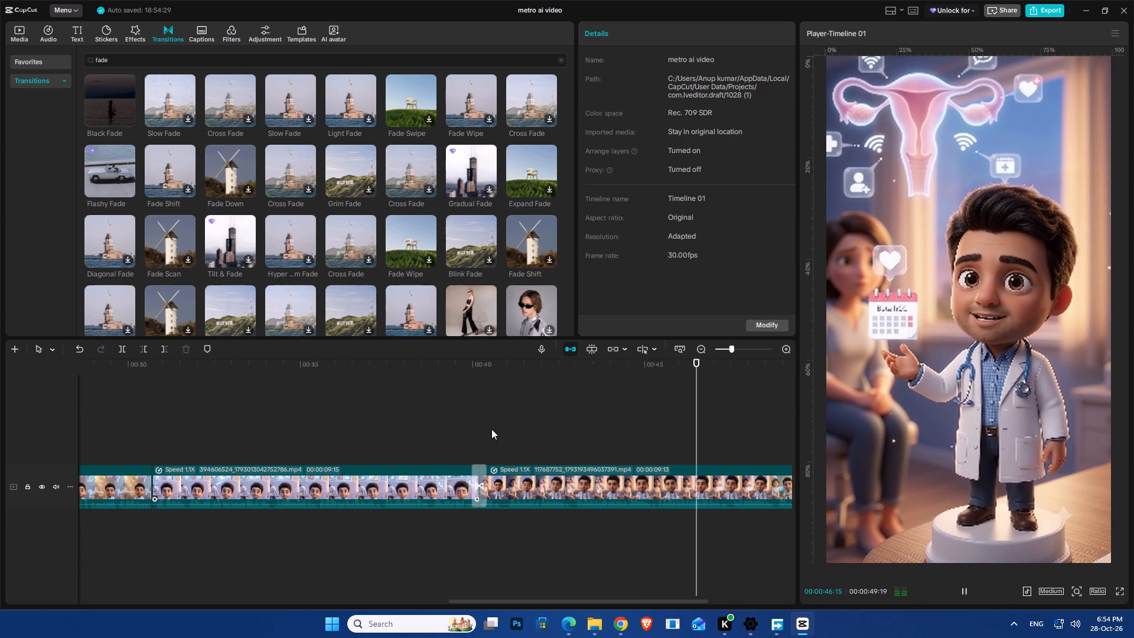
{"action": "left_click", "coordinate": [617, 489]}
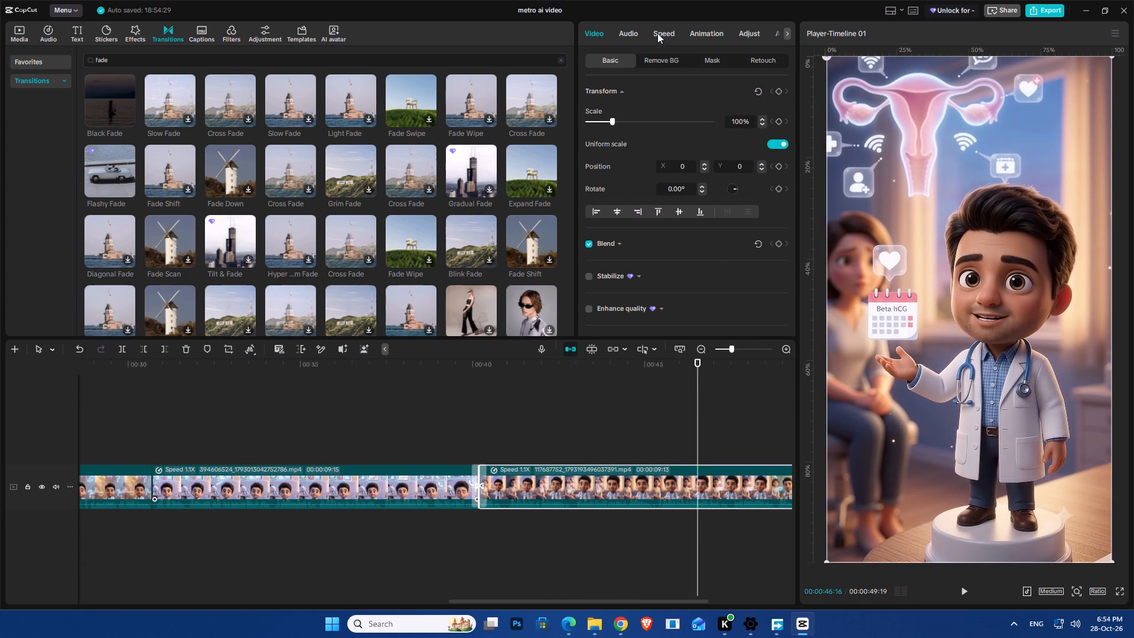
{"action": "left_click", "coordinate": [657, 33]}
{"action": "left_click", "coordinate": [766, 113]}
{"action": "key", "text": "BackSpace"}
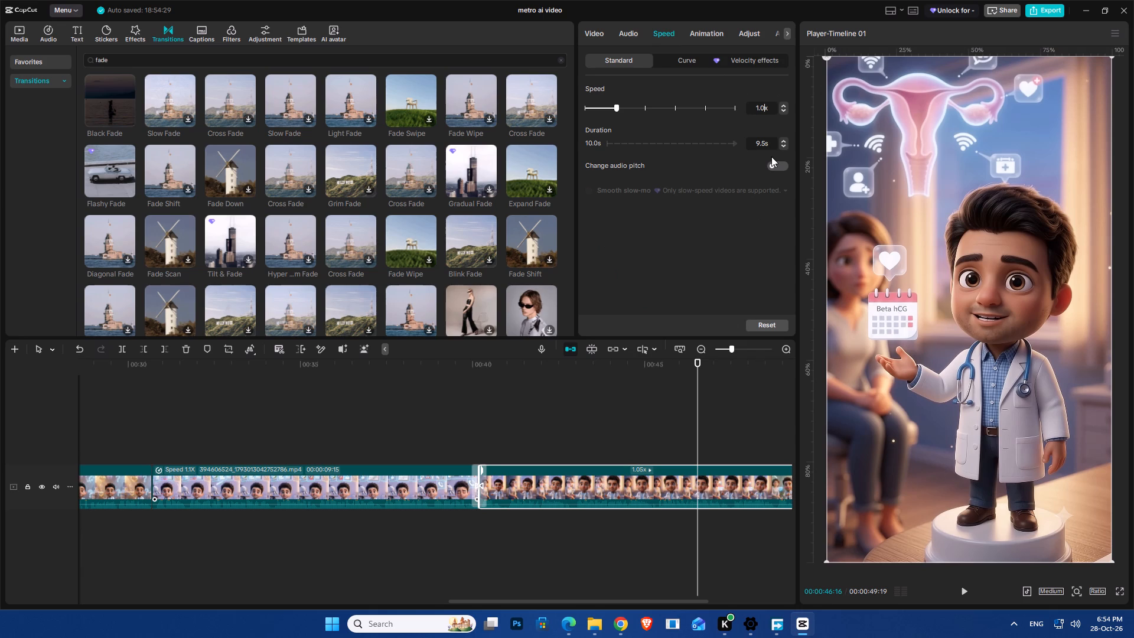
{"action": "key", "text": "3"}
{"action": "left_click", "coordinate": [497, 397]}
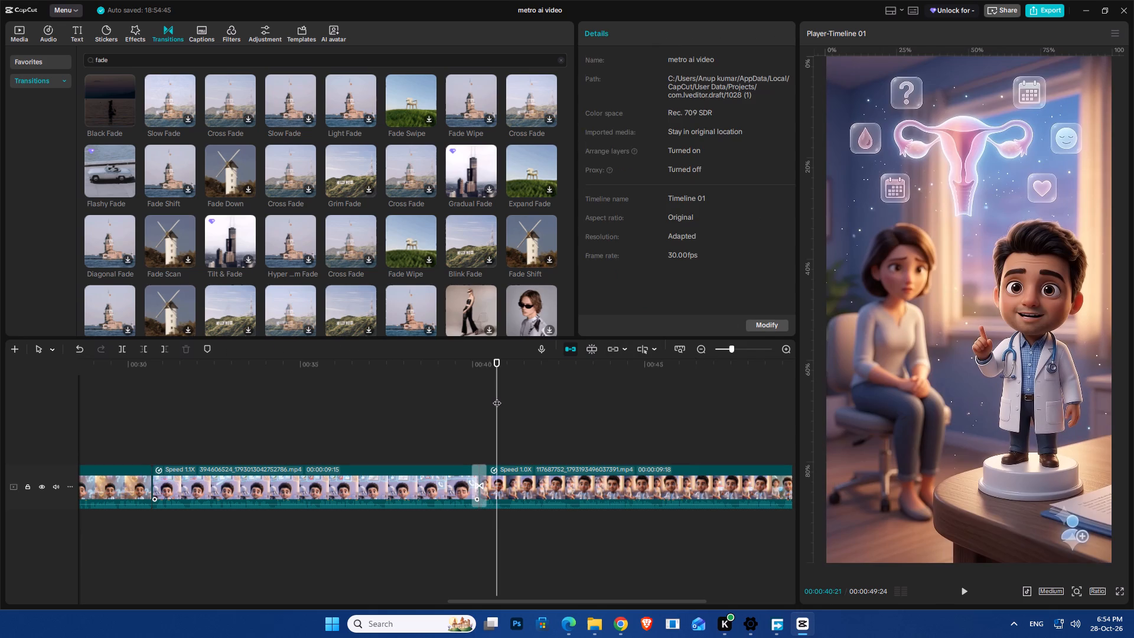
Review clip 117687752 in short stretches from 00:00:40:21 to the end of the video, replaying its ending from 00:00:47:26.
{"action": "key", "text": "space"}
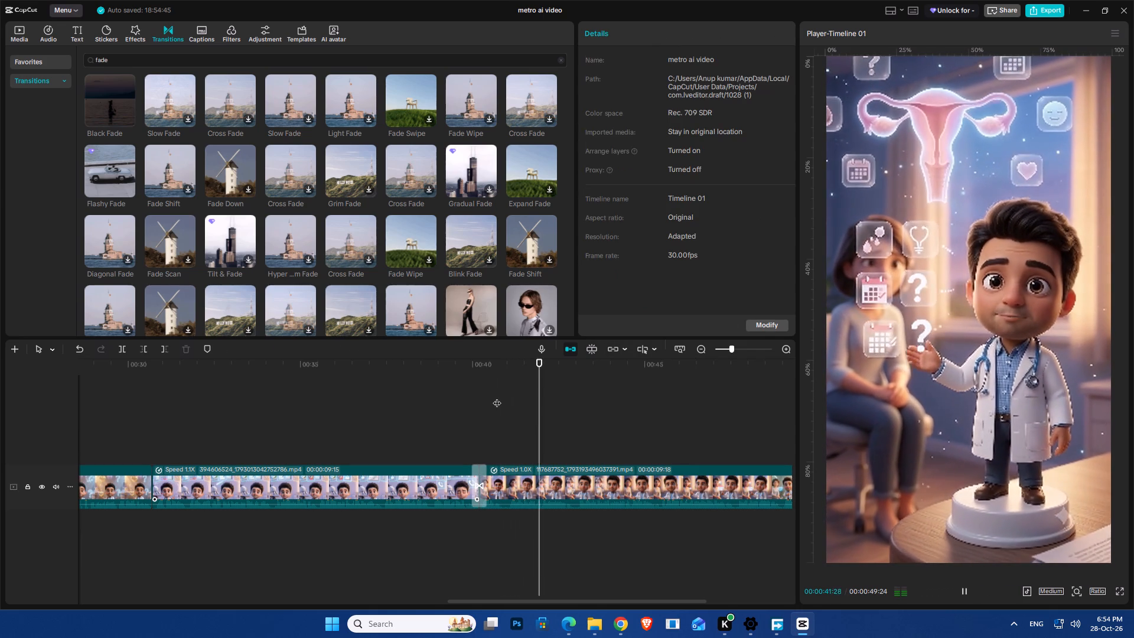
{"action": "key", "text": "space"}
{"action": "key", "text": "space"}
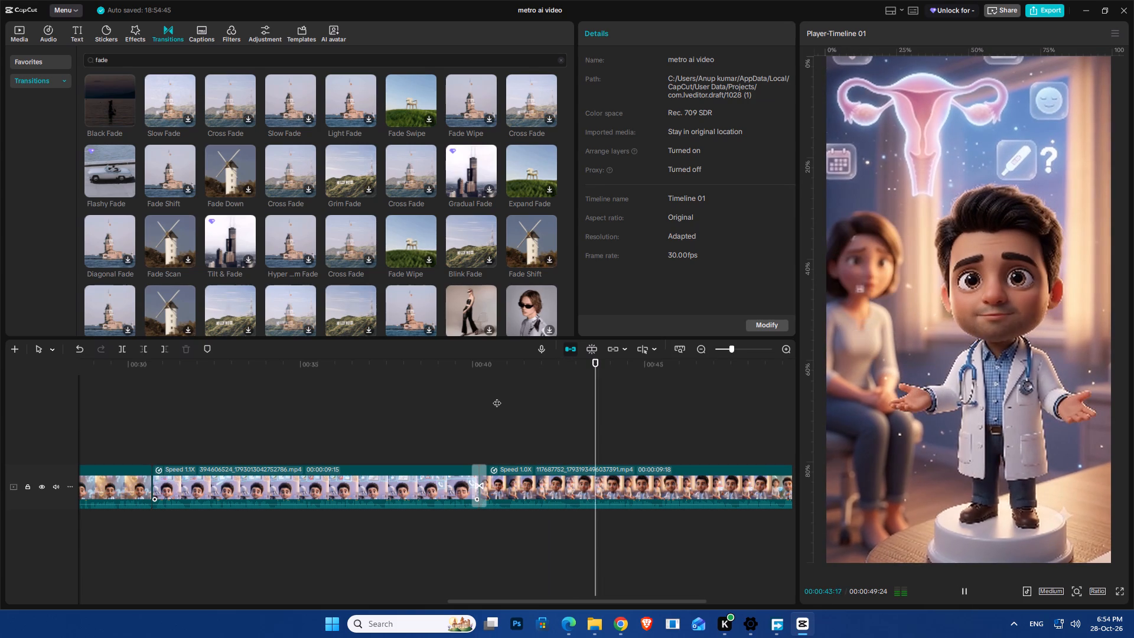
{"action": "key", "text": "space"}
{"action": "scroll", "coordinate": [577, 467], "scroll_direction": "down", "scroll_amount": 5, "text": "ctrl"}
{"action": "key", "text": "space"}
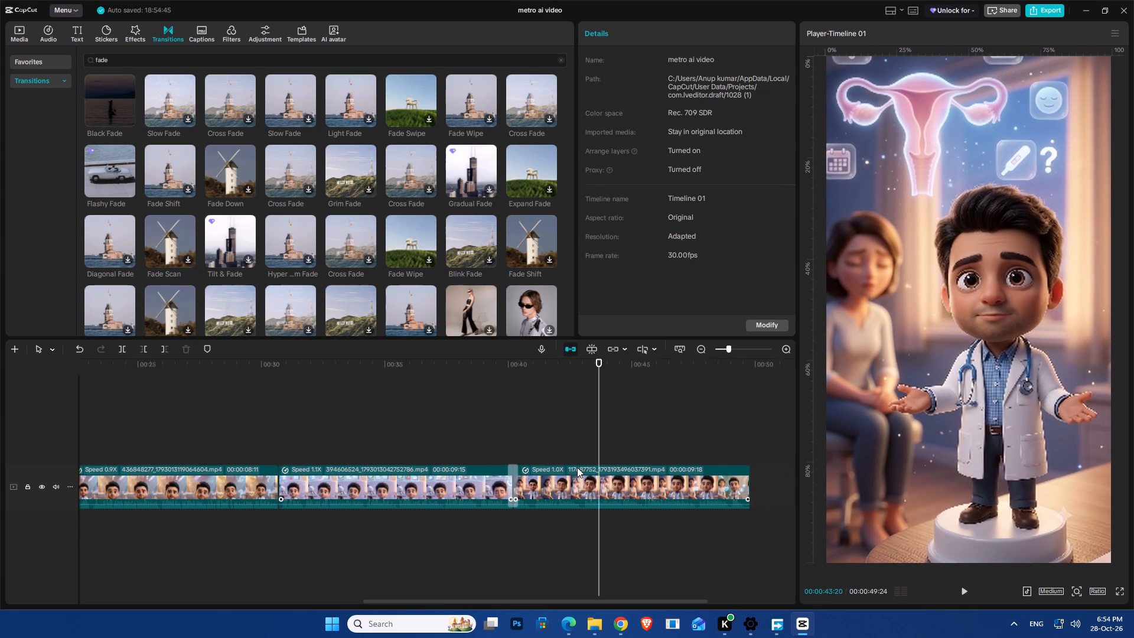
{"action": "key", "text": "space"}
{"action": "key", "text": "space"}
{"action": "key", "text": "space"}
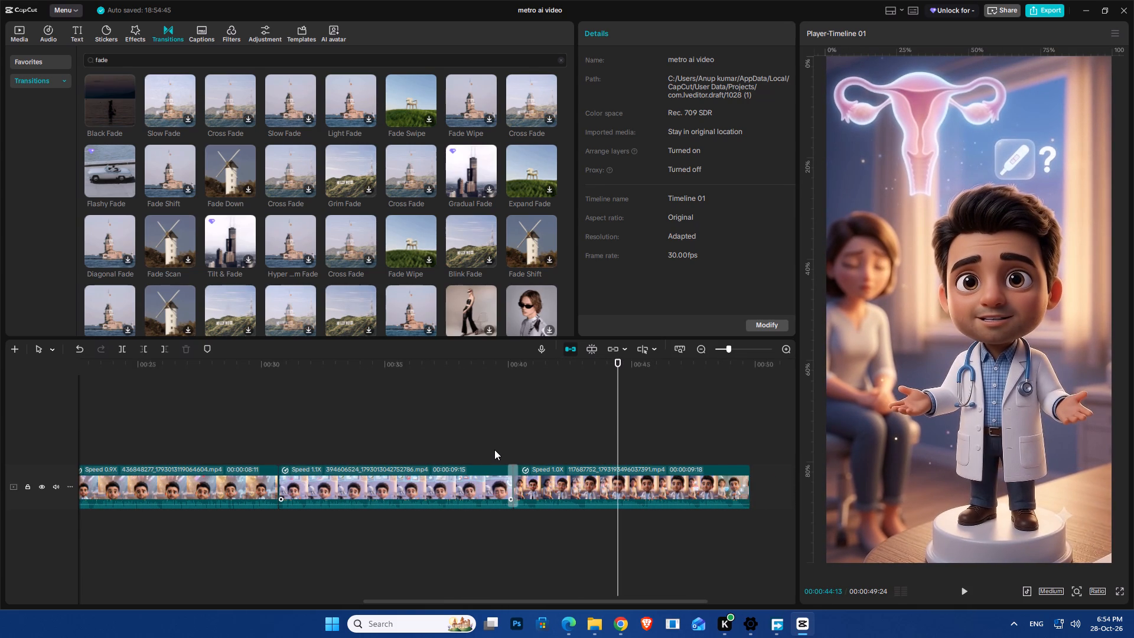
{"action": "key", "text": "space"}
{"action": "key", "text": "space"}
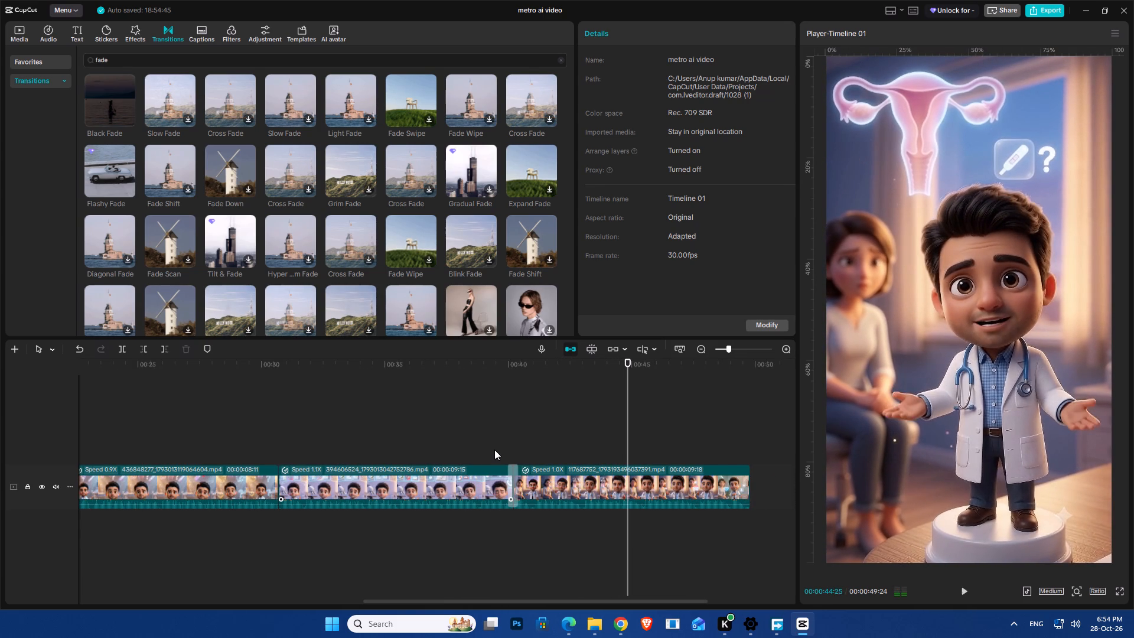
{"action": "key", "text": "space"}
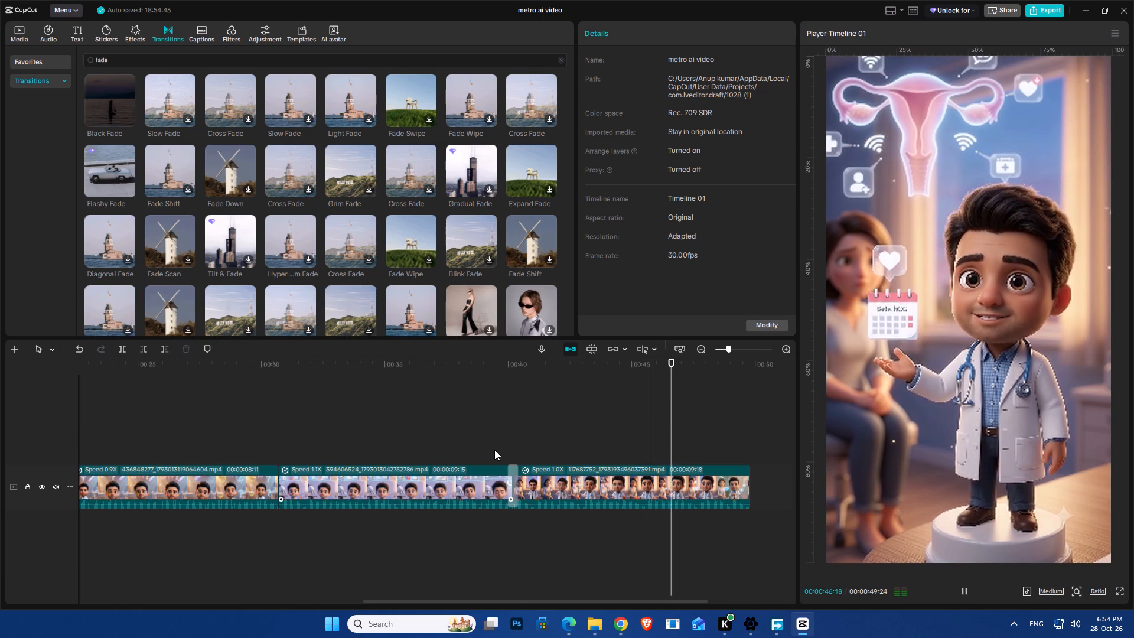
{"action": "scroll", "coordinate": [695, 484], "scroll_direction": "up", "scroll_amount": 6, "text": "ctrl"}
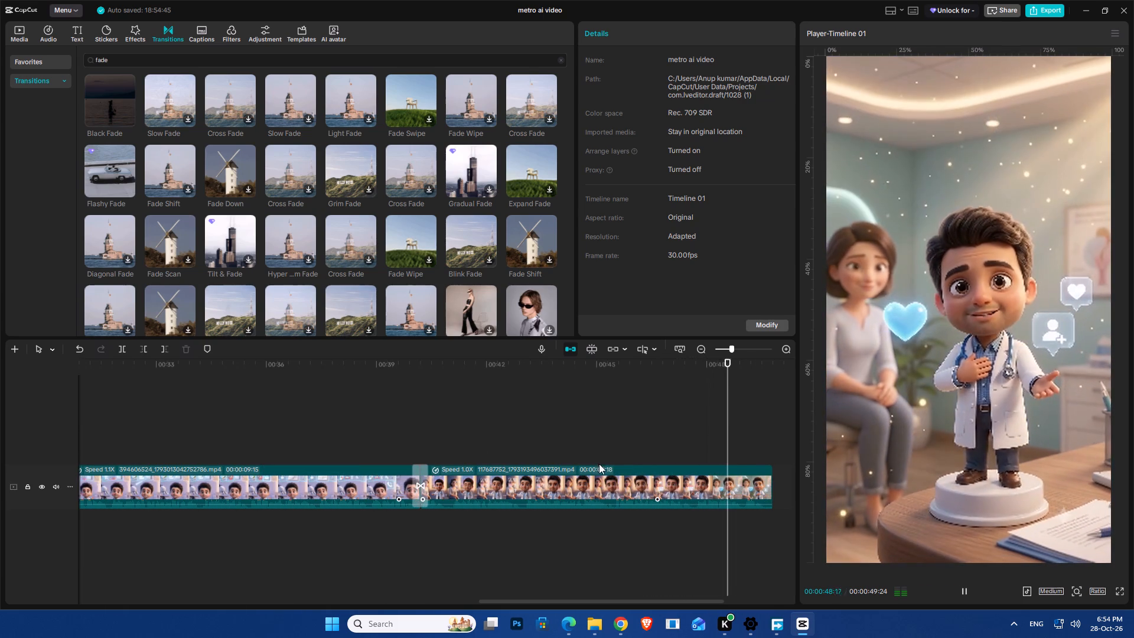
{"action": "left_click", "coordinate": [702, 459]}
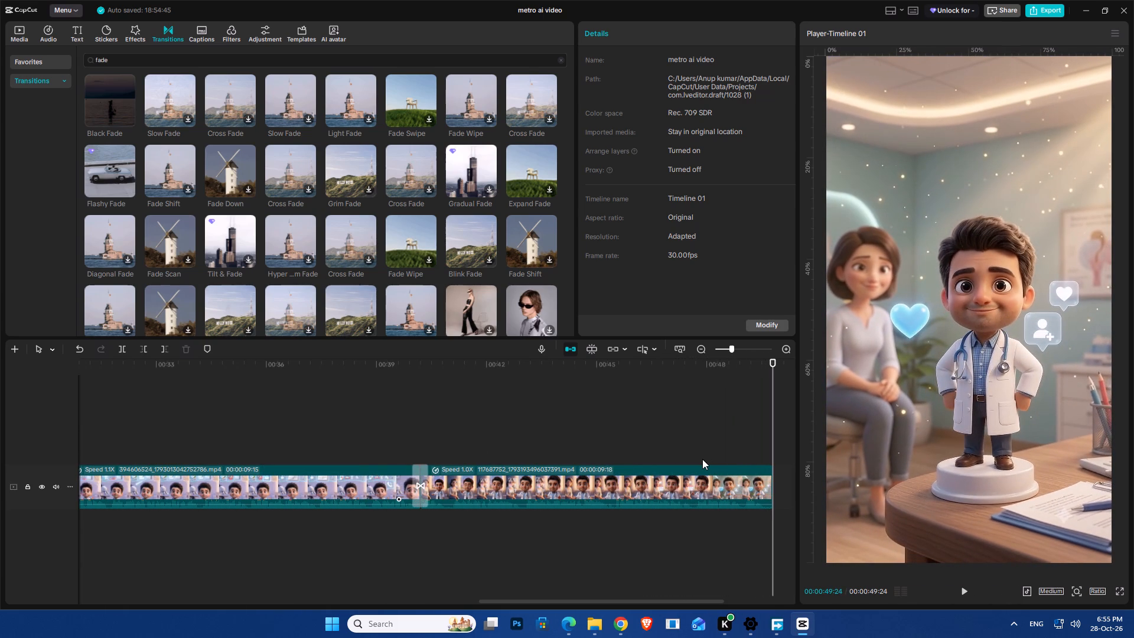
{"action": "left_click", "coordinate": [702, 459]}
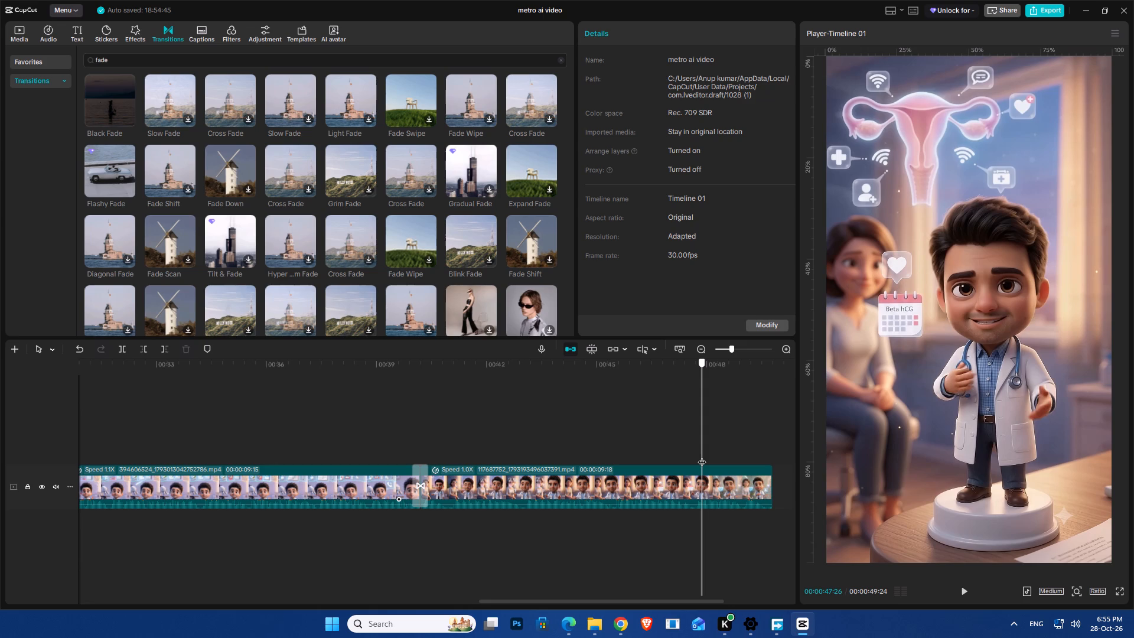
{"action": "key", "text": "space"}
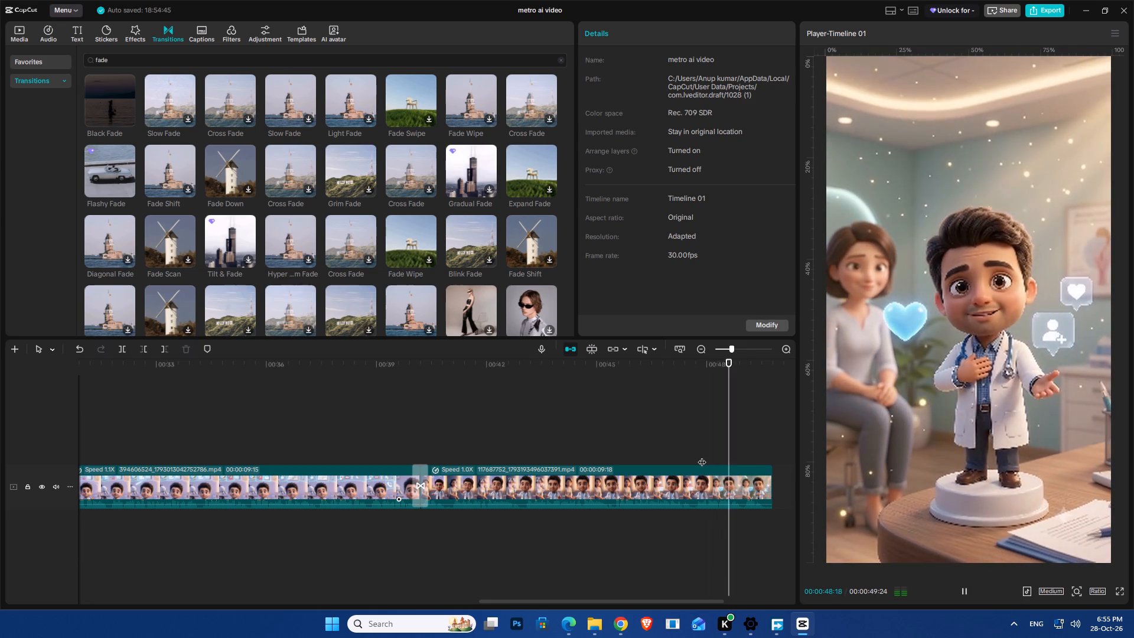
{"action": "key", "text": "space"}
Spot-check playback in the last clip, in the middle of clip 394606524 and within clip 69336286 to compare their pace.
{"action": "left_click_drag", "start_coordinate": [537, 429], "coordinate": [509, 436]}
{"action": "left_click", "coordinate": [461, 432]}
{"action": "key", "text": "space"}
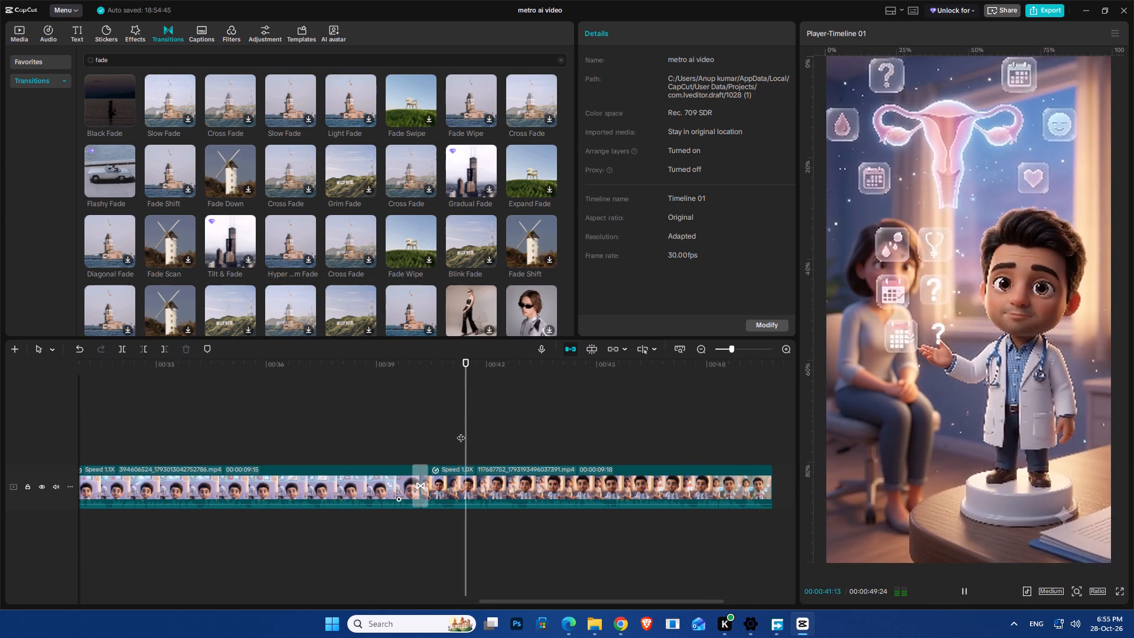
{"action": "scroll", "coordinate": [461, 432], "scroll_direction": "down", "scroll_amount": 11, "text": "ctrl"}
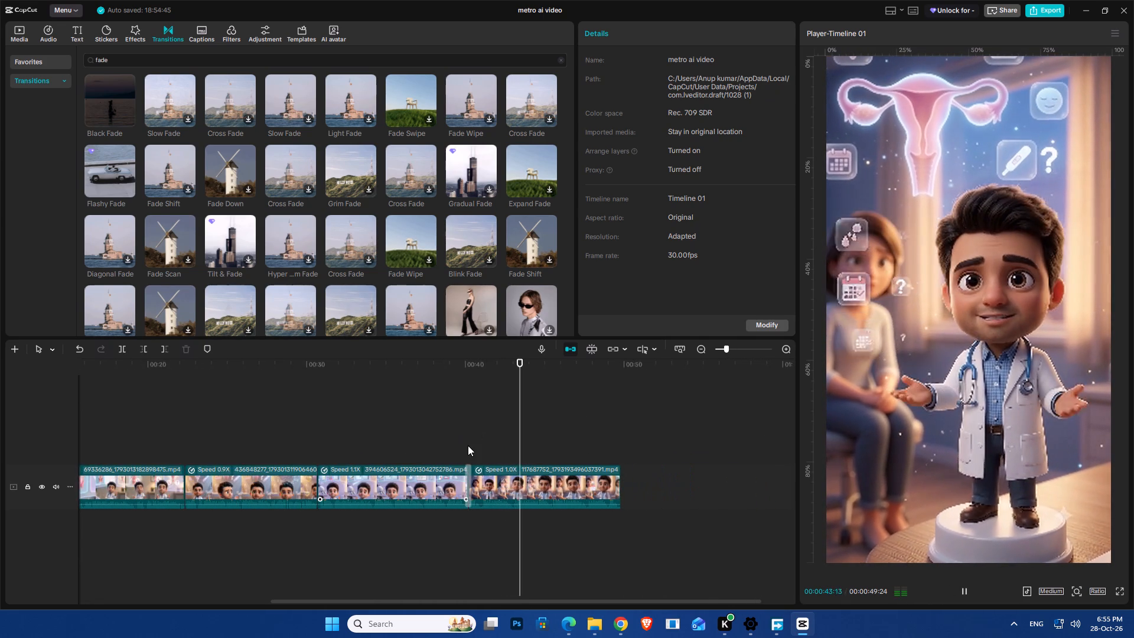
{"action": "scroll", "coordinate": [464, 446], "scroll_direction": "down", "scroll_amount": 3, "text": "ctrl"}
{"action": "left_click", "coordinate": [442, 438]}
{"action": "key", "text": "space"}
{"action": "key", "text": "space"}
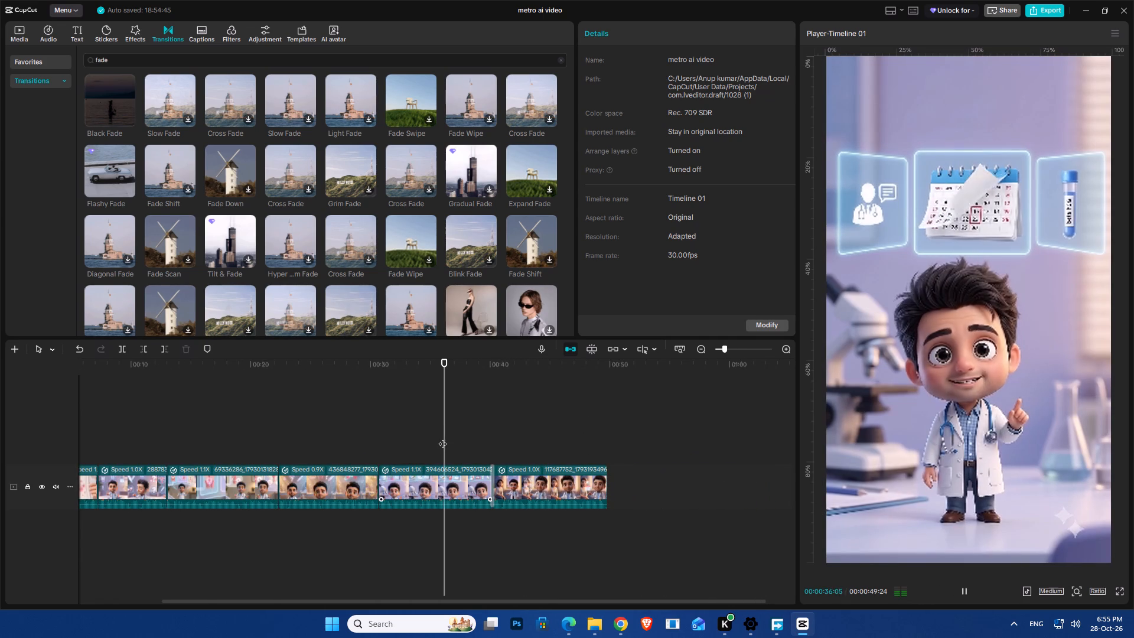
{"action": "left_click", "coordinate": [243, 412]}
{"action": "key", "text": "space"}
{"action": "key", "text": "space"}
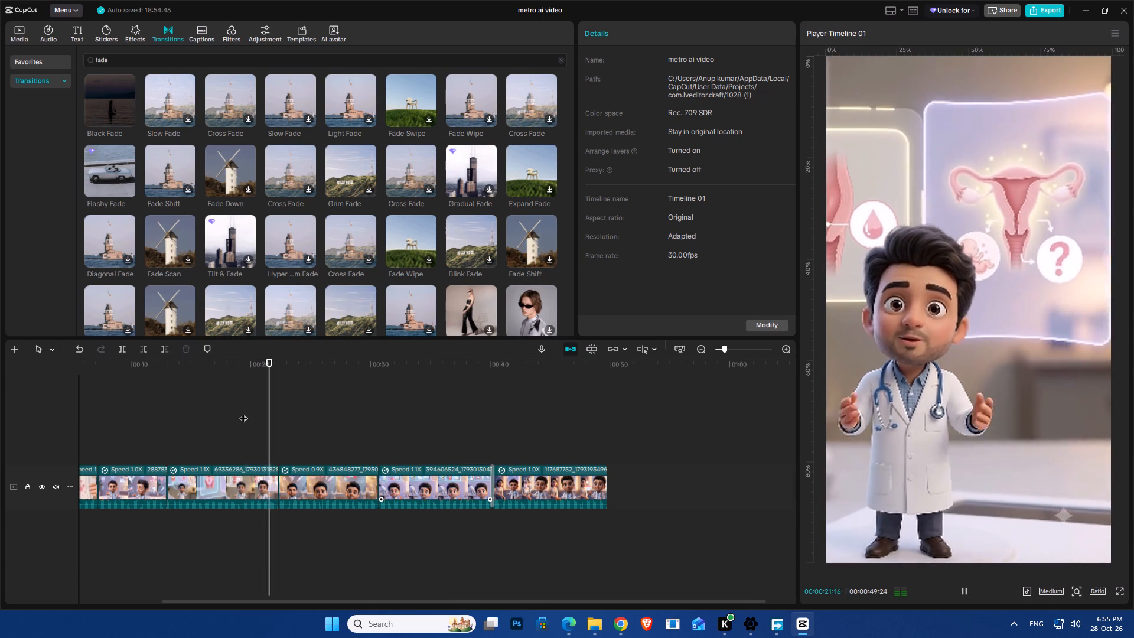
Play the whole timeline from the beginning into clip 436848277, pausing at 00:00:24:28.
{"action": "scroll", "coordinate": [243, 412], "scroll_direction": "down", "scroll_amount": 5, "text": "ctrl"}
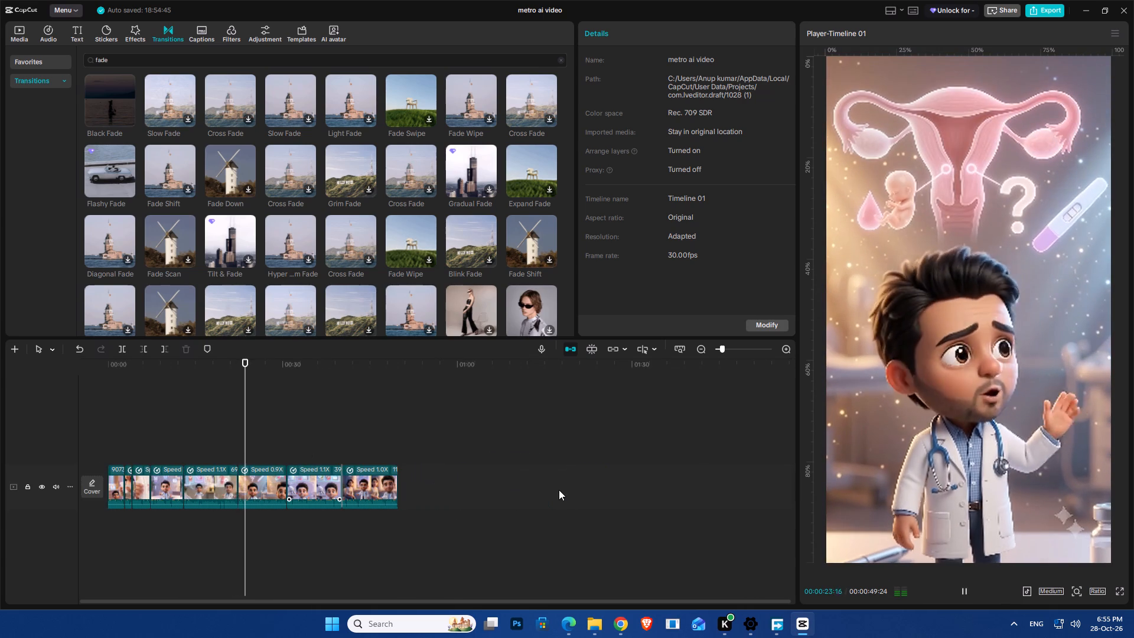
{"action": "left_click_drag", "start_coordinate": [180, 364], "coordinate": [12, 401]}
{"action": "key", "text": "space"}
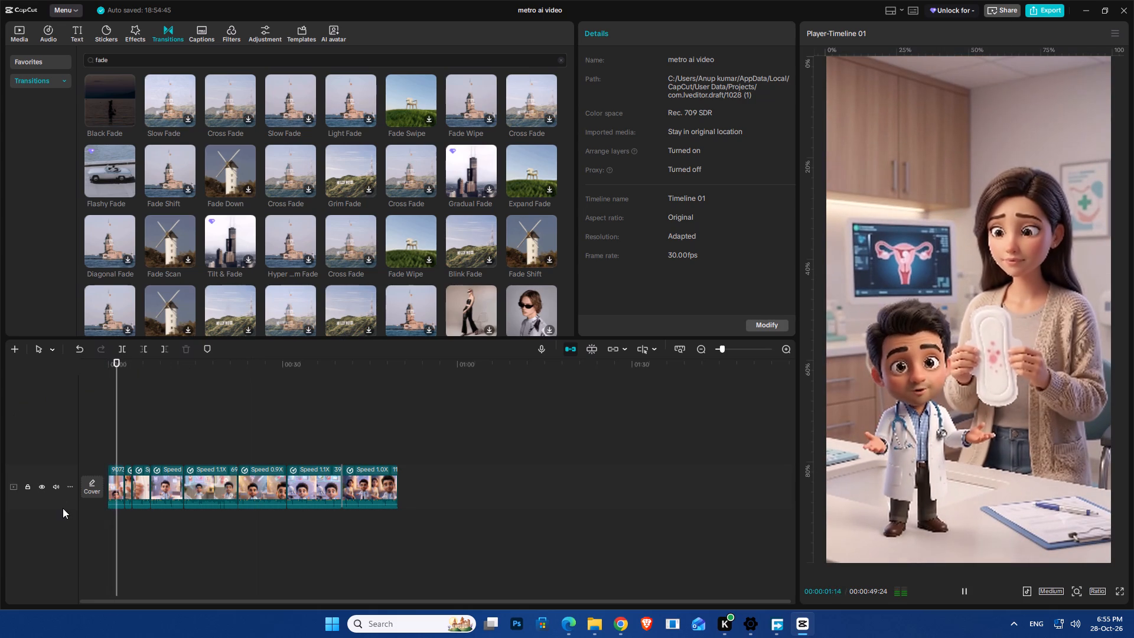
{"action": "scroll", "coordinate": [133, 496], "scroll_direction": "up", "scroll_amount": 7, "text": "ctrl"}
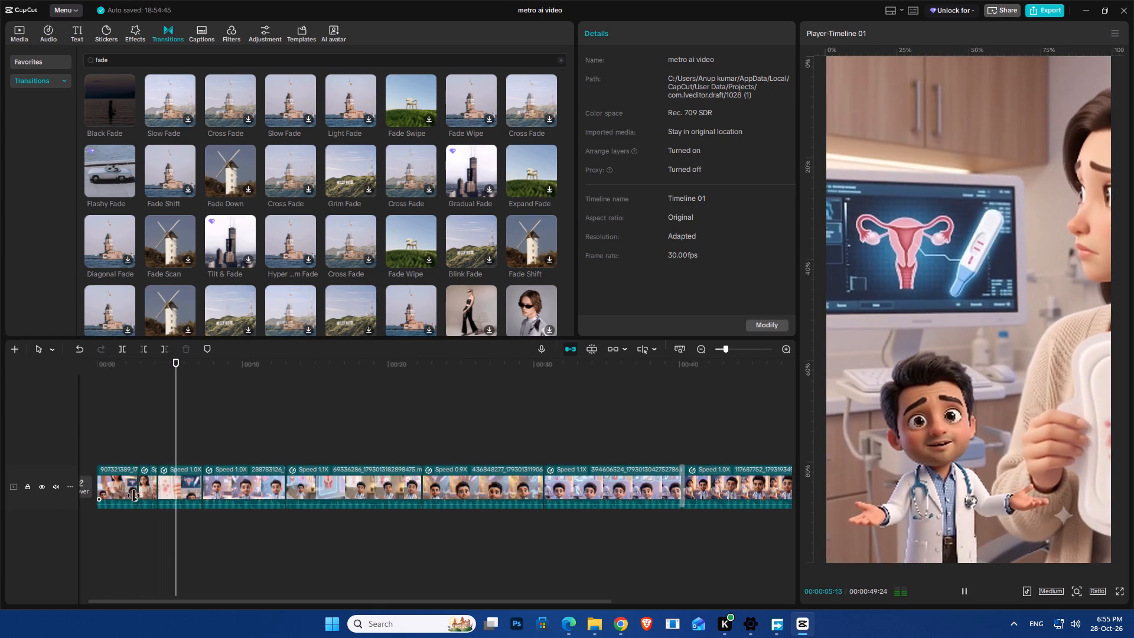
{"action": "key", "text": "space"}
{"action": "key", "text": "space"}
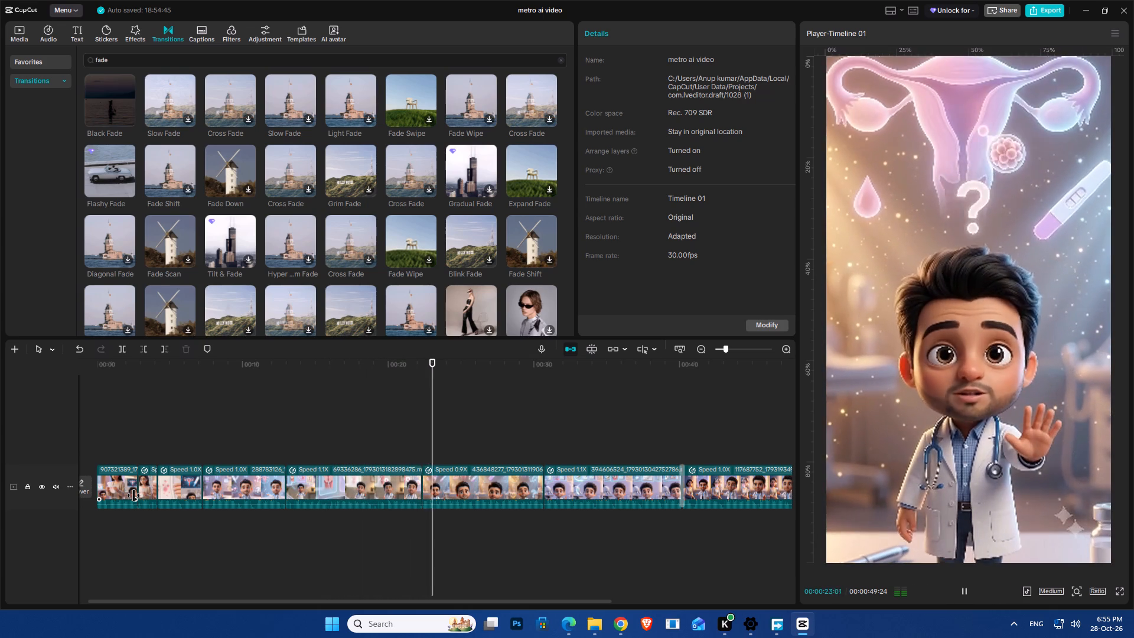
{"action": "key", "text": "space"}
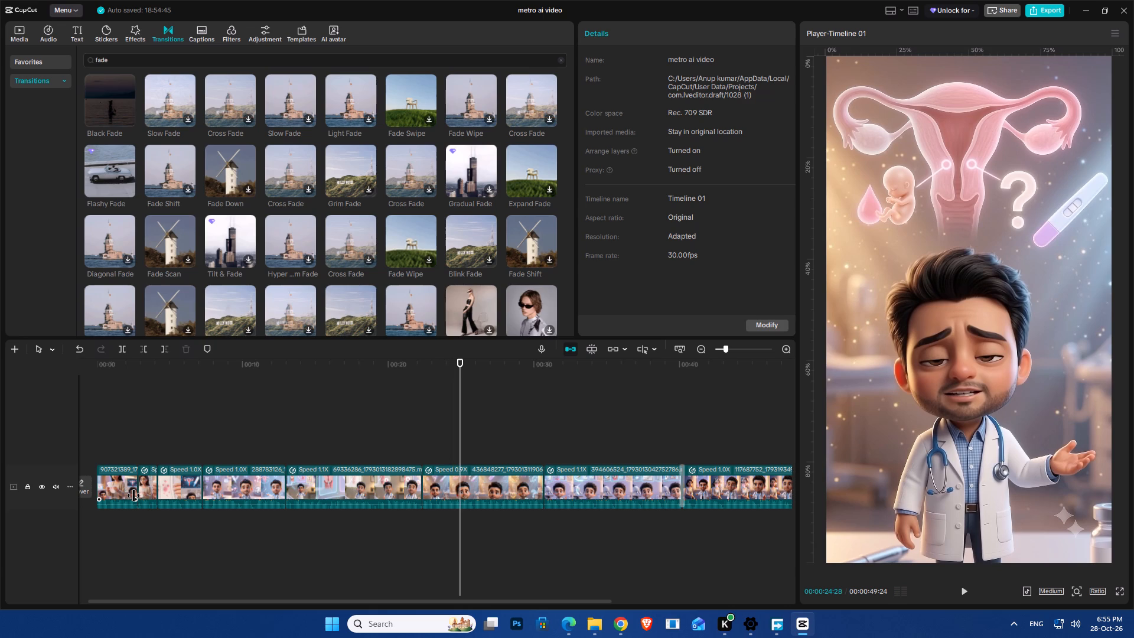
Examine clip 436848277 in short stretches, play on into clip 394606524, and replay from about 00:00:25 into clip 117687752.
{"action": "key", "text": "space"}
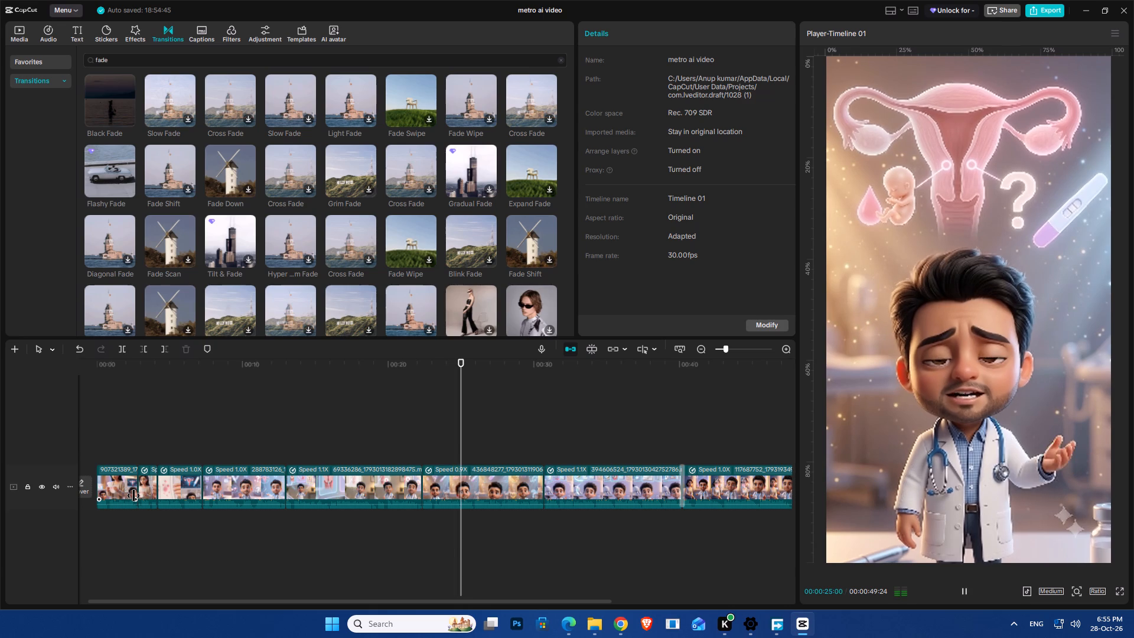
{"action": "key", "text": "space"}
{"action": "key", "text": "space"}
{"action": "key", "text": "space"}
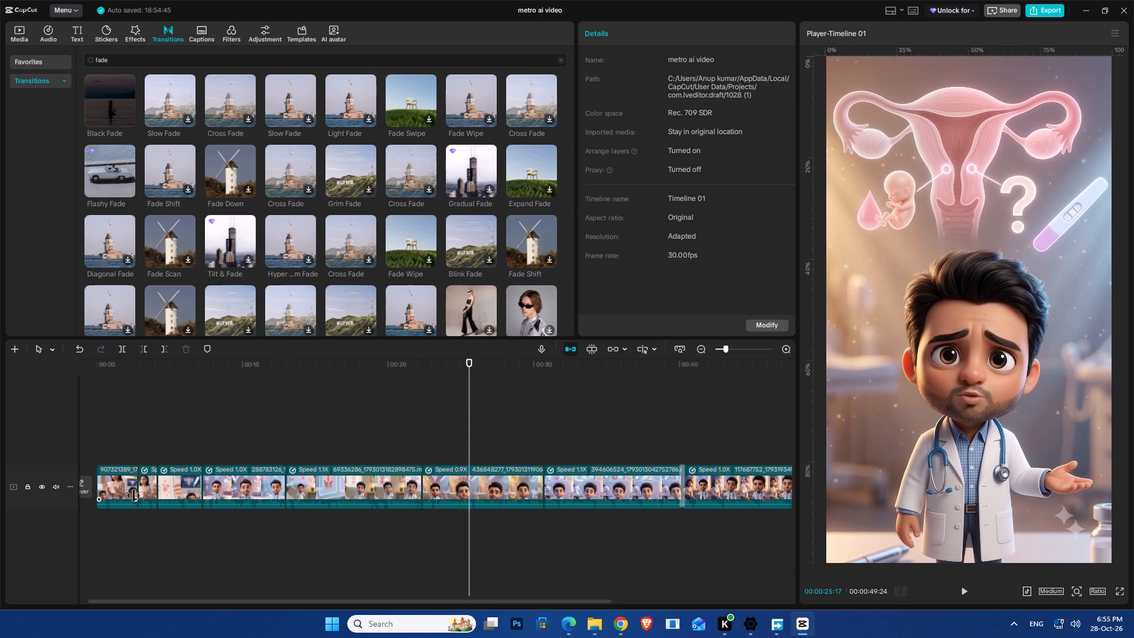
{"action": "key", "text": "space"}
{"action": "key", "text": "space"}
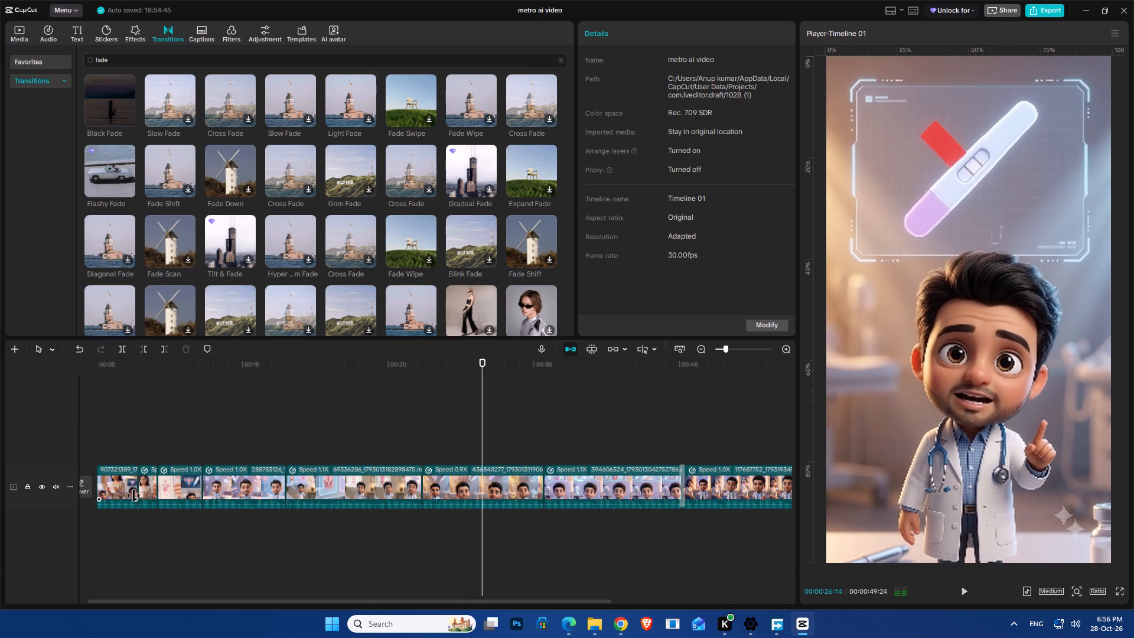
{"action": "key", "text": "space"}
{"action": "key", "text": "space"}
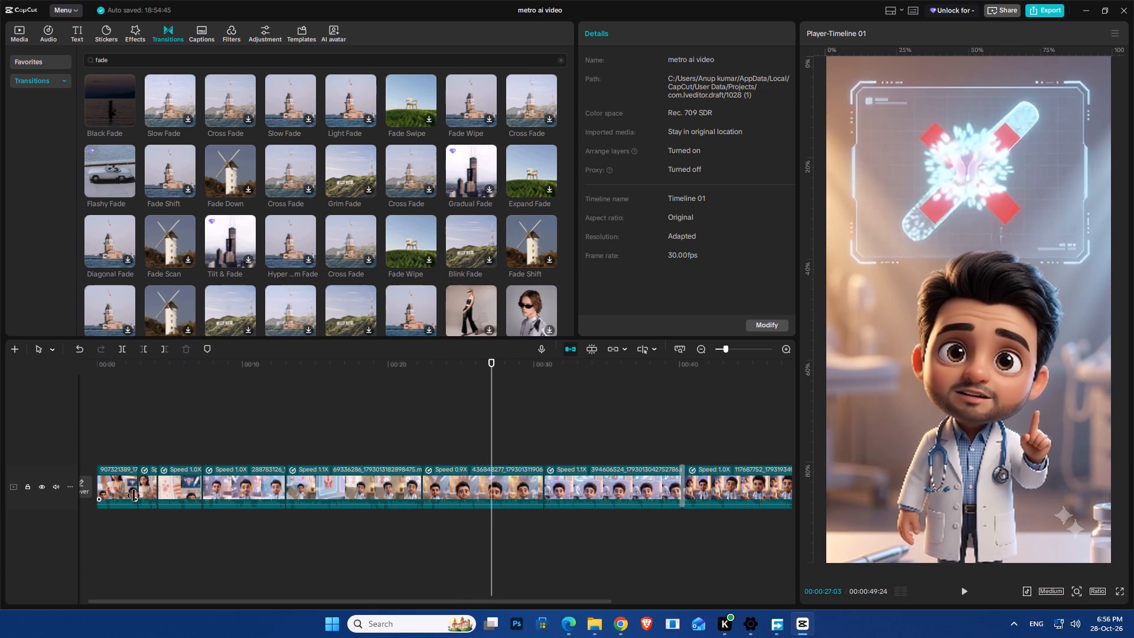
{"action": "key", "text": "space"}
{"action": "key", "text": "space"}
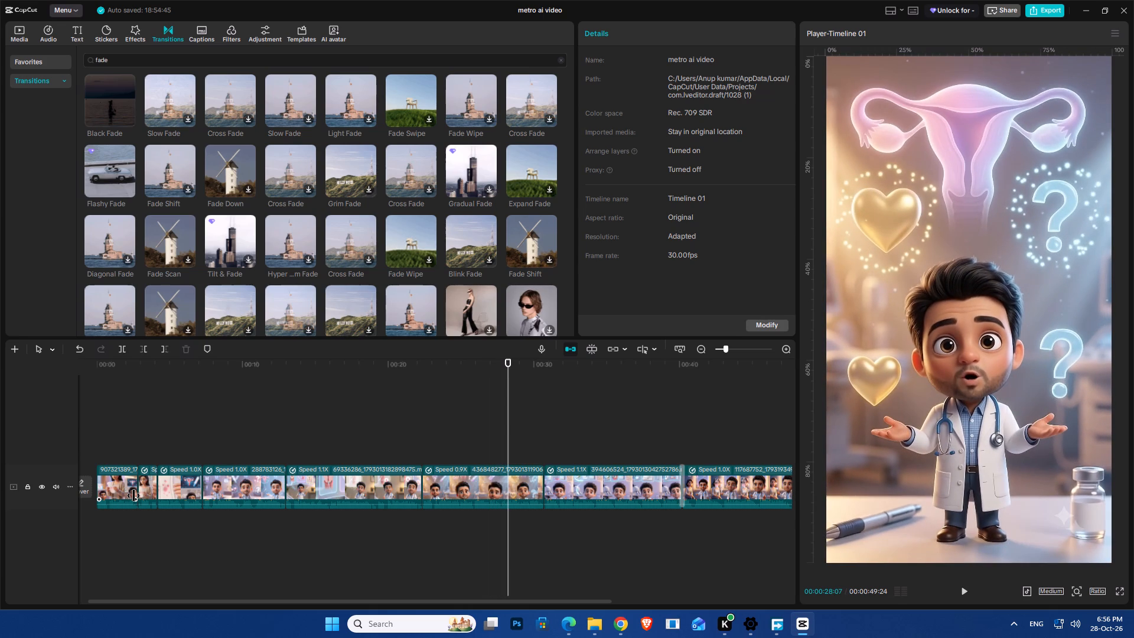
{"action": "key", "text": "space"}
{"action": "key", "text": "space"}
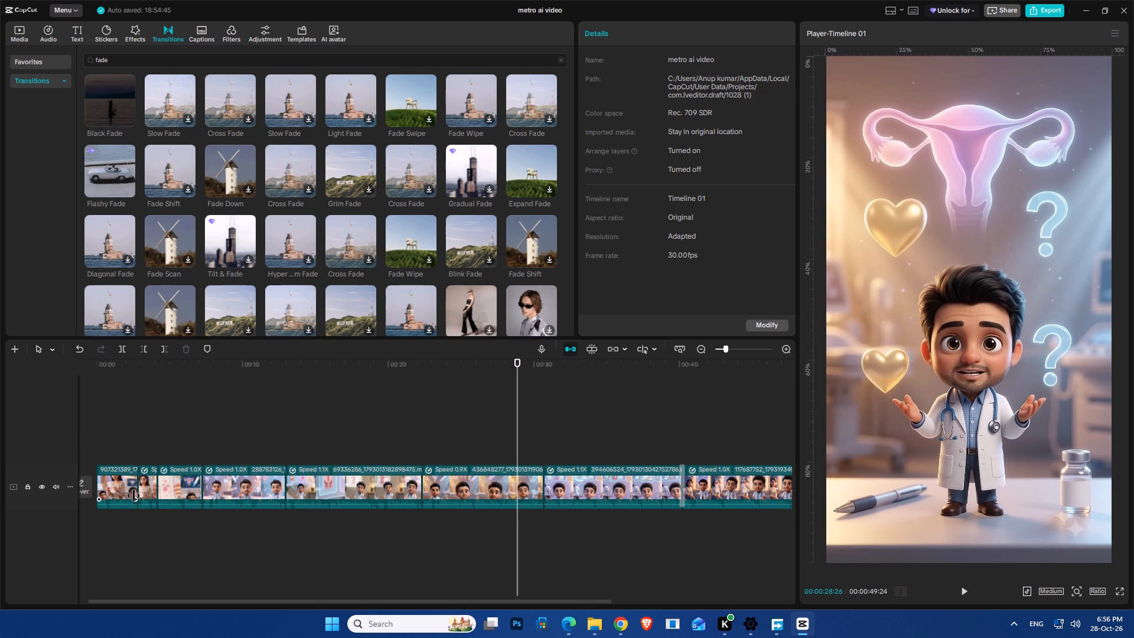
{"action": "key", "text": "space"}
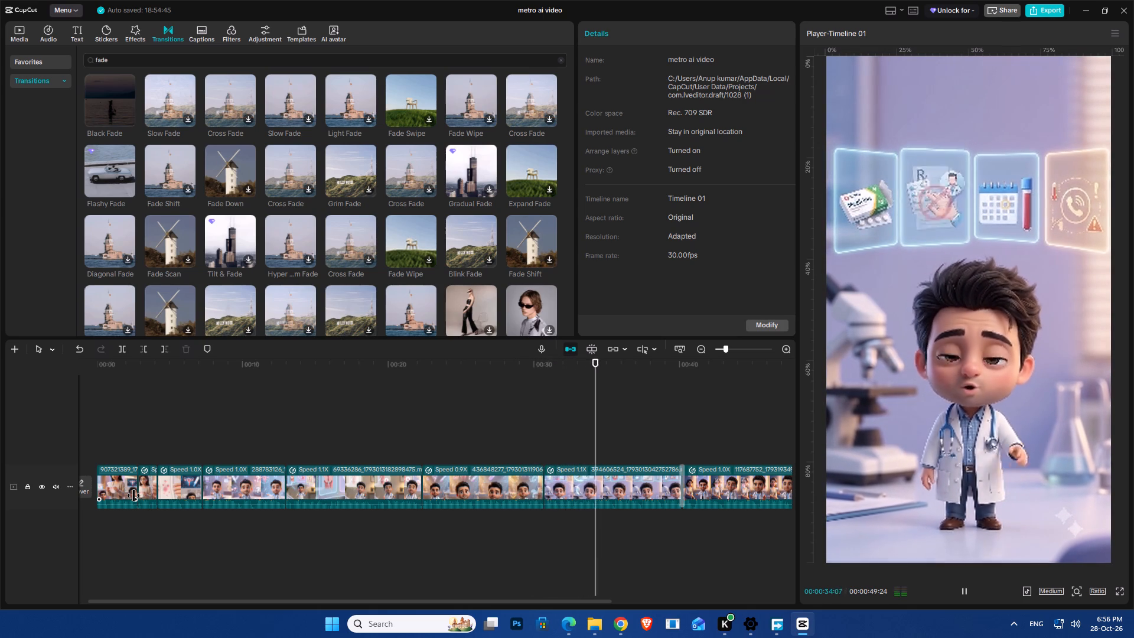
{"action": "key", "text": "space"}
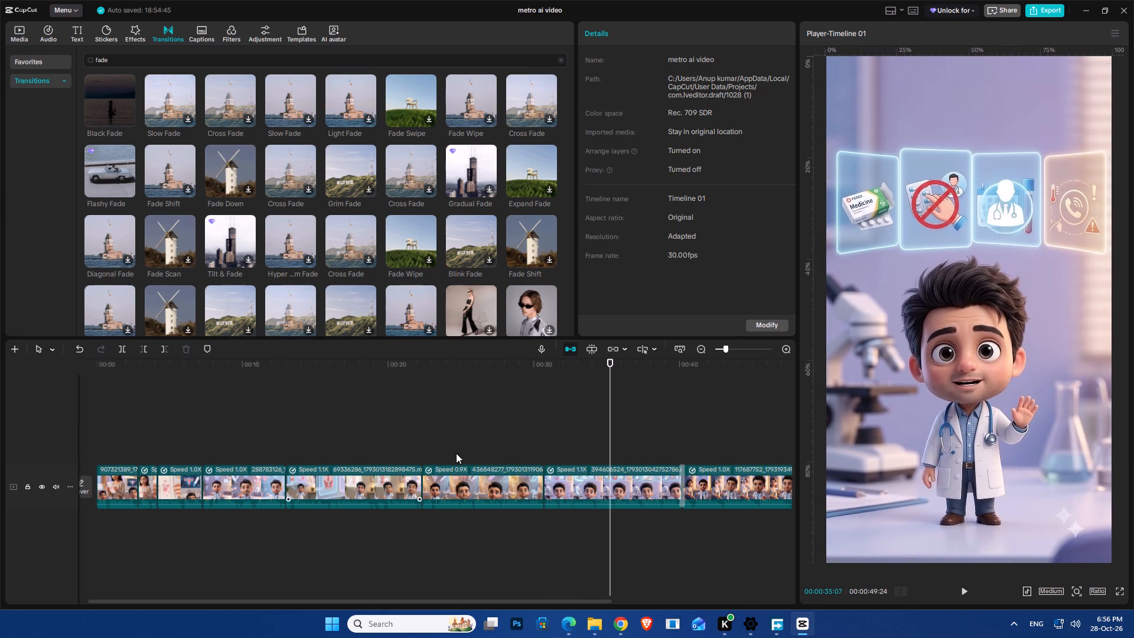
{"action": "left_click", "coordinate": [468, 449]}
{"action": "key", "text": "space"}
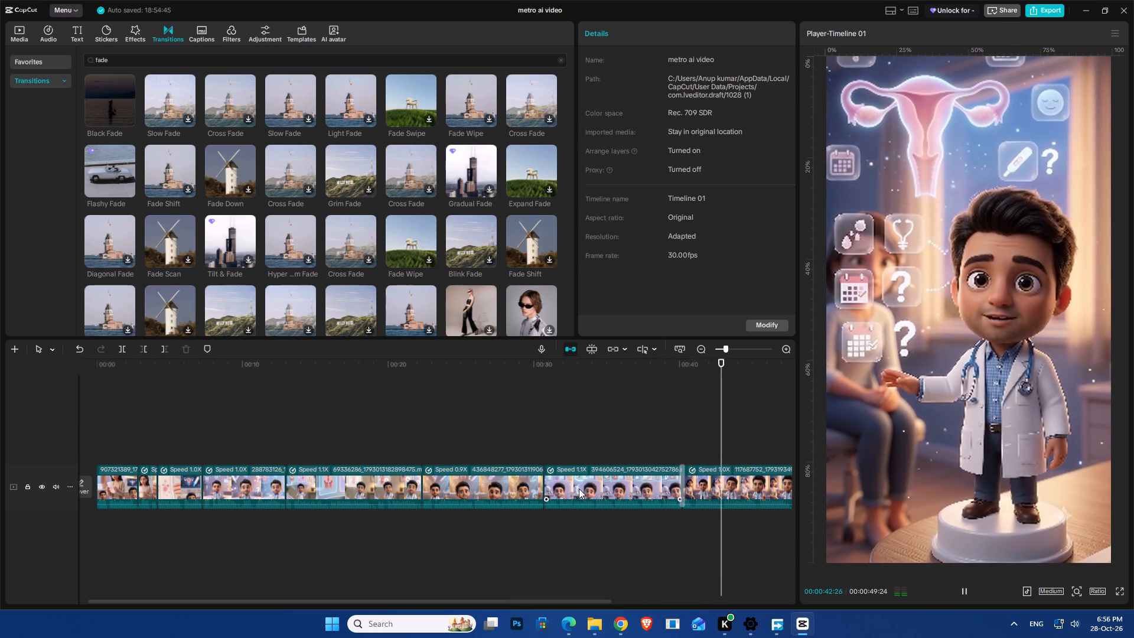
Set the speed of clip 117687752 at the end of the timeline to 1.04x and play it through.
{"action": "scroll", "coordinate": [737, 503], "scroll_direction": "down", "scroll_amount": 3, "text": "ctrl"}
{"action": "left_click", "coordinate": [595, 496]}
{"action": "key", "text": "space"}
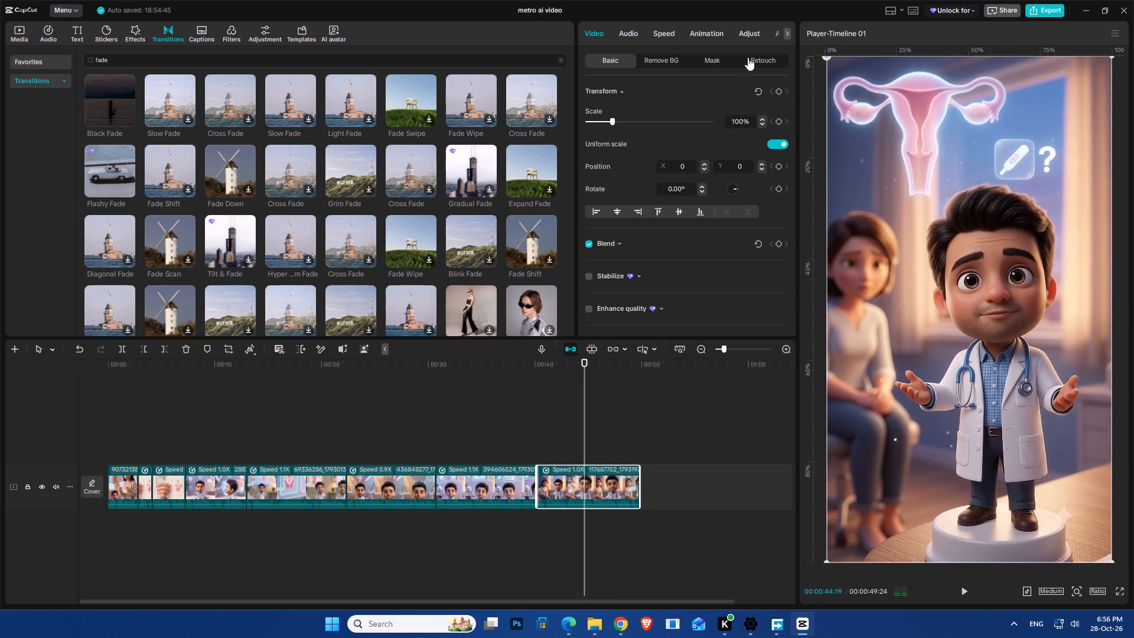
{"action": "left_click", "coordinate": [667, 32]}
{"action": "left_click", "coordinate": [765, 106]}
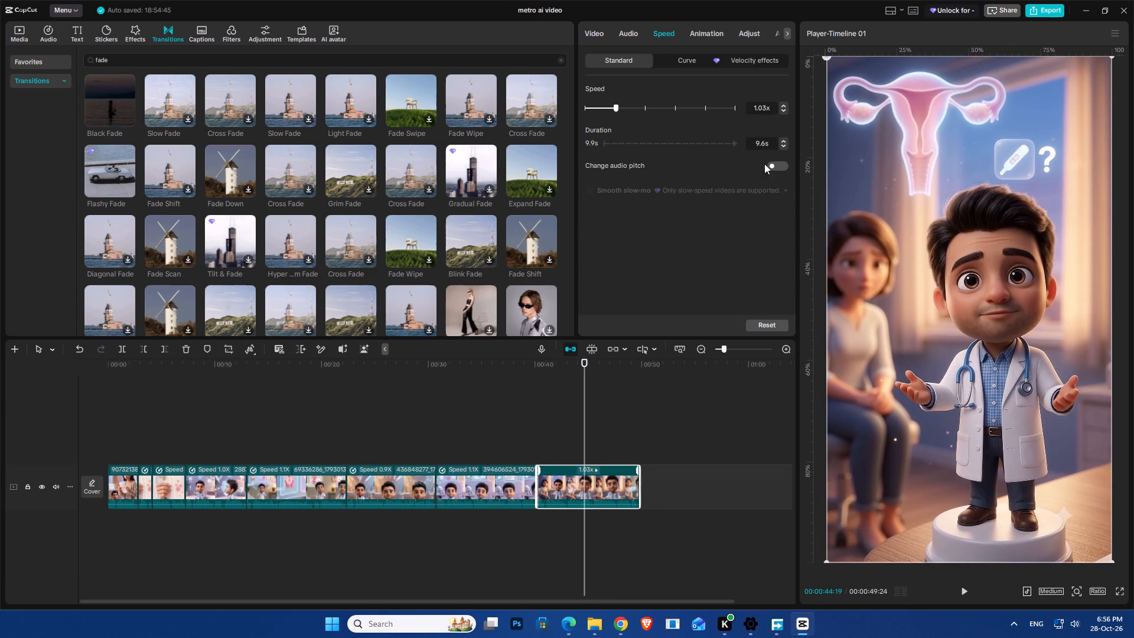
{"action": "key", "text": "BackSpace"}
{"action": "key", "text": "4"}
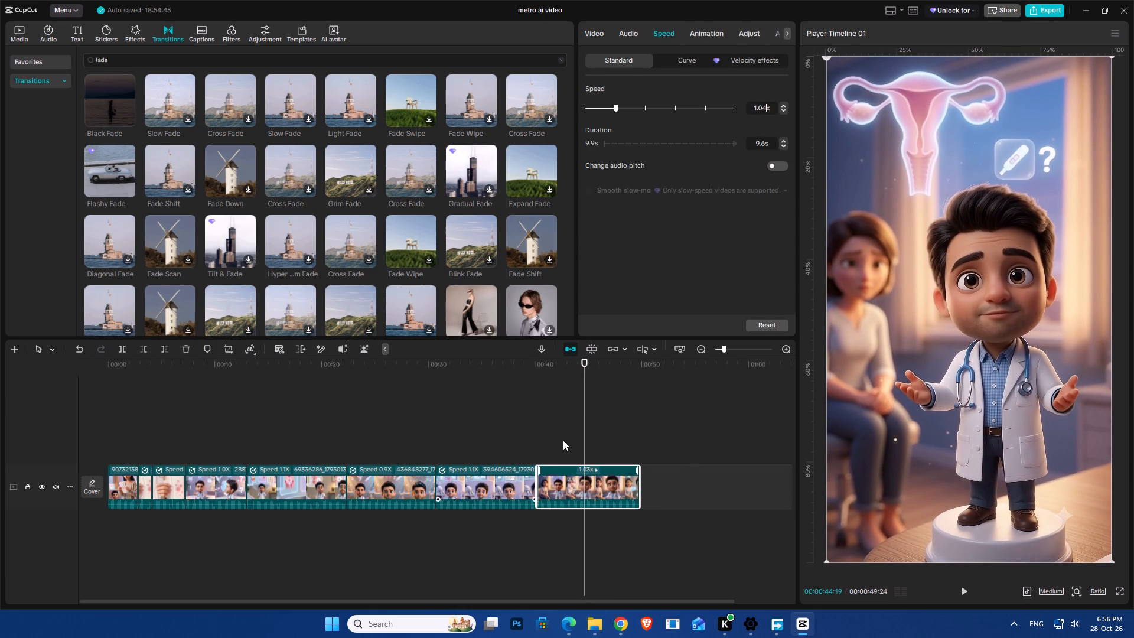
{"action": "left_click", "coordinate": [563, 437]}
{"action": "key", "text": "space"}
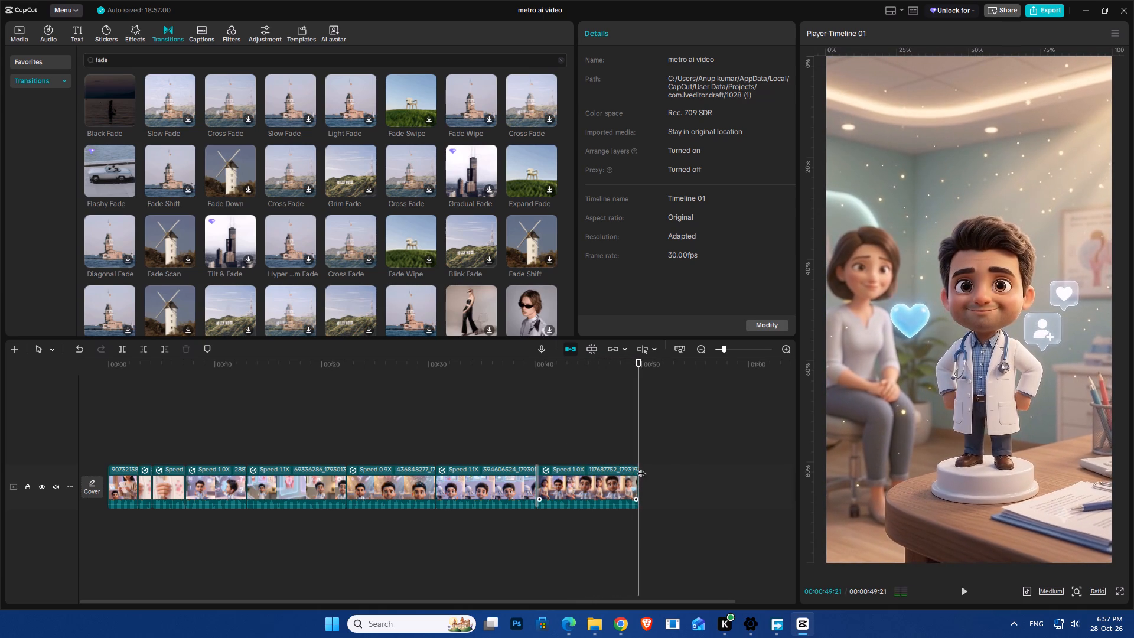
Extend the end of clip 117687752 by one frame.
{"action": "left_click", "coordinate": [576, 432]}
{"action": "left_click", "coordinate": [627, 480]}
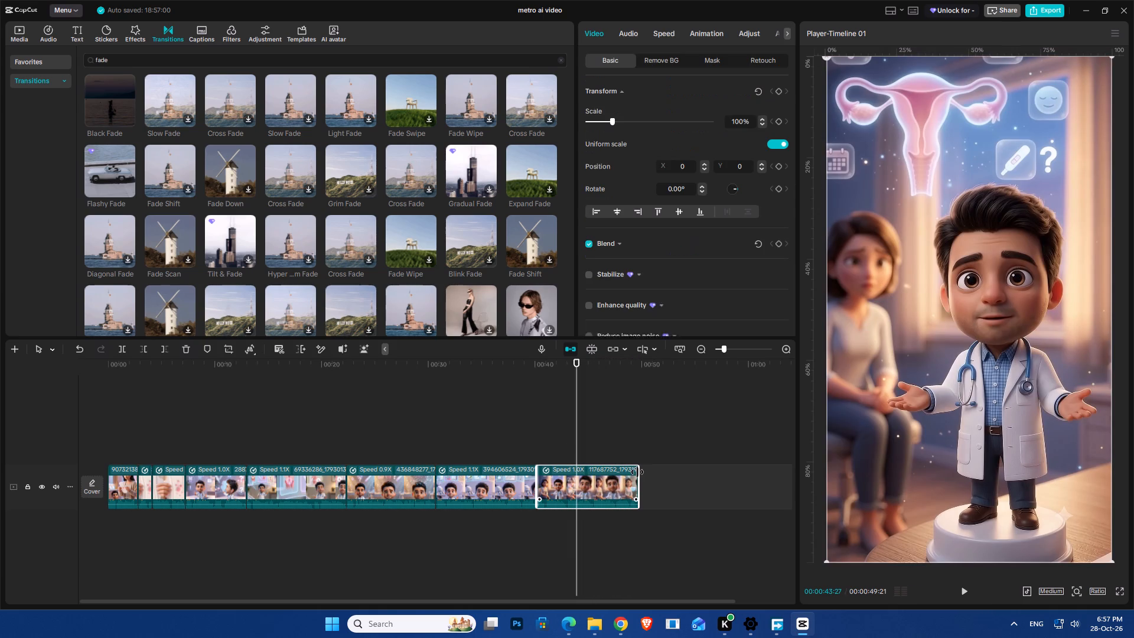
{"action": "left_click_drag", "start_coordinate": [637, 471], "coordinate": [640, 477]}
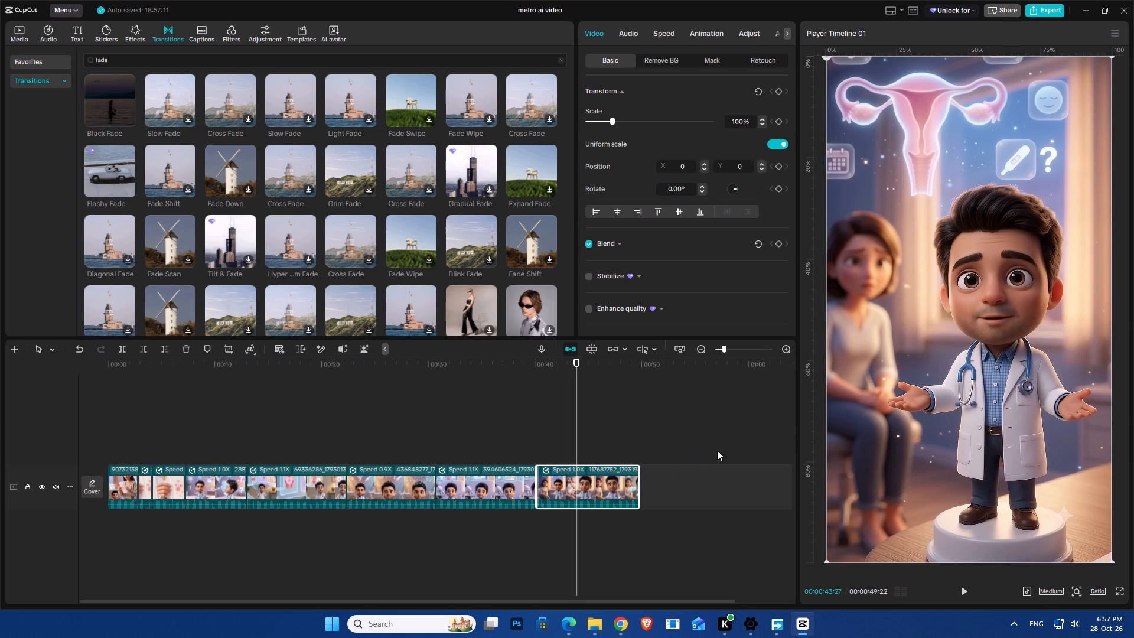
Turn on loudness normalization for all clips in the timeline.
{"action": "left_click_drag", "start_coordinate": [724, 476], "coordinate": [0, 536]}
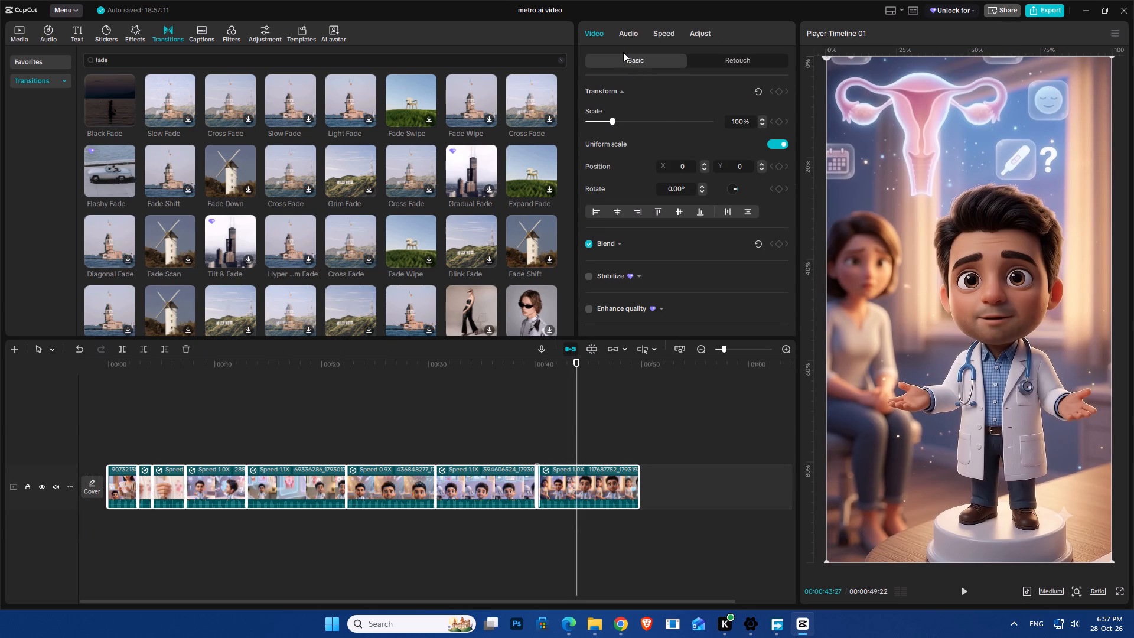
{"action": "left_click", "coordinate": [629, 31]}
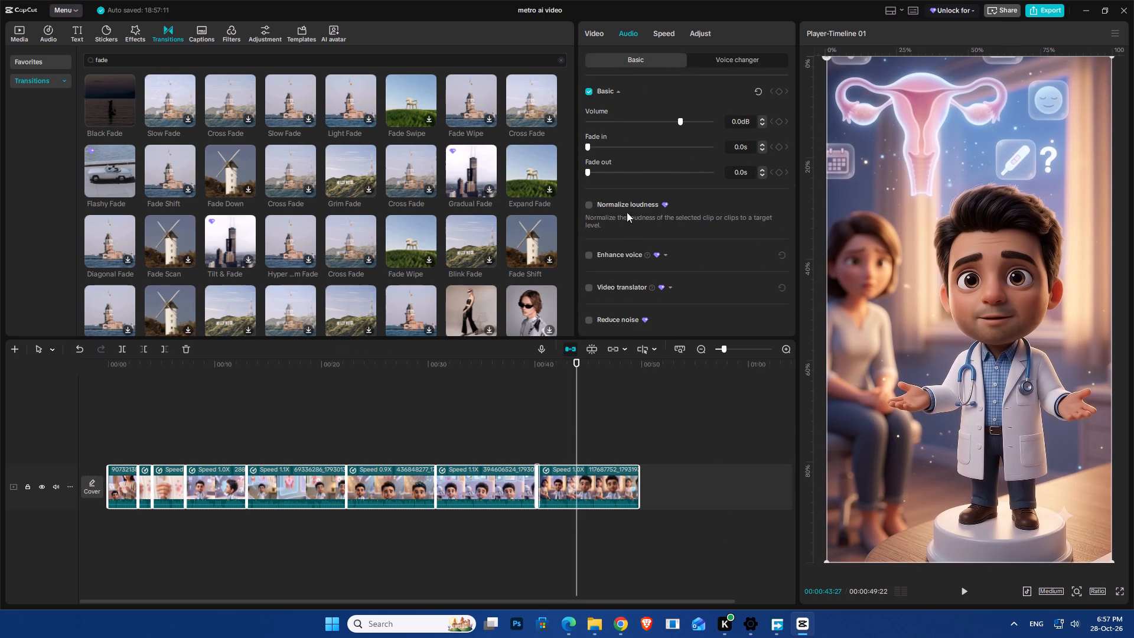
{"action": "left_click", "coordinate": [588, 203]}
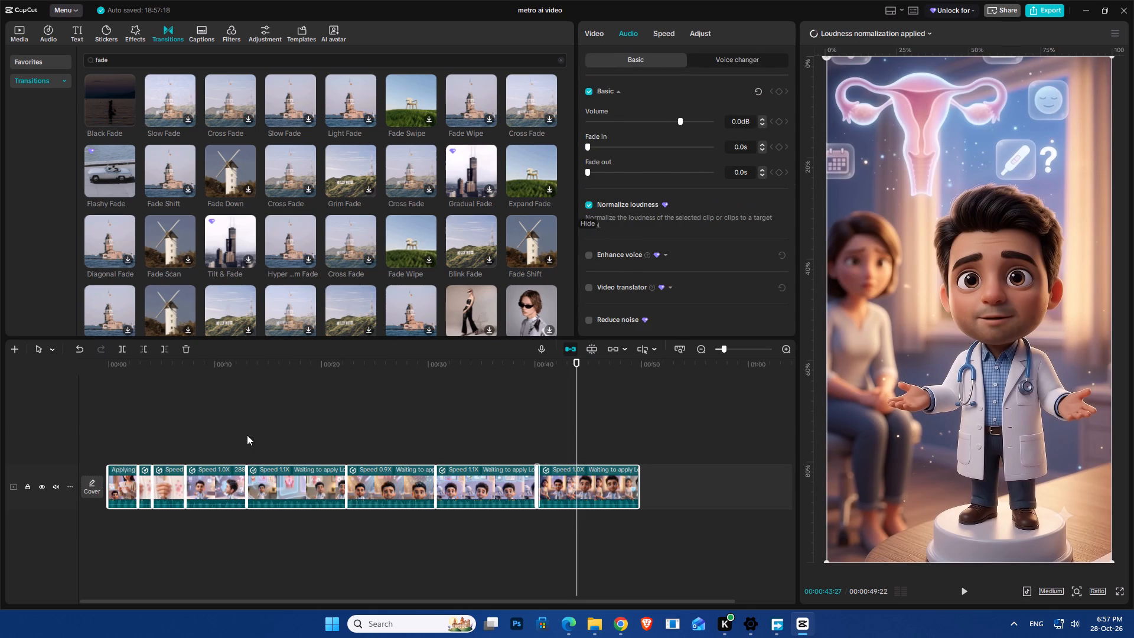
Play the timeline from about 00:00:16 and display the audio level meter.
{"action": "left_click", "coordinate": [282, 426]}
{"action": "key", "text": "space"}
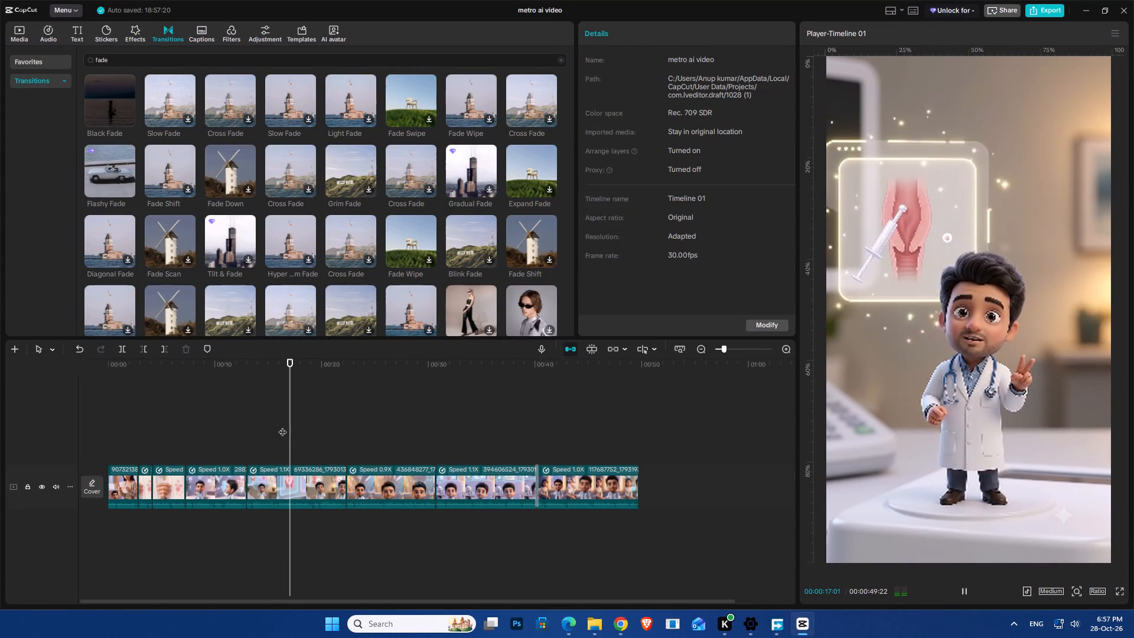
{"action": "left_click", "coordinate": [904, 590]}
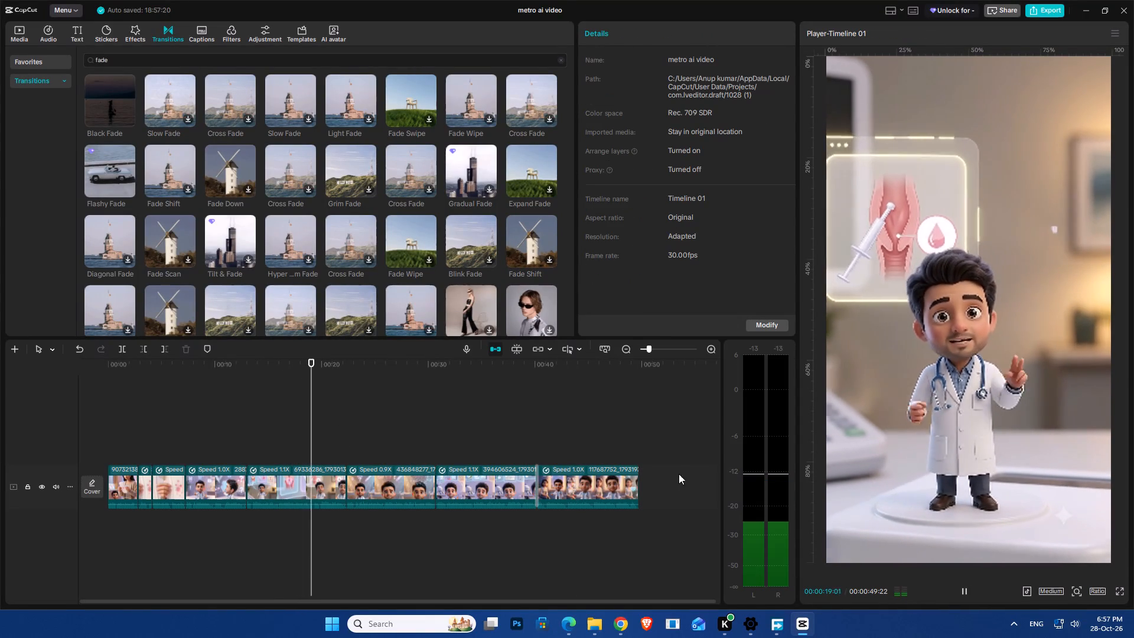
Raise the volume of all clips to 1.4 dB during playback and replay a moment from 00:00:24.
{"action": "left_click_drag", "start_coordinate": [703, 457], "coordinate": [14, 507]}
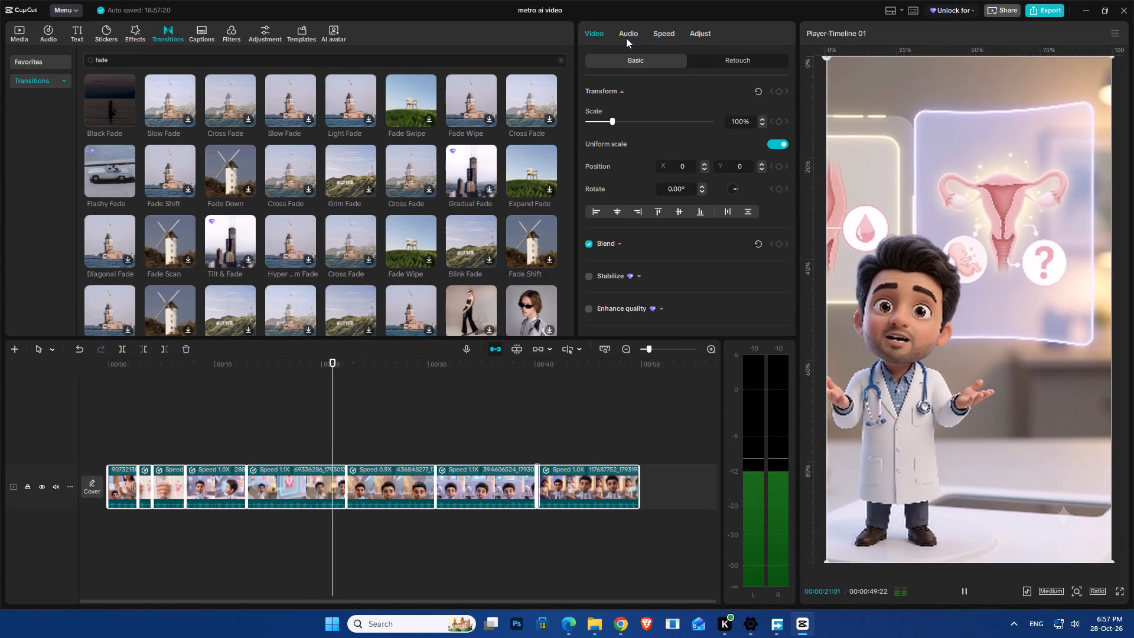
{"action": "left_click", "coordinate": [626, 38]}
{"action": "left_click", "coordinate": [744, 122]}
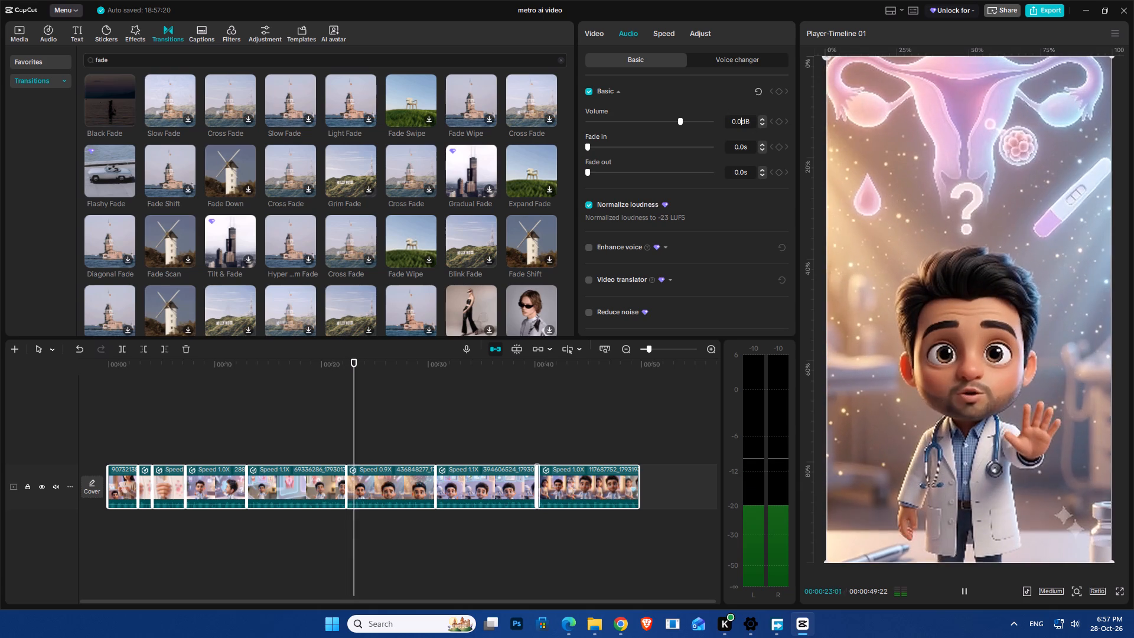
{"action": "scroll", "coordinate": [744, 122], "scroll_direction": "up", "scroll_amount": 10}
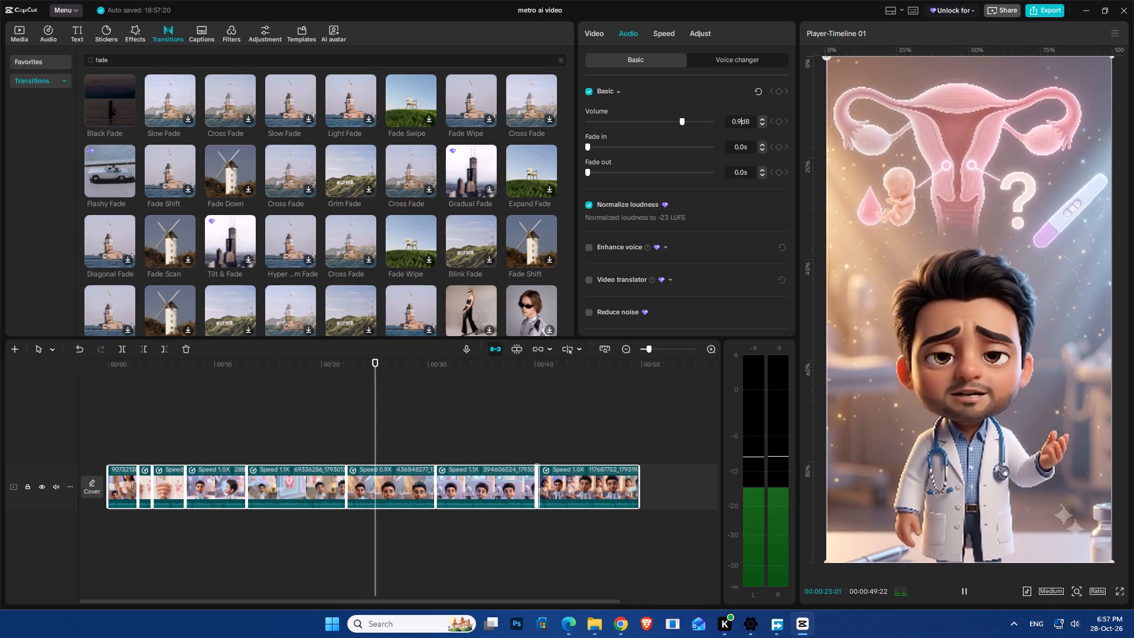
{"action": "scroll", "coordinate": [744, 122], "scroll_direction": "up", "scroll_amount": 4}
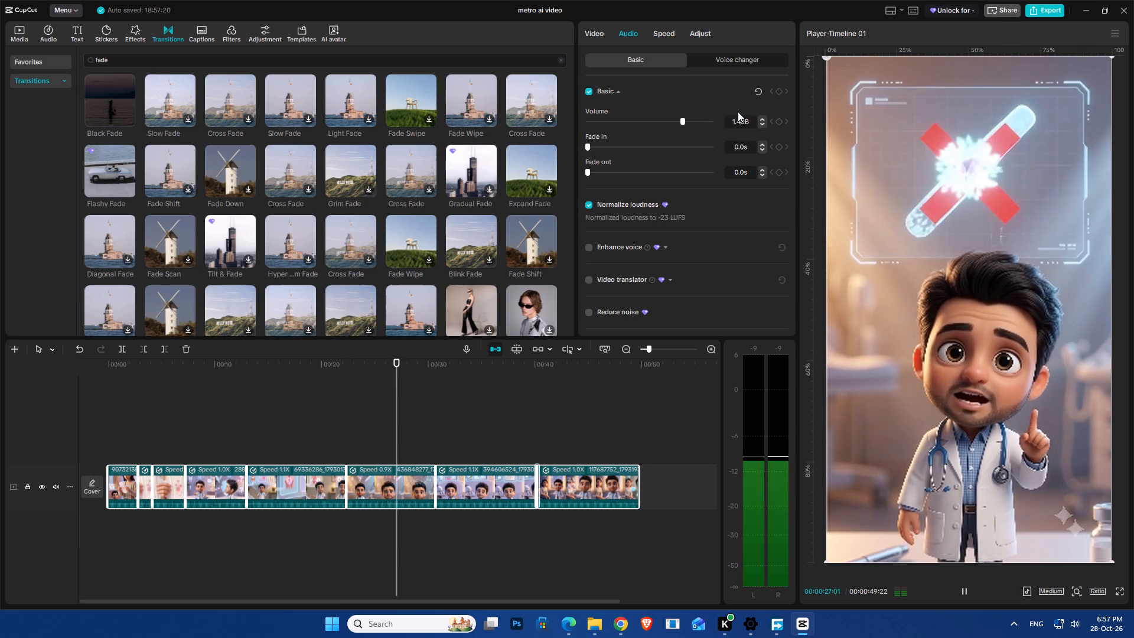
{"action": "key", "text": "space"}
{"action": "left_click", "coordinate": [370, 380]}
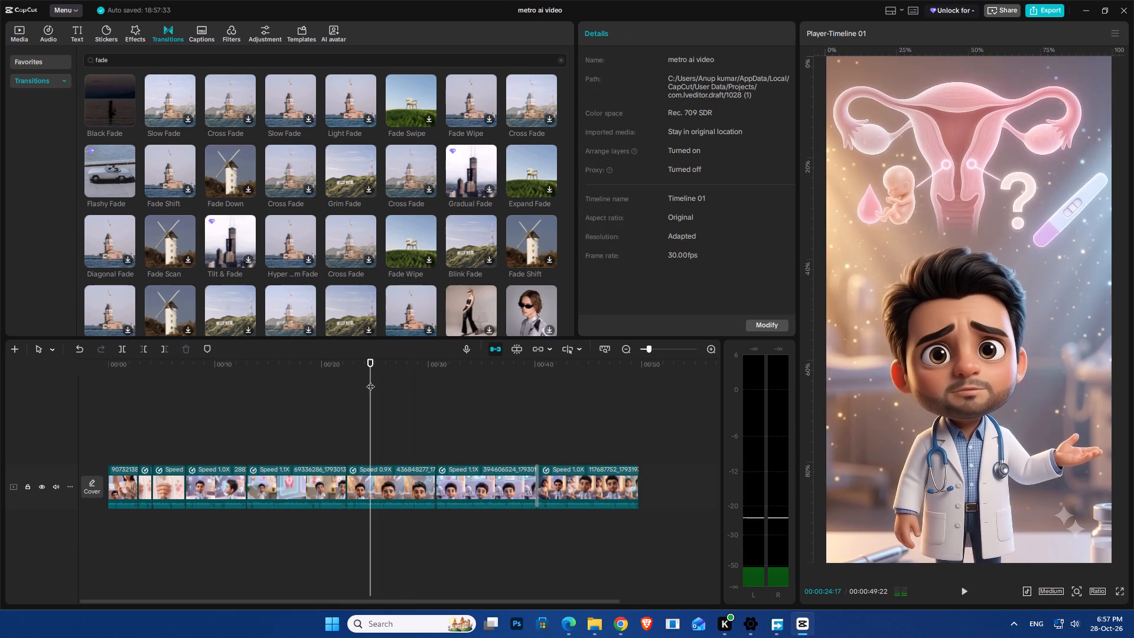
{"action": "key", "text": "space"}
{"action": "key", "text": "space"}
Raise the volume of all clips together to 5.1 dB.
{"action": "left_click_drag", "start_coordinate": [693, 484], "coordinate": [95, 493]}
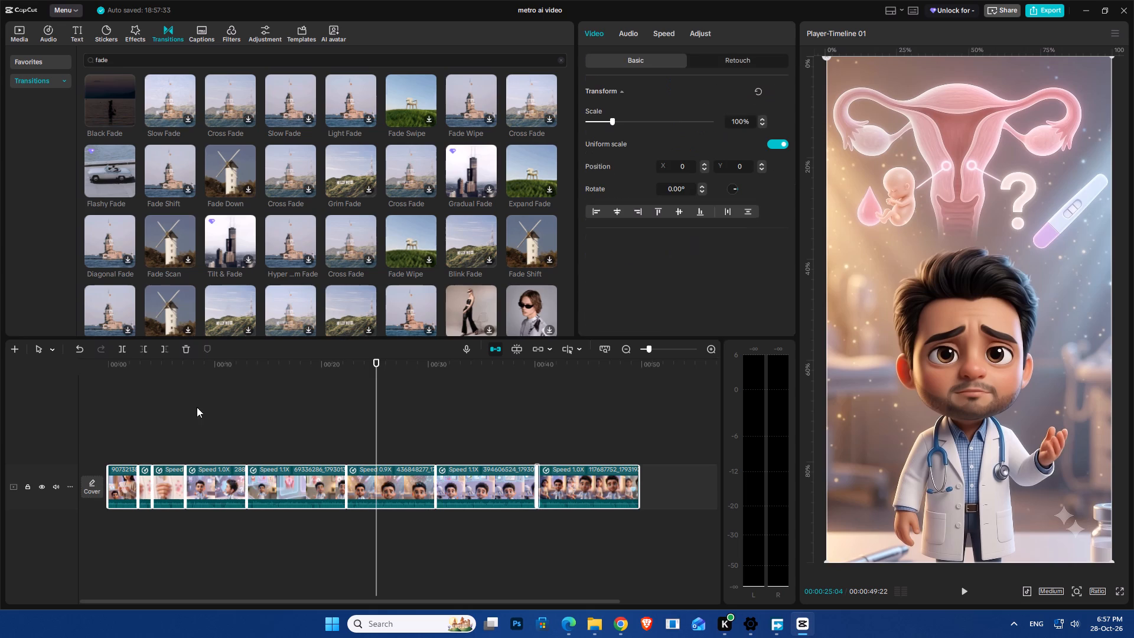
{"action": "left_click", "coordinate": [671, 28]}
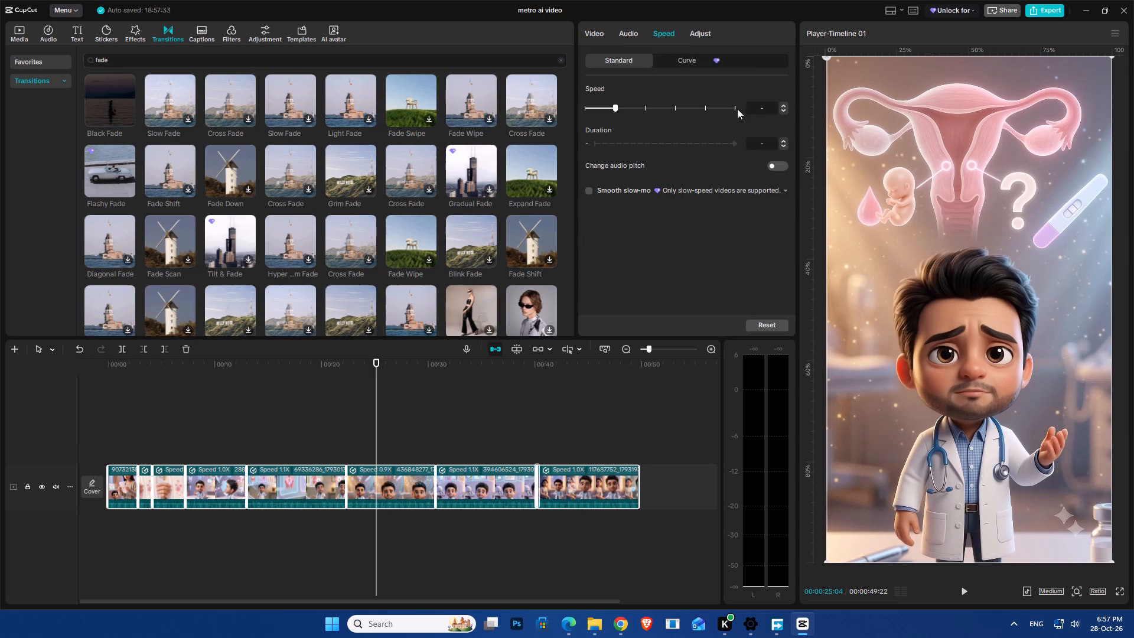
{"action": "left_click", "coordinate": [755, 107]}
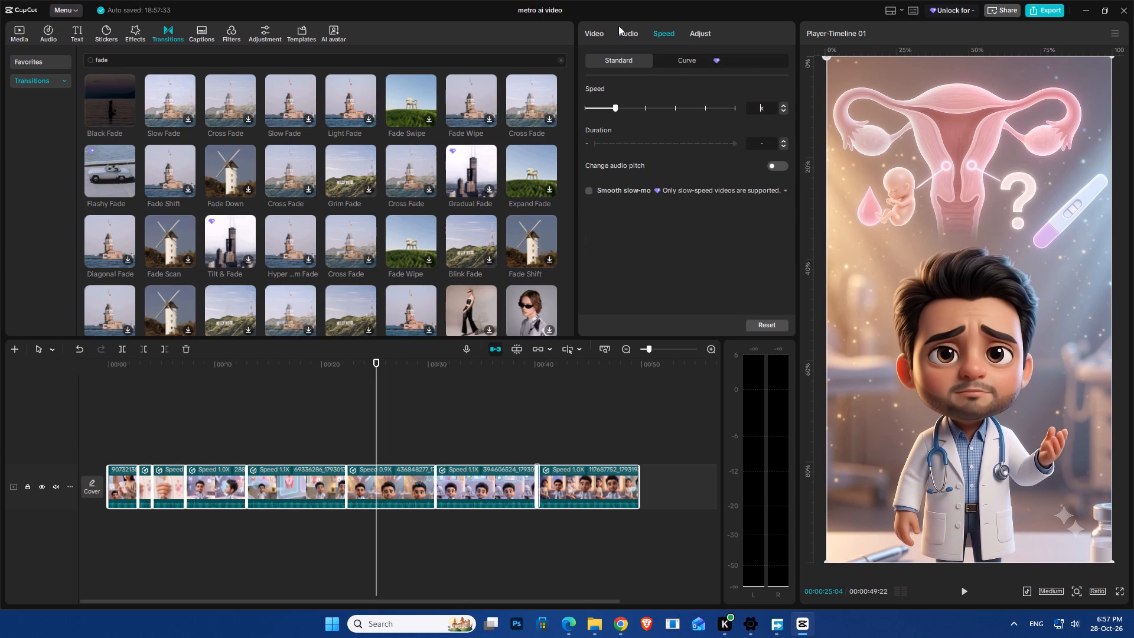
{"action": "left_click", "coordinate": [624, 31]}
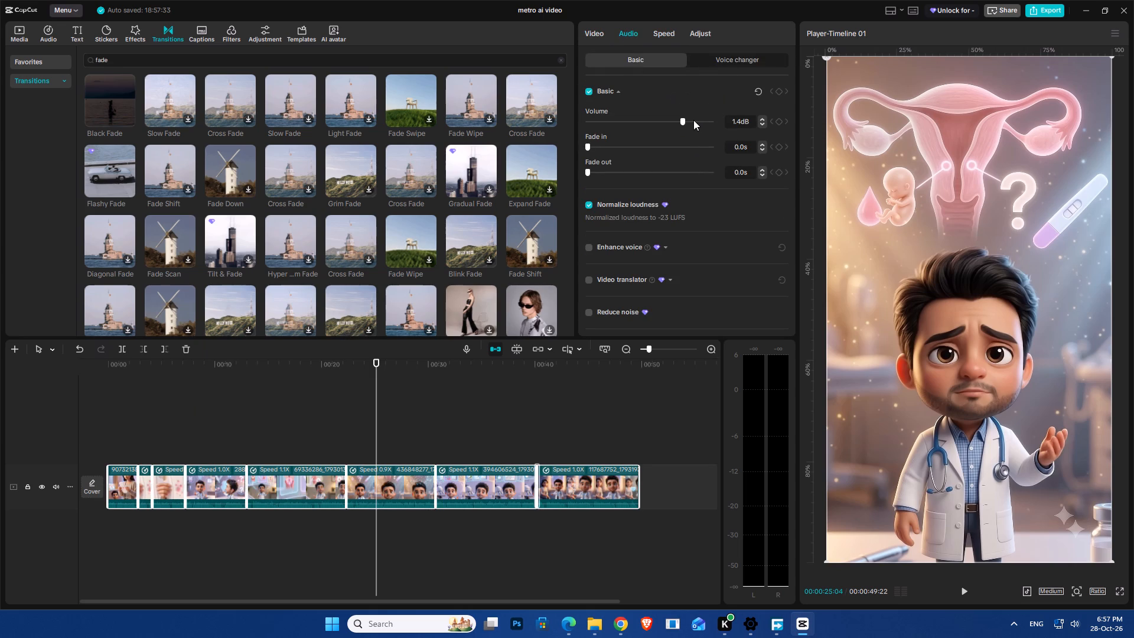
{"action": "left_click", "coordinate": [737, 121]}
{"action": "scroll", "coordinate": [738, 121], "scroll_direction": "up", "scroll_amount": 16}
{"action": "left_click", "coordinate": [745, 120]}
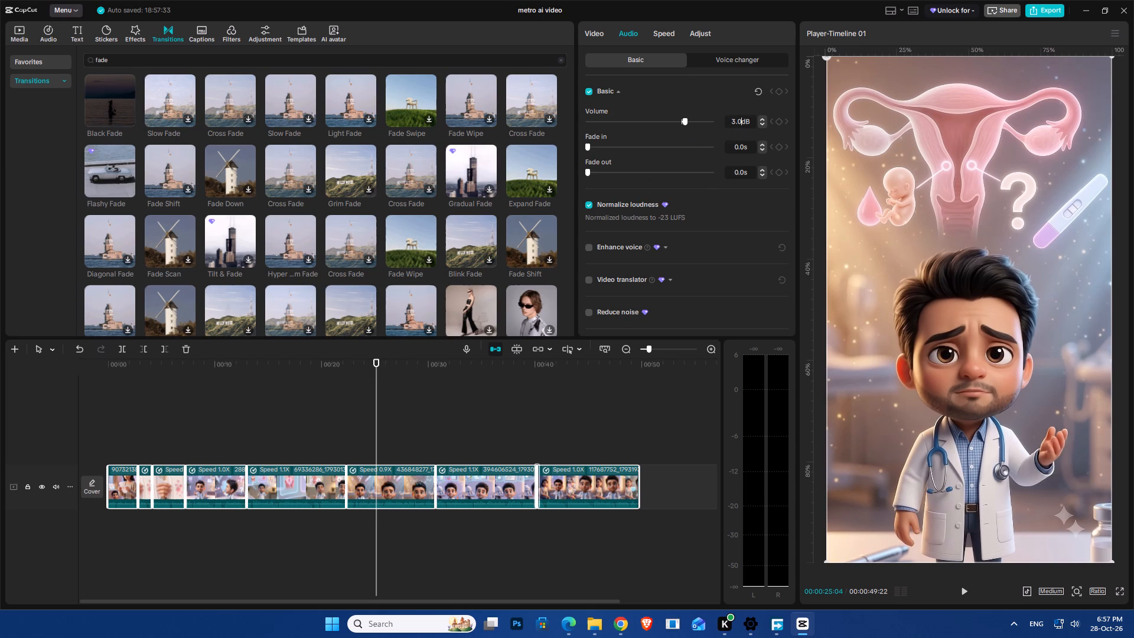
{"action": "left_click", "coordinate": [738, 122]}
{"action": "scroll", "coordinate": [738, 122], "scroll_direction": "up", "scroll_amount": 15}
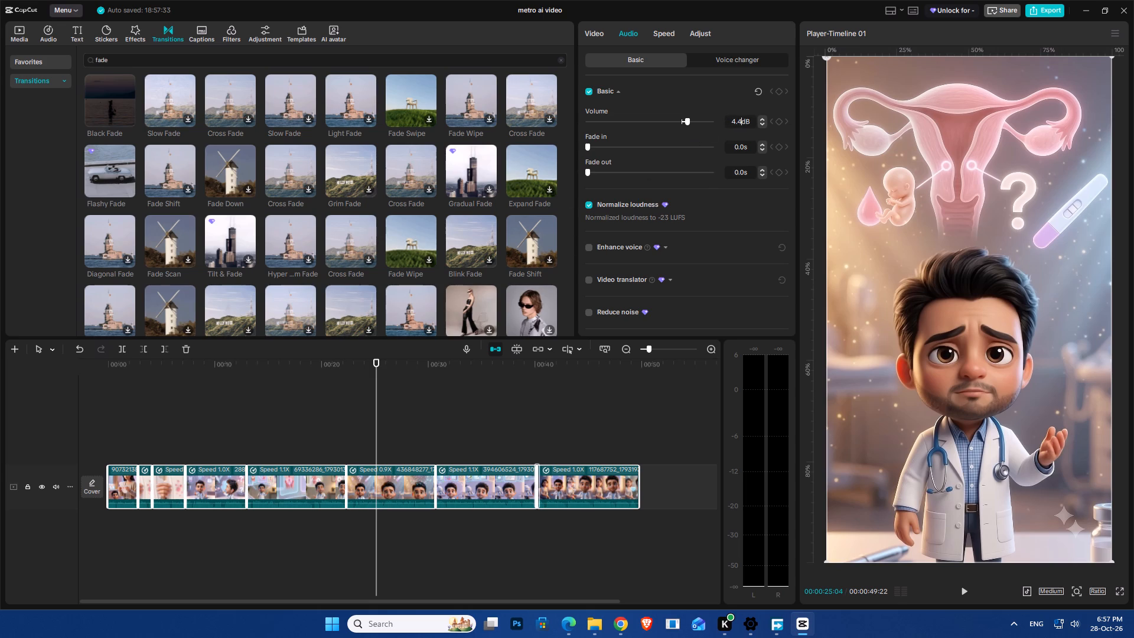
{"action": "scroll", "coordinate": [738, 122], "scroll_direction": "down", "scroll_amount": 1}
{"action": "scroll", "coordinate": [738, 122], "scroll_direction": "up", "scroll_amount": 9}
{"action": "scroll", "coordinate": [738, 122], "scroll_direction": "down", "scroll_amount": 2}
Play the timeline from about 00:00:20 to 00:00:31:06 to check the audio level, briefly switching to Google Chrome and back.
{"action": "left_click", "coordinate": [324, 438]}
{"action": "key", "text": "space"}
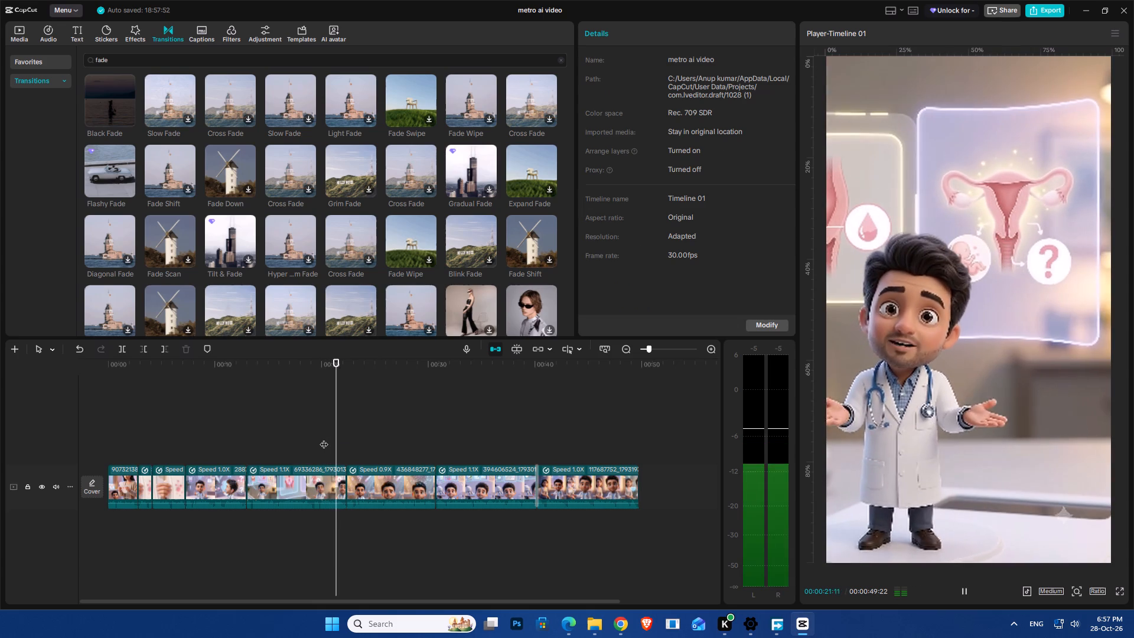
{"action": "key", "text": "space"}
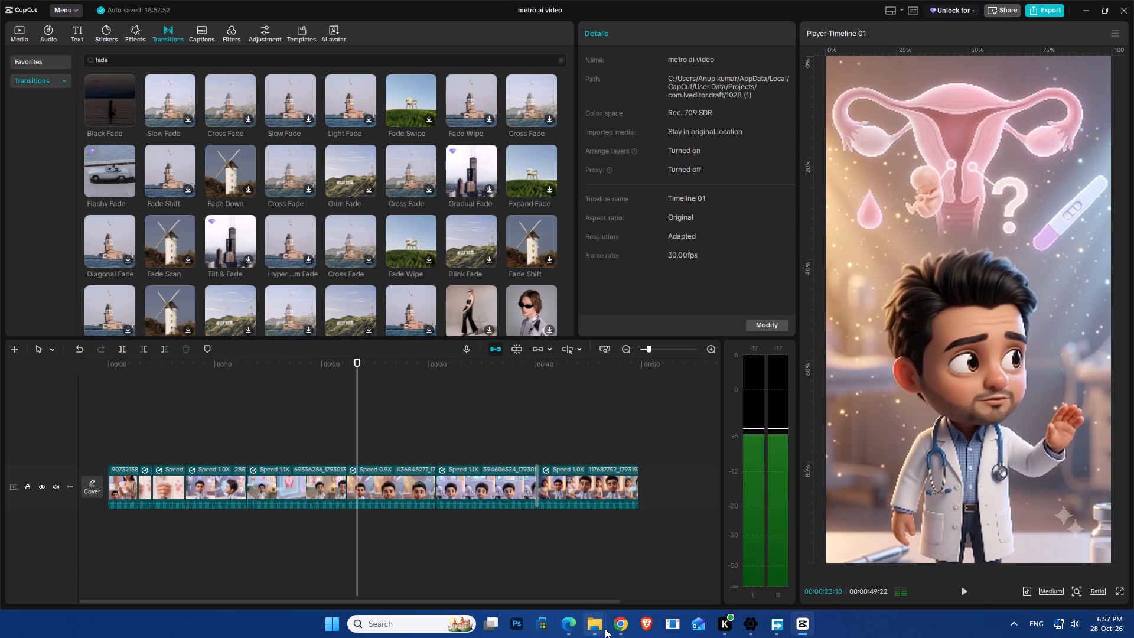
{"action": "left_click", "coordinate": [616, 623]}
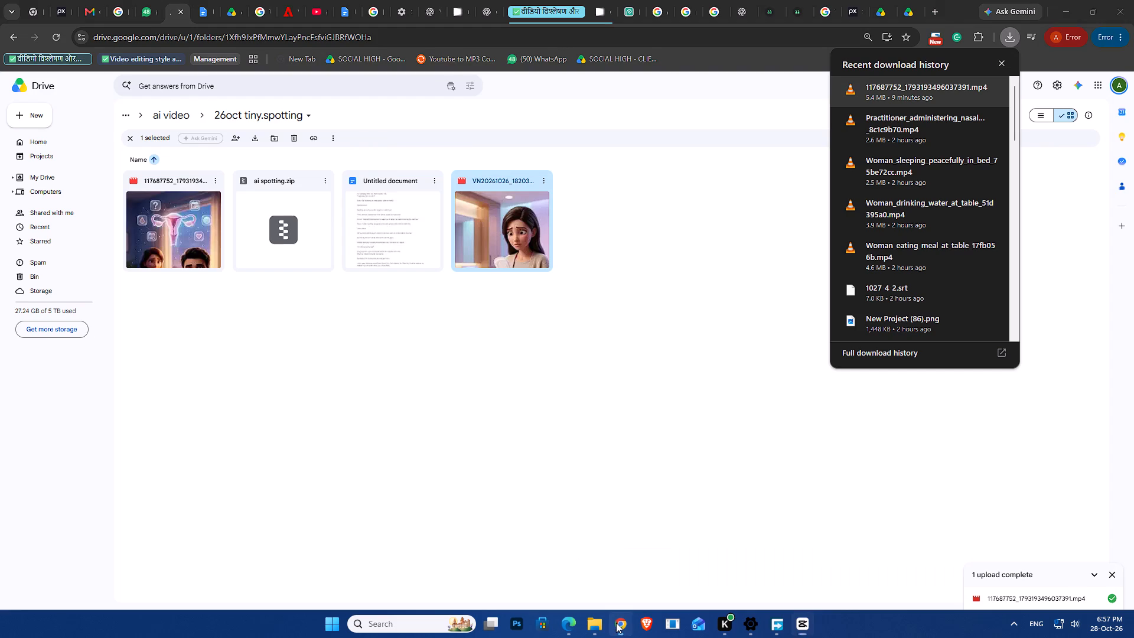
{"action": "left_click", "coordinate": [617, 623]}
{"action": "key", "text": "space"}
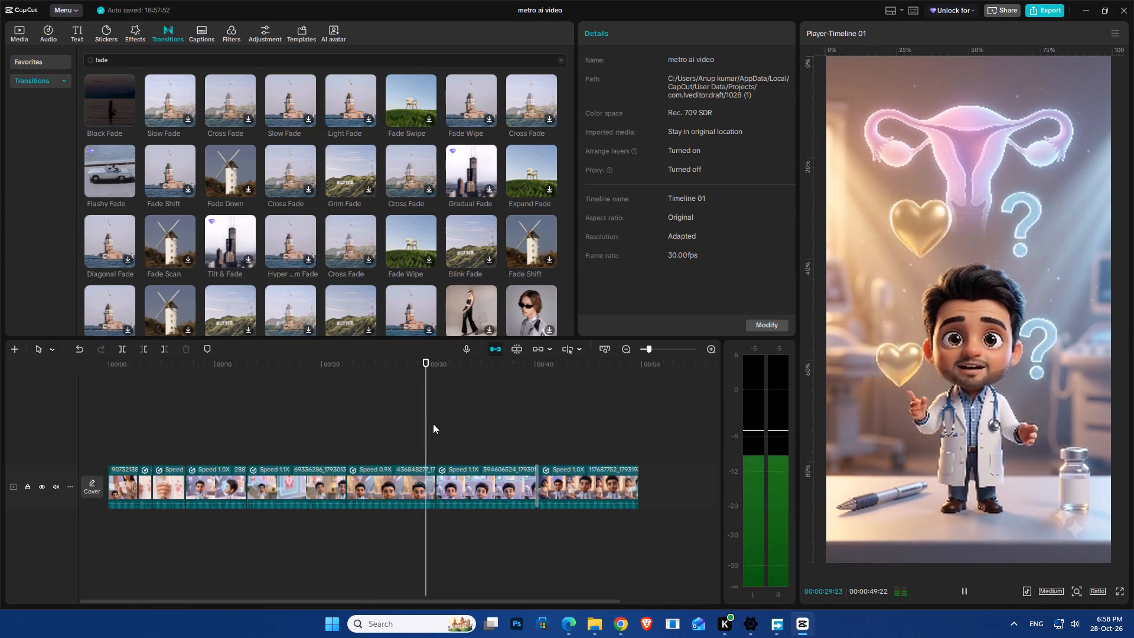
{"action": "key", "text": "space"}
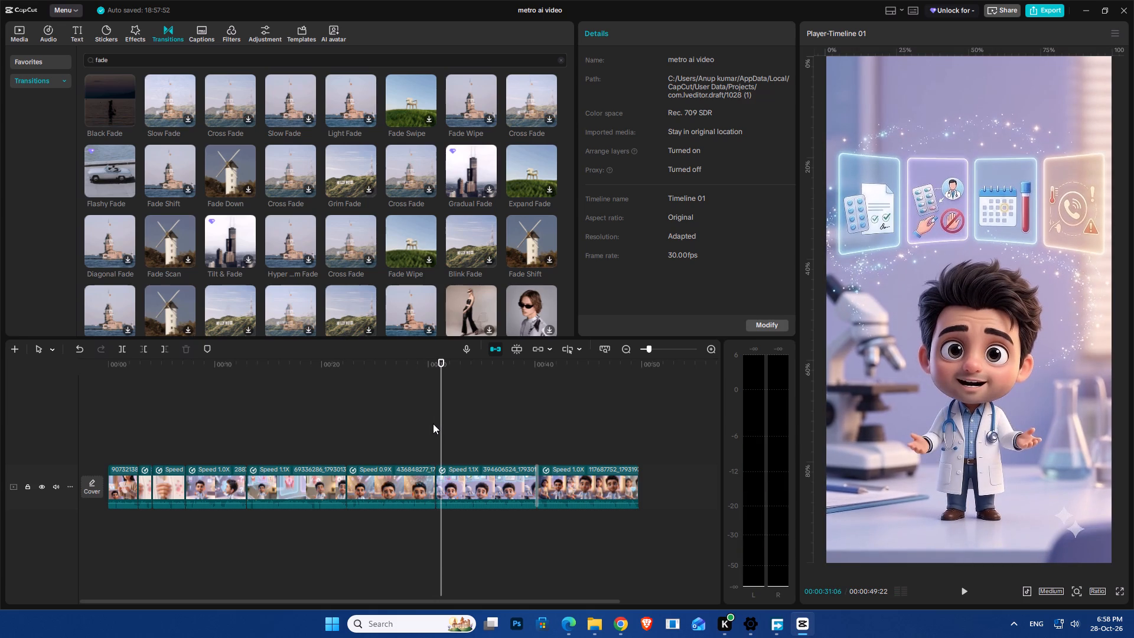
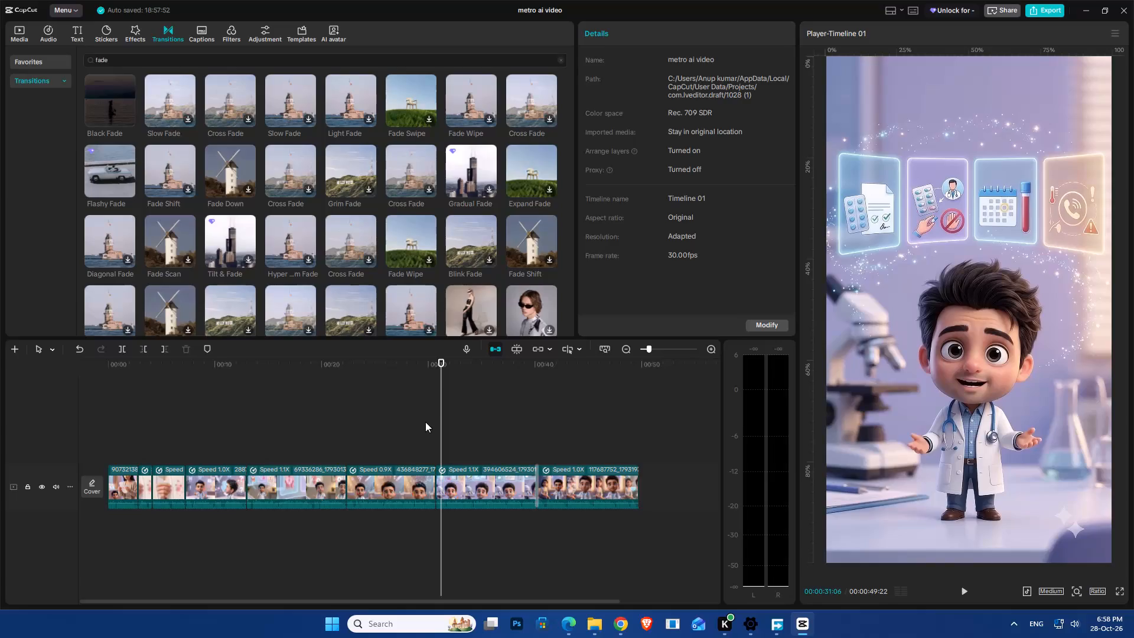
Replay the clip starting near 00:00:31 and set its speed to 1.06x.
{"action": "key", "text": "space"}
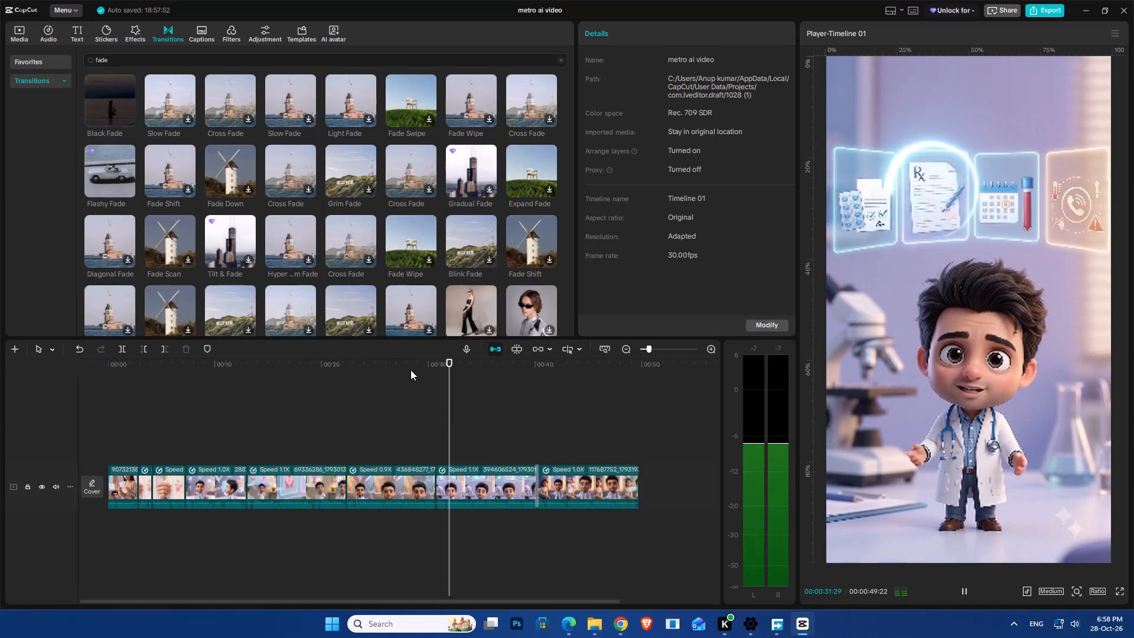
{"action": "left_click", "coordinate": [491, 479]}
{"action": "key", "text": "space"}
{"action": "left_click", "coordinate": [657, 33]}
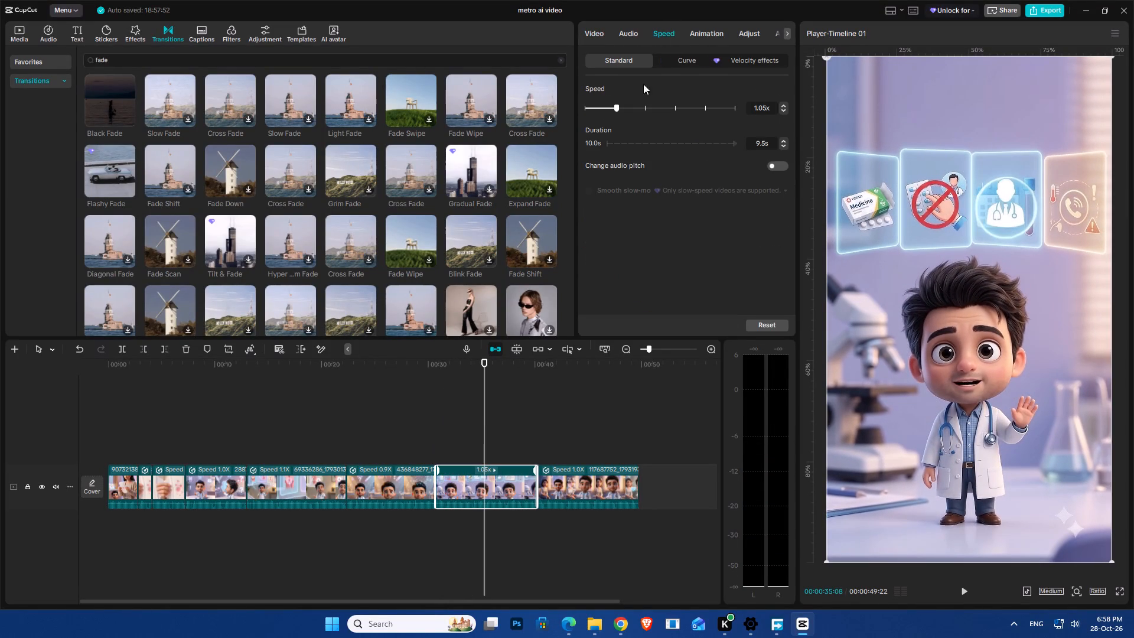
{"action": "left_click", "coordinate": [373, 408]}
{"action": "key", "text": "space"}
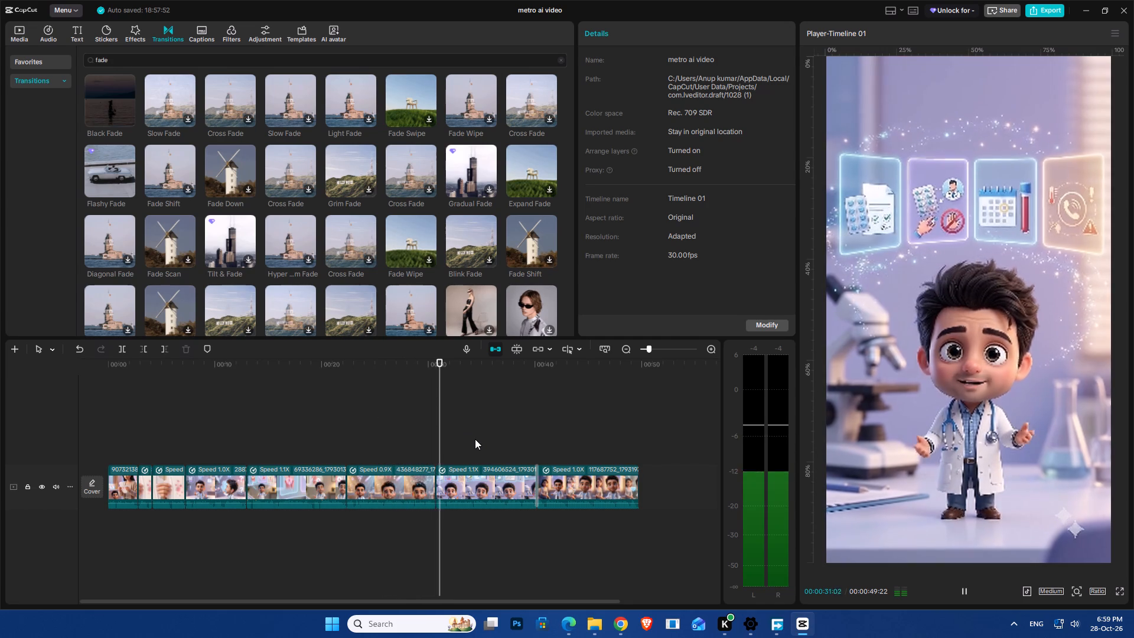
{"action": "left_click", "coordinate": [479, 483]}
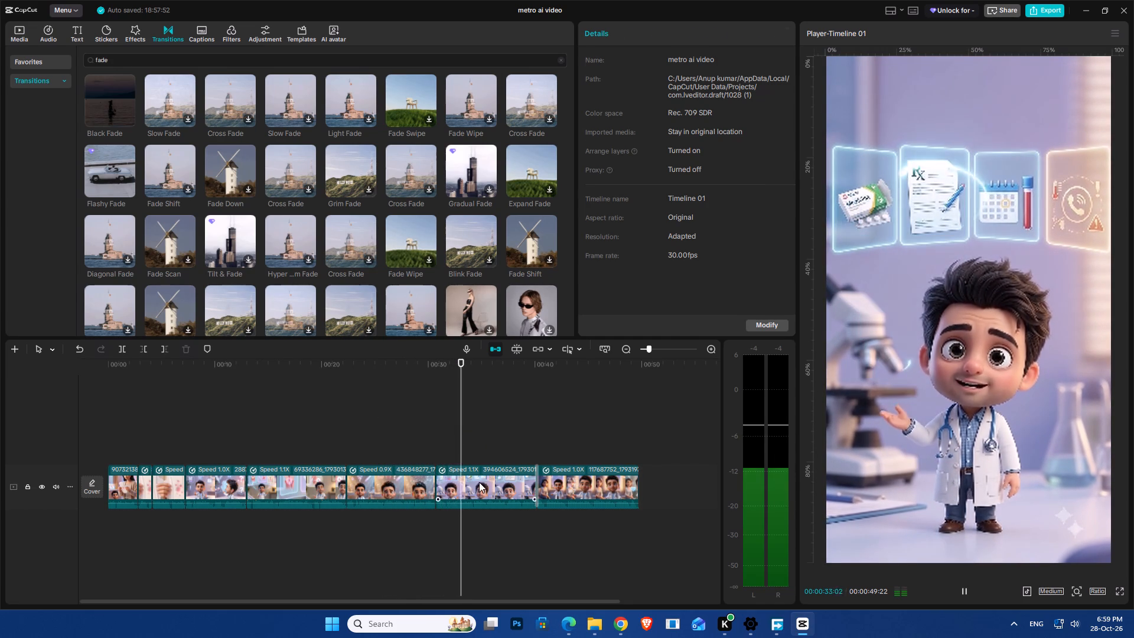
{"action": "key", "text": "space"}
{"action": "left_click", "coordinate": [667, 34]}
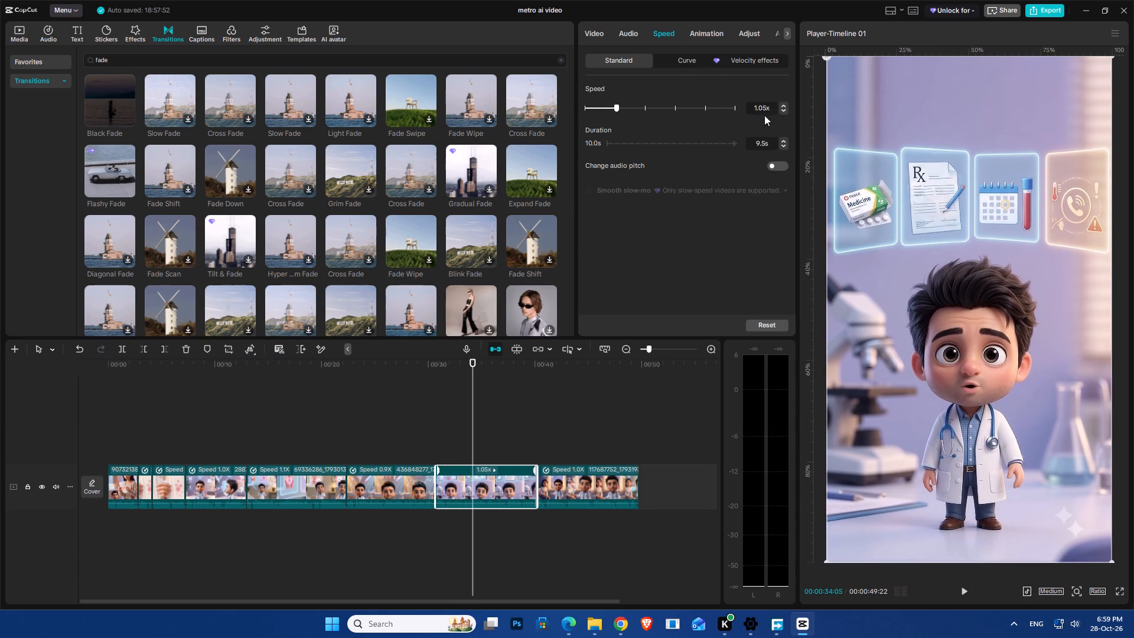
{"action": "left_click", "coordinate": [768, 106]}
{"action": "key", "text": "BackSpace"}
{"action": "key", "text": "6"}
{"action": "left_click", "coordinate": [457, 445]}
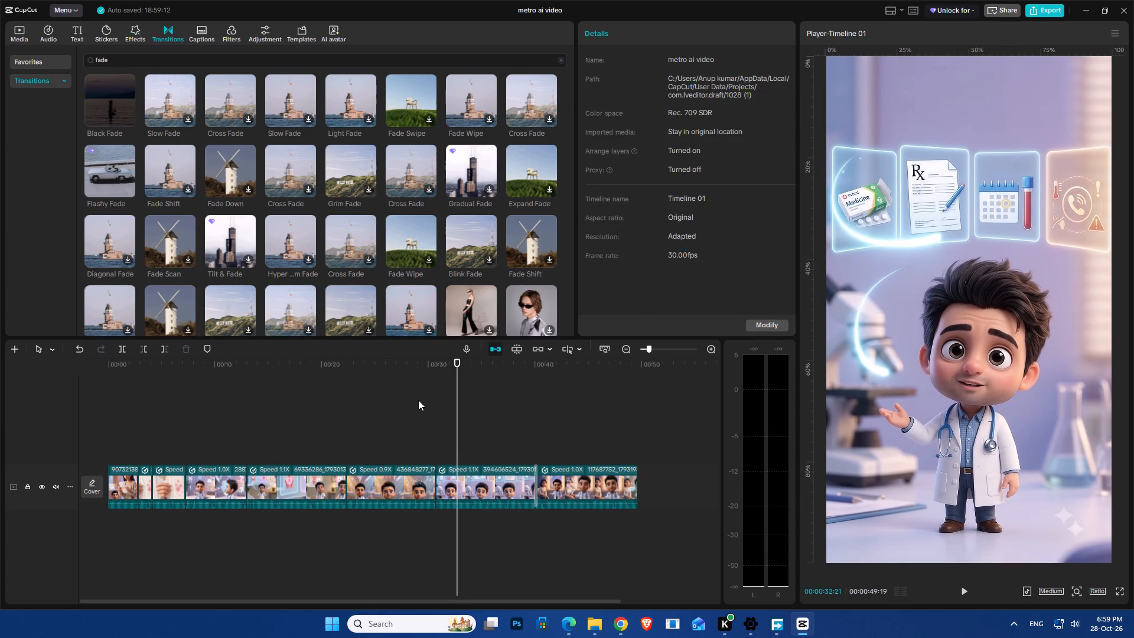
Replay the 1.06x doctor clip to find the cut point and split it at about 00:00:34.
{"action": "key", "text": "space"}
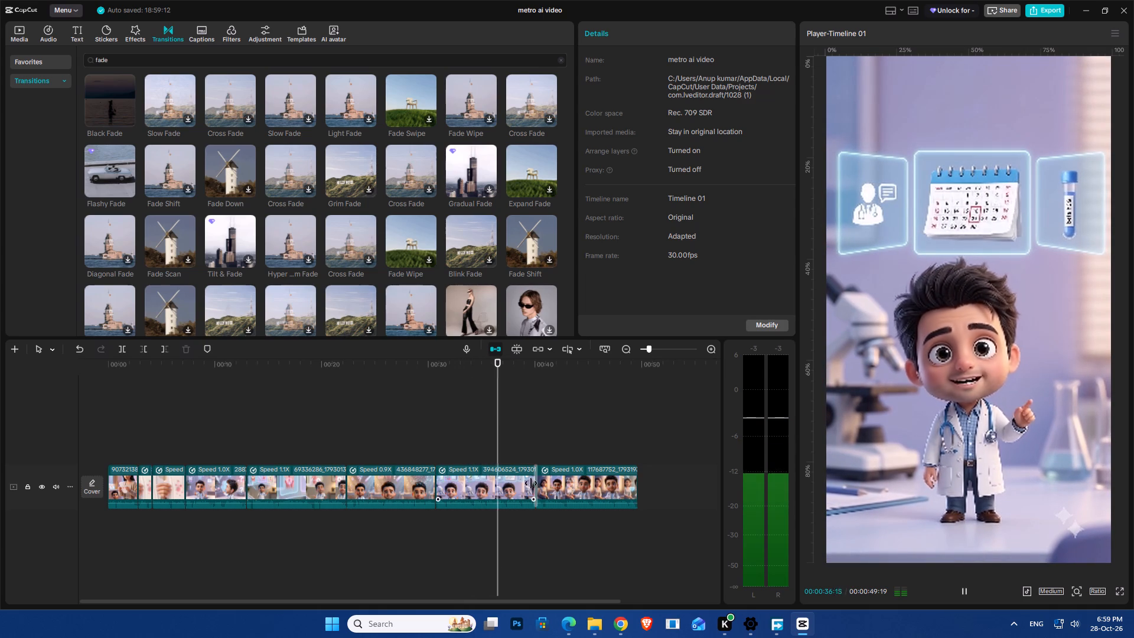
{"action": "left_click", "coordinate": [438, 440]}
{"action": "key", "text": "space"}
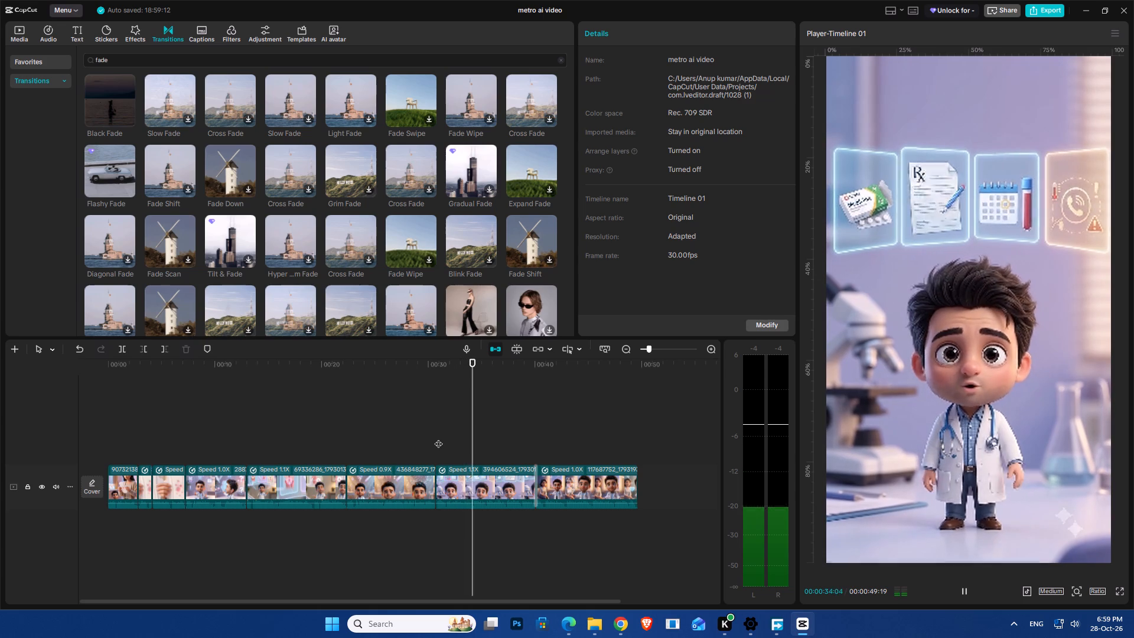
{"action": "key", "text": "space"}
{"action": "scroll", "coordinate": [497, 501], "scroll_direction": "up", "scroll_amount": 16, "text": "ctrl"}
{"action": "left_click", "coordinate": [437, 450]}
{"action": "key", "text": "space"}
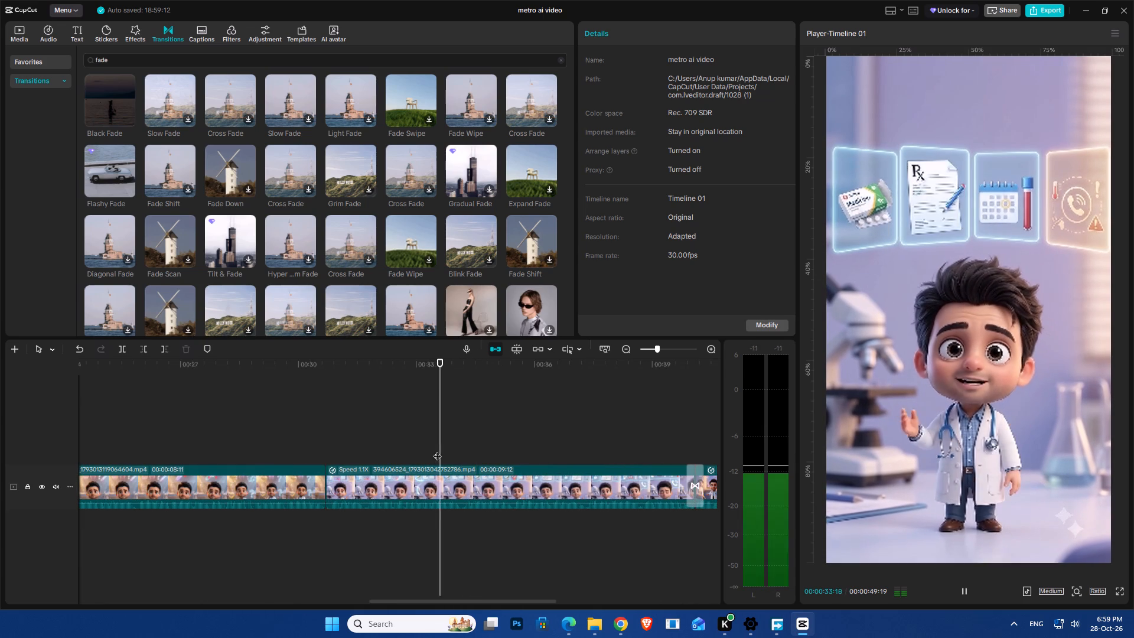
{"action": "key", "text": "space"}
{"action": "key", "text": "c"}
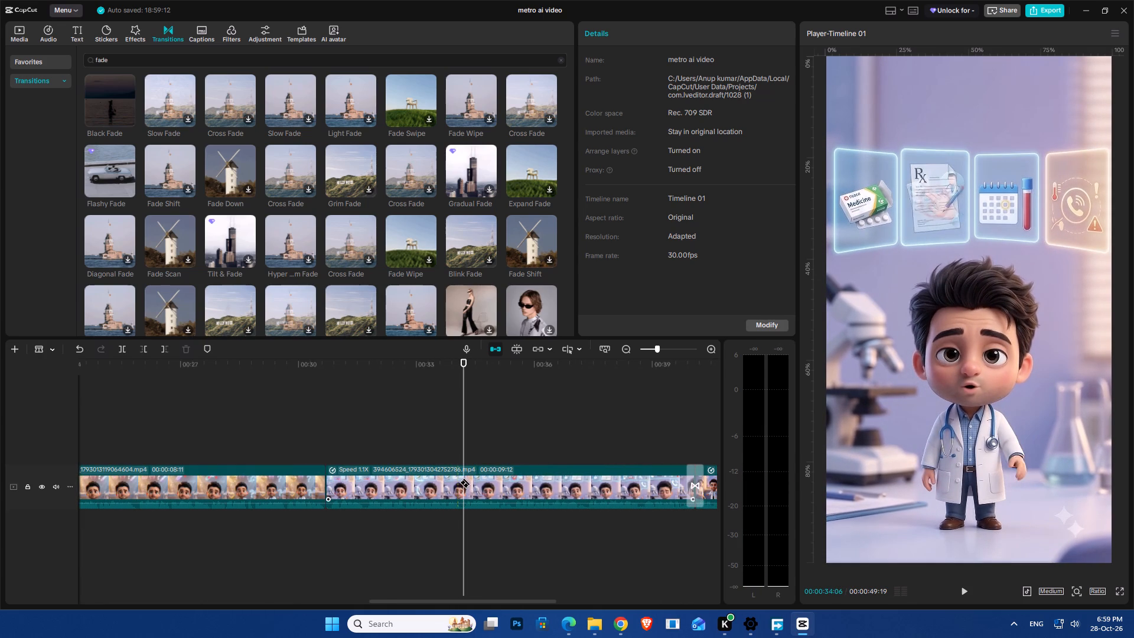
{"action": "left_click", "coordinate": [459, 482]}
{"action": "key", "text": "v"}
{"action": "key", "text": "v"}
Set the speed of the part after the new cut at about 00:00:34 to 1.05x.
{"action": "left_click", "coordinate": [502, 481]}
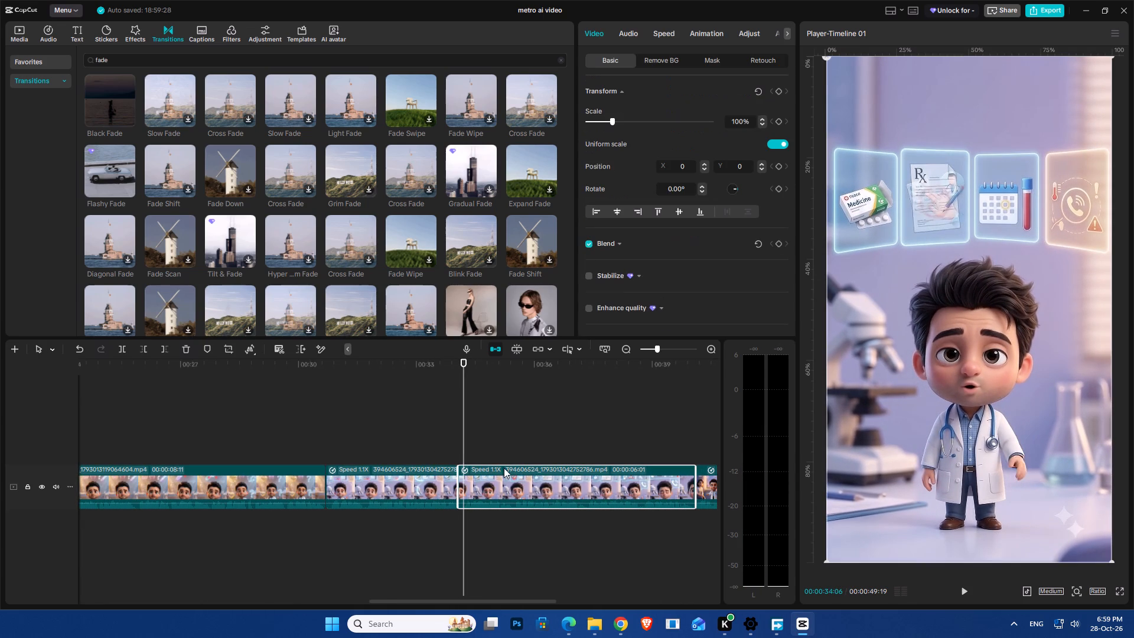
{"action": "left_click", "coordinate": [665, 32]}
{"action": "left_click", "coordinate": [767, 108]}
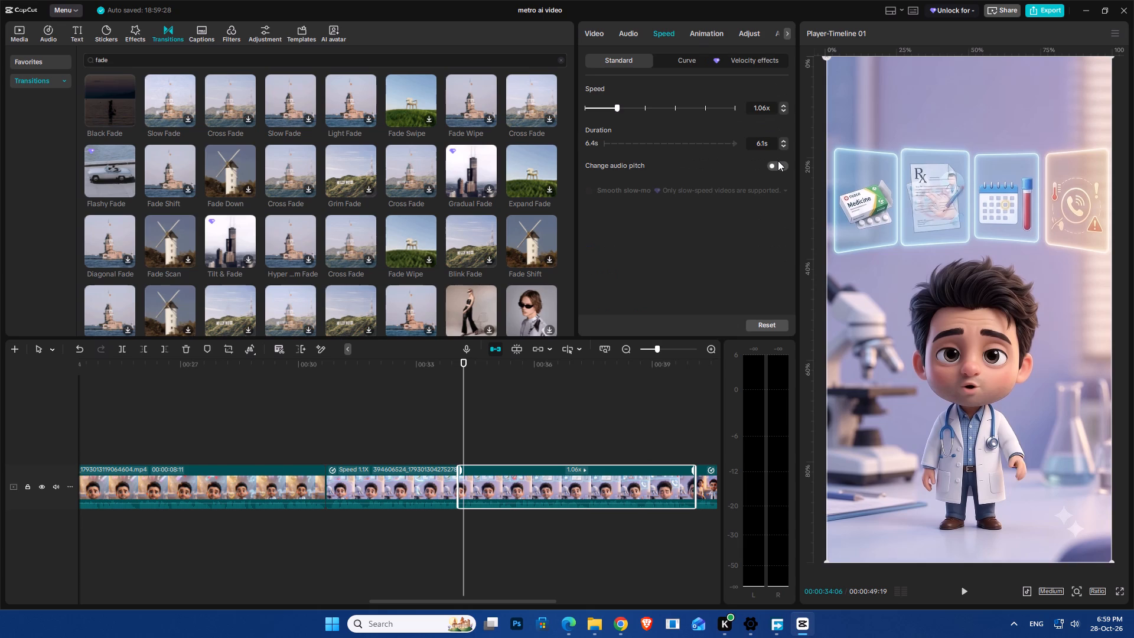
{"action": "key", "text": "BackSpace"}
{"action": "key", "text": "5"}
{"action": "left_click", "coordinate": [447, 445]}
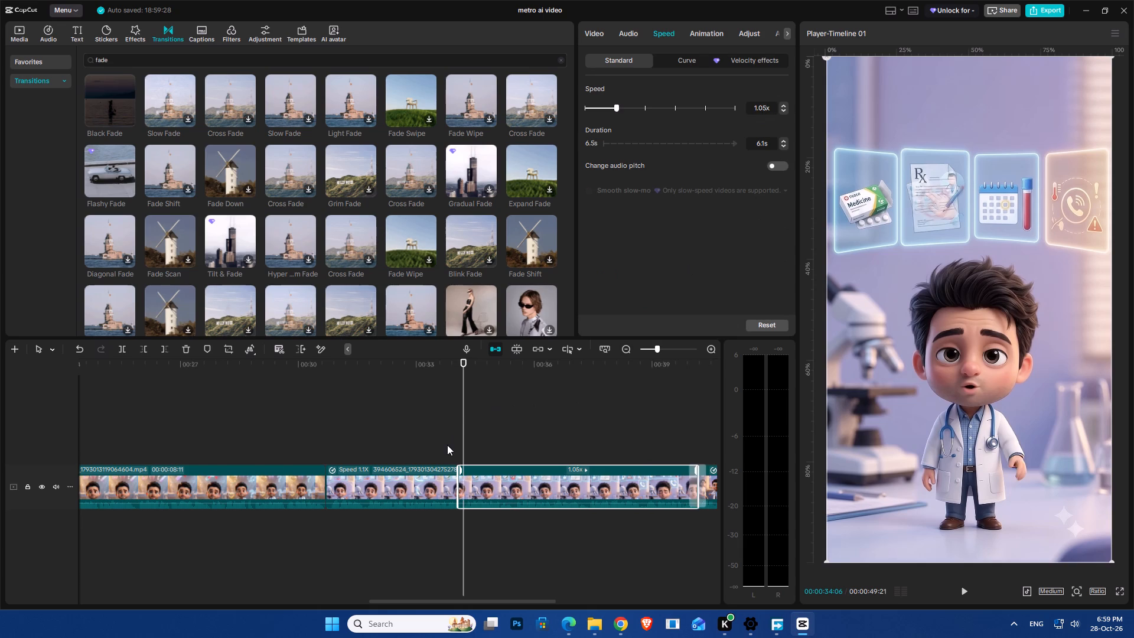
Play the timeline from about 00:00:34 through to its end to check the speed change and the last transition.
{"action": "key", "text": "space"}
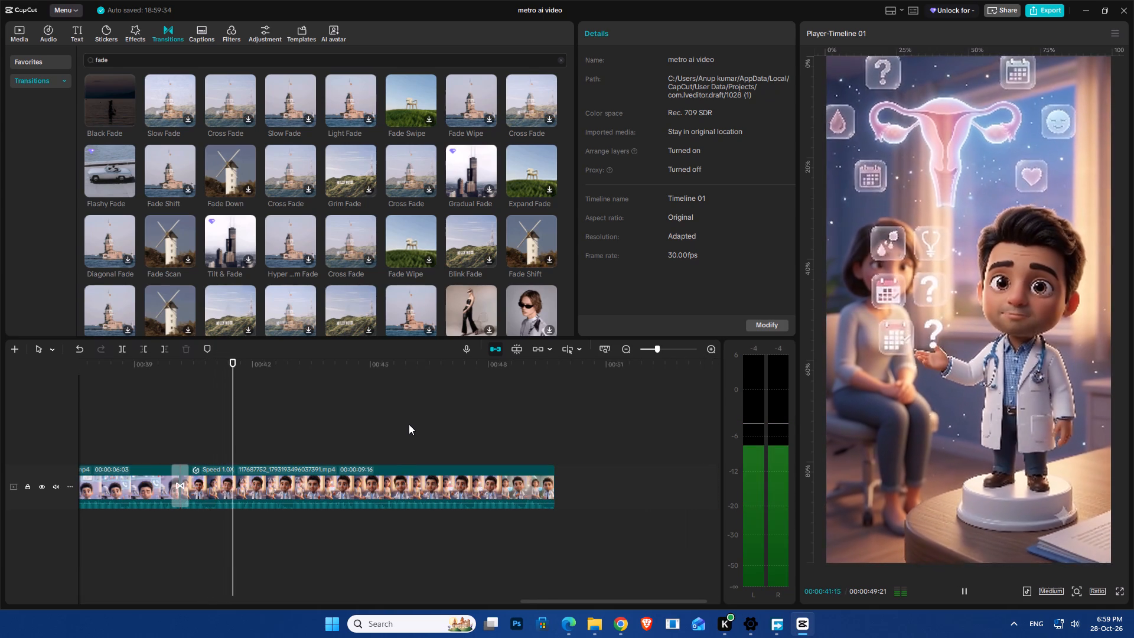
{"action": "scroll", "coordinate": [409, 424], "scroll_direction": "down", "scroll_amount": 1, "text": "ctrl"}
{"action": "scroll", "coordinate": [342, 437], "scroll_direction": "down", "scroll_amount": 8, "text": "ctrl"}
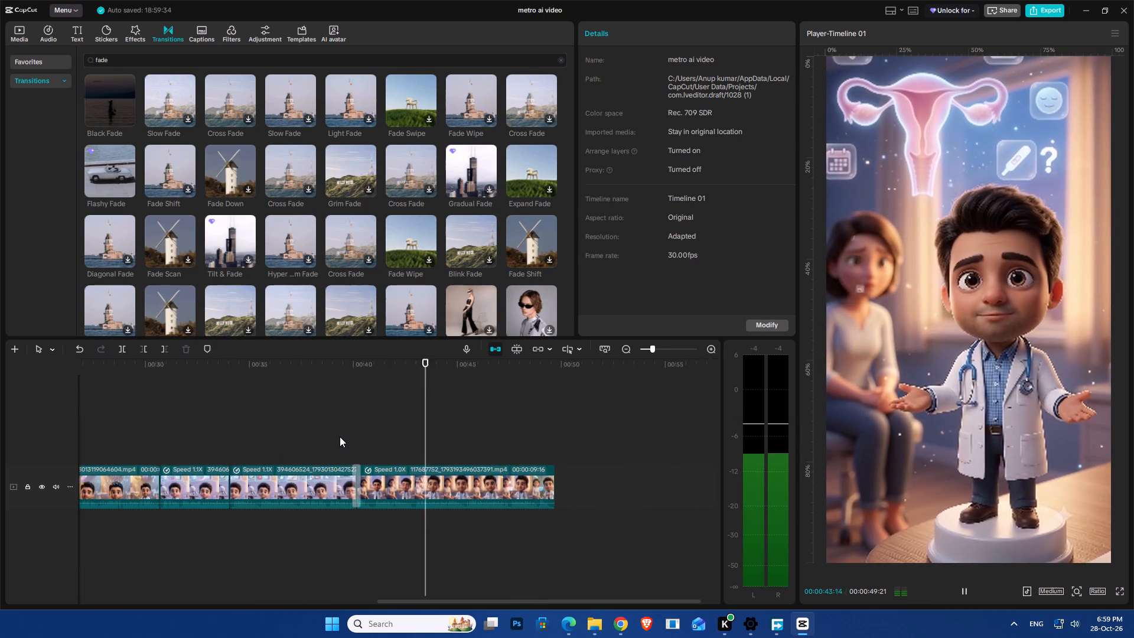
{"action": "scroll", "coordinate": [340, 437], "scroll_direction": "down", "scroll_amount": 1, "text": "ctrl"}
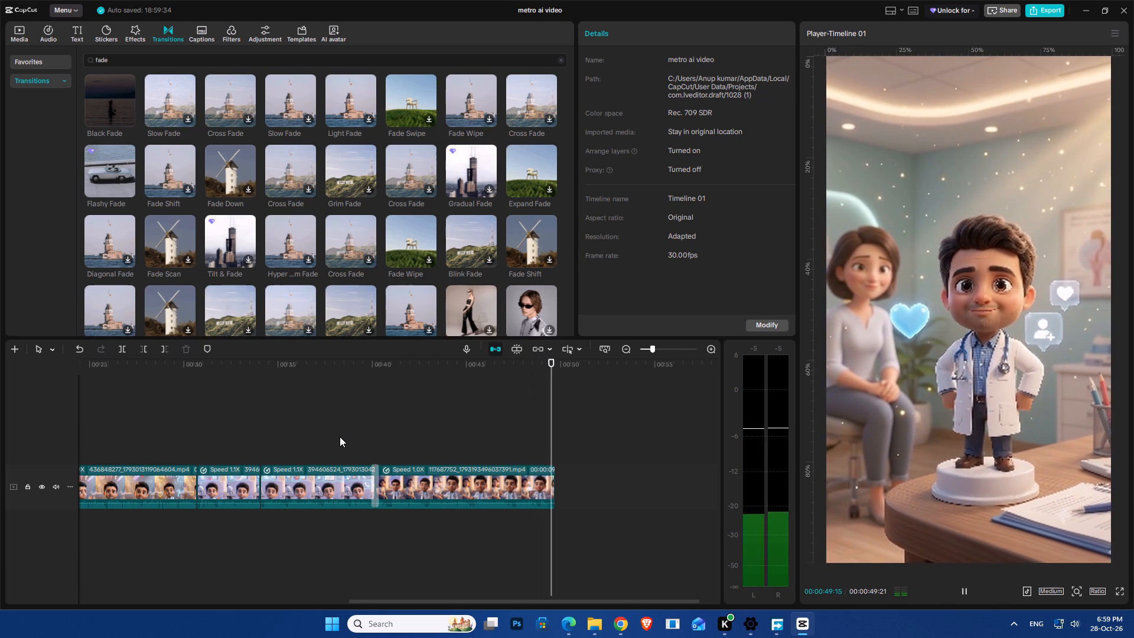
Play the timeline from the beginning, replaying from about 00:00:27 to 00:00:41, to review the cuts and audio.
{"action": "left_click_drag", "start_coordinate": [346, 367], "coordinate": [0, 440]}
{"action": "scroll", "coordinate": [255, 480], "scroll_direction": "down", "scroll_amount": 3, "text": "ctrl"}
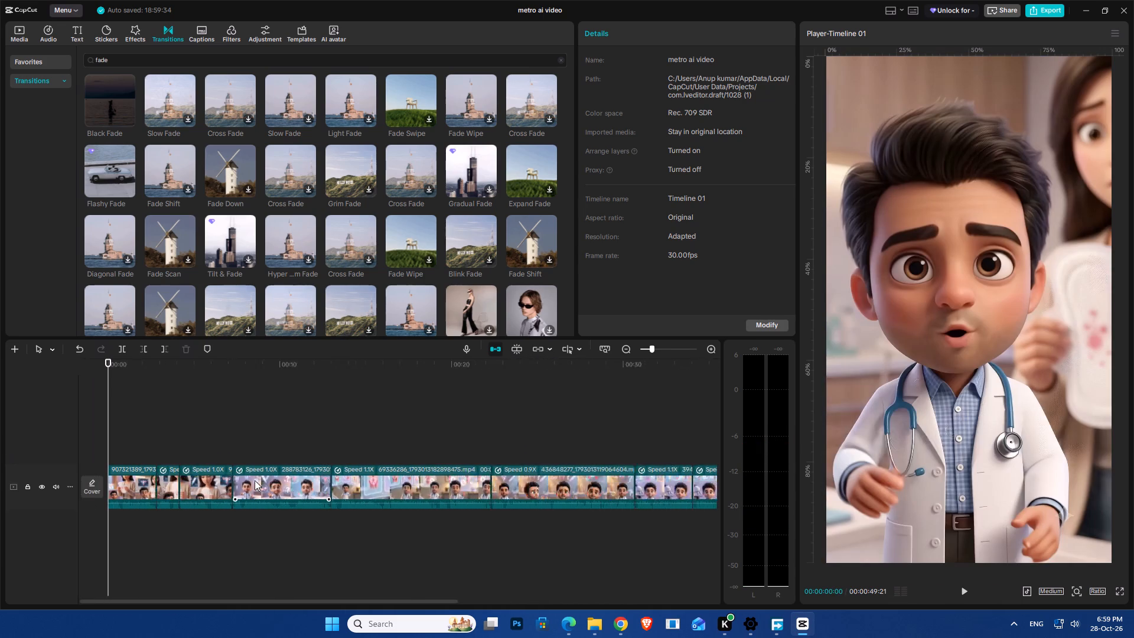
{"action": "scroll", "coordinate": [255, 480], "scroll_direction": "down", "scroll_amount": 7, "text": "ctrl"}
{"action": "key", "text": "space"}
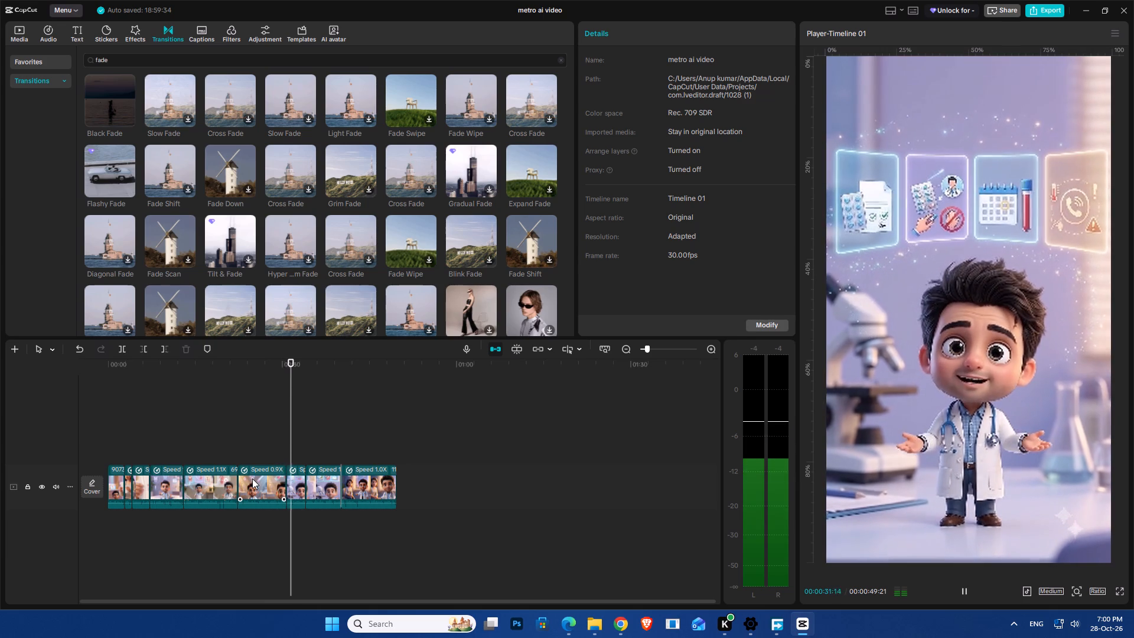
{"action": "scroll", "coordinate": [254, 459], "scroll_direction": "up", "scroll_amount": 1}
{"action": "left_click", "coordinate": [284, 438]}
{"action": "left_click", "coordinate": [266, 431]}
{"action": "key", "text": "ctrl+space"}
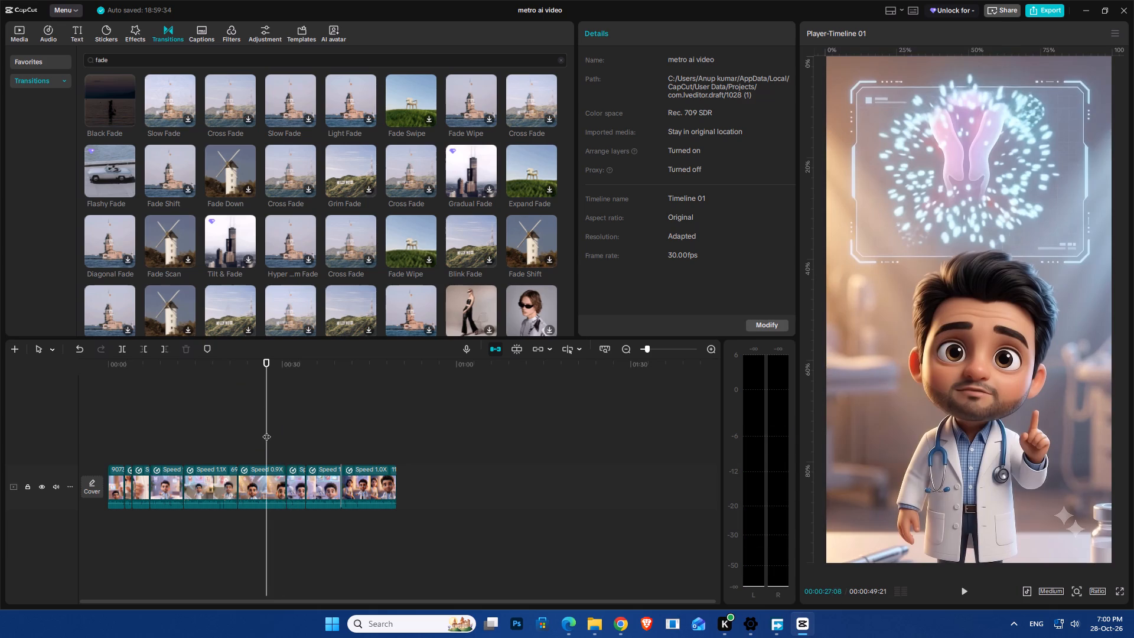
{"action": "key", "text": "ctrl+space"}
{"action": "key", "text": "space"}
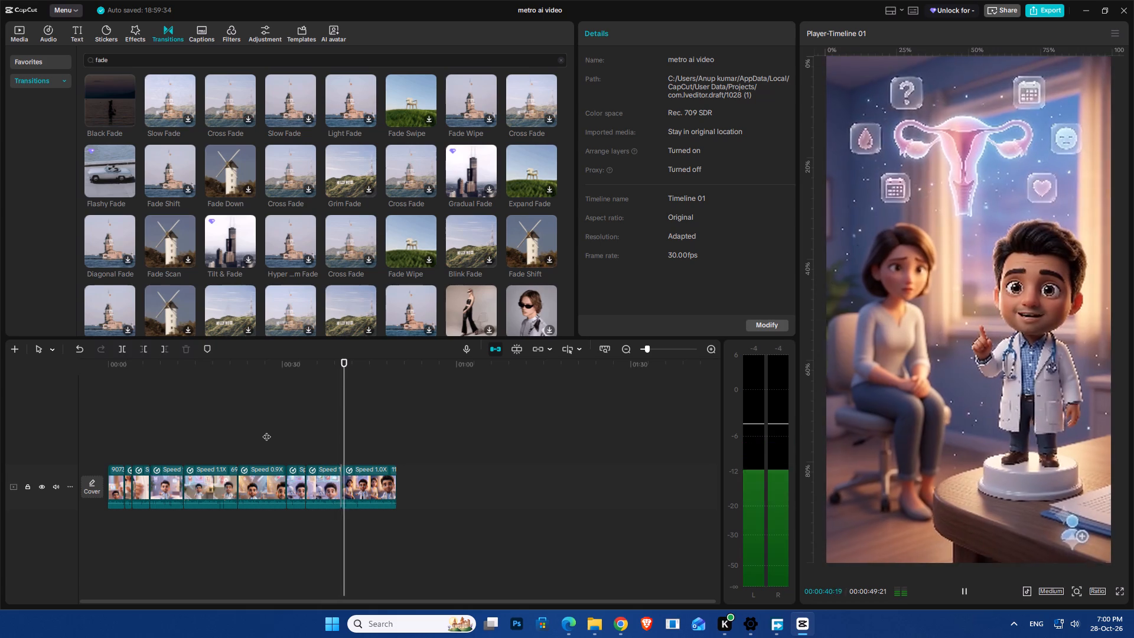
{"action": "key", "text": "space"}
Replay the last transition near 00:00:39 and trim about 4 frames off the start of the final clip.
{"action": "scroll", "coordinate": [338, 506], "scroll_direction": "up", "scroll_amount": 6, "text": "ctrl"}
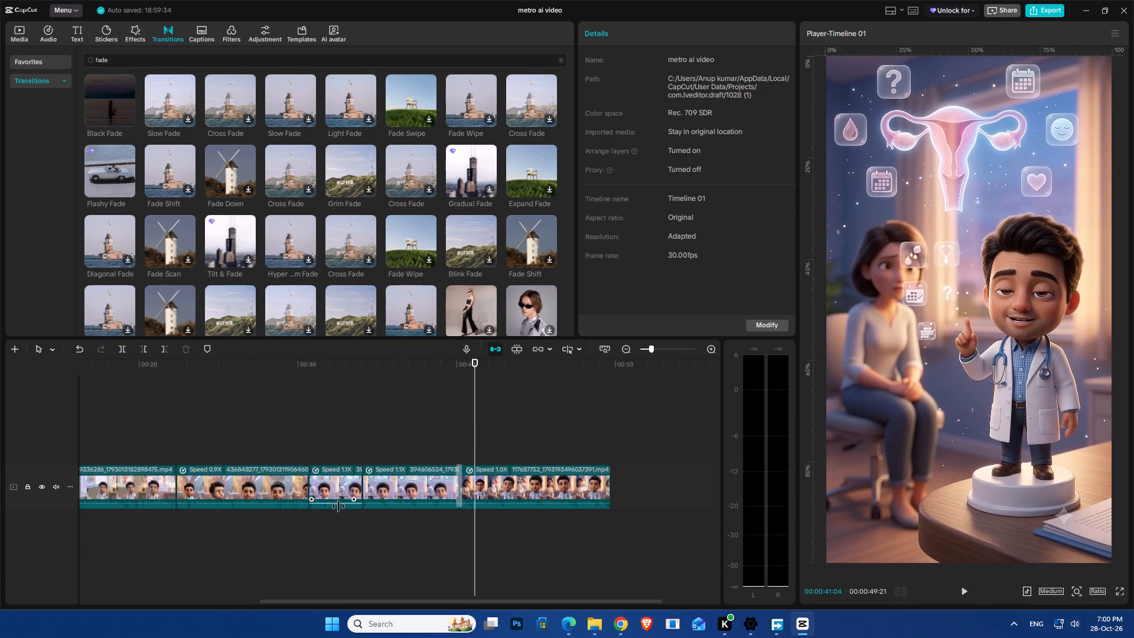
{"action": "scroll", "coordinate": [338, 506], "scroll_direction": "up", "scroll_amount": 17, "text": "ctrl"}
{"action": "left_click", "coordinate": [394, 440]}
{"action": "key", "text": "space"}
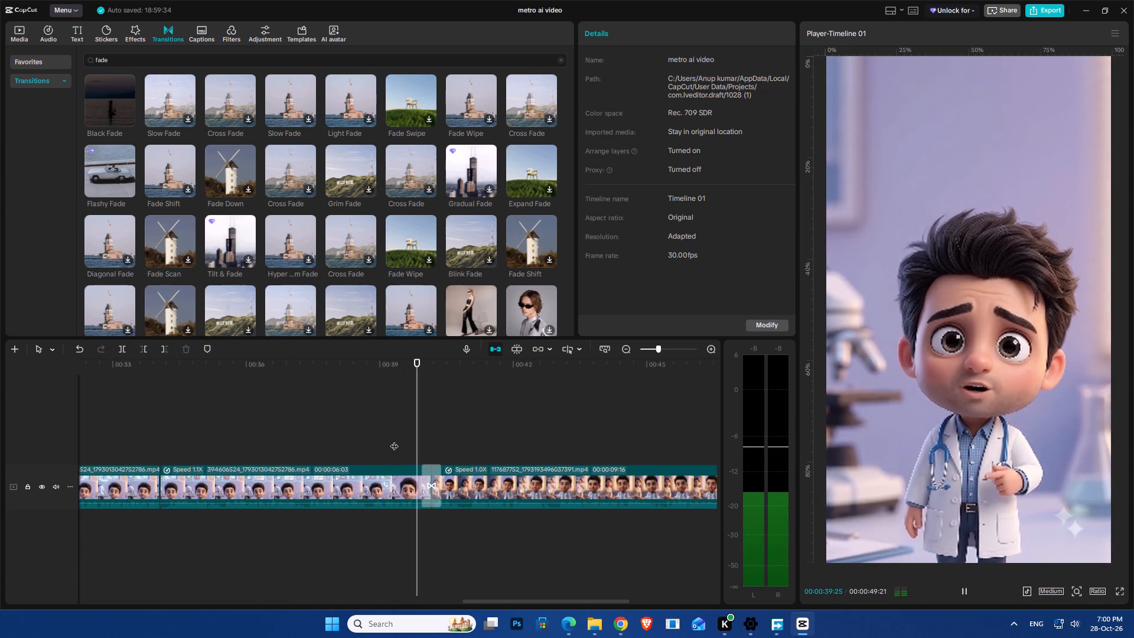
{"action": "key", "text": "space"}
{"action": "left_click", "coordinate": [464, 501]}
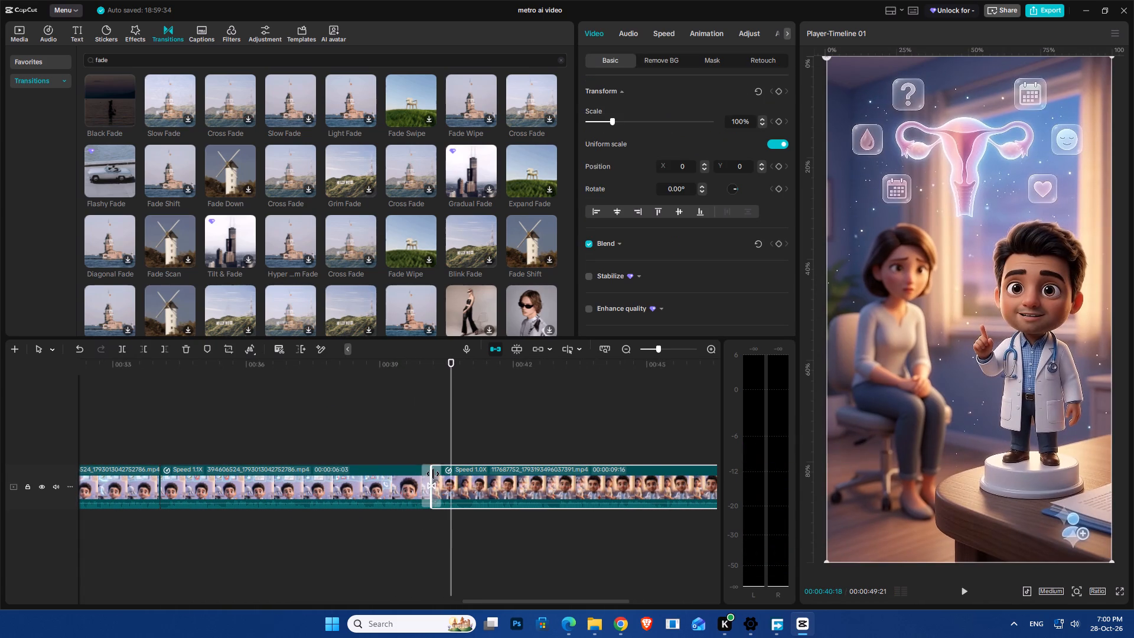
{"action": "left_click_drag", "start_coordinate": [433, 474], "coordinate": [439, 479]}
Replay the last transition and set the audio fade out of the clip before it to 0.3 s.
{"action": "left_click", "coordinate": [392, 447]}
{"action": "key", "text": "space"}
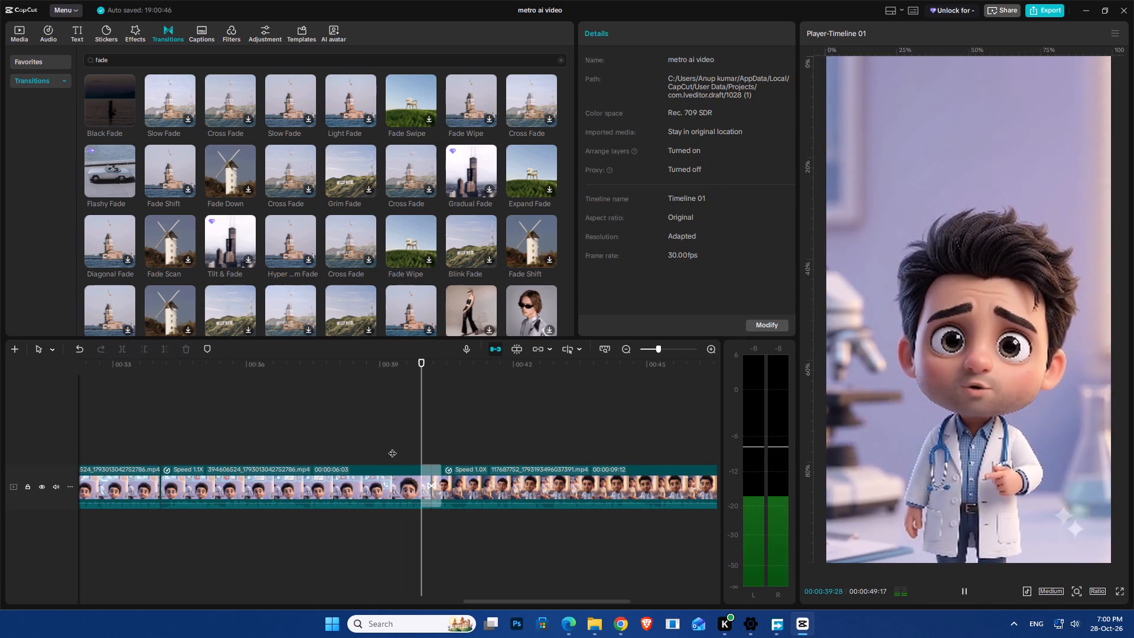
{"action": "left_click", "coordinate": [416, 460]}
{"action": "key", "text": "space"}
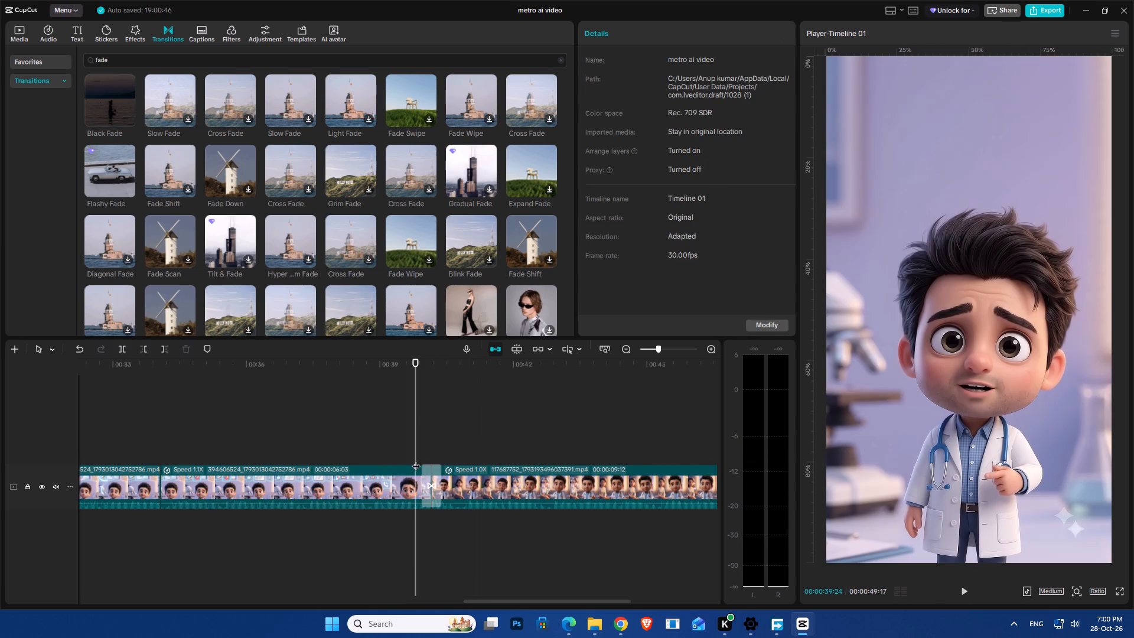
{"action": "left_click", "coordinate": [389, 499]}
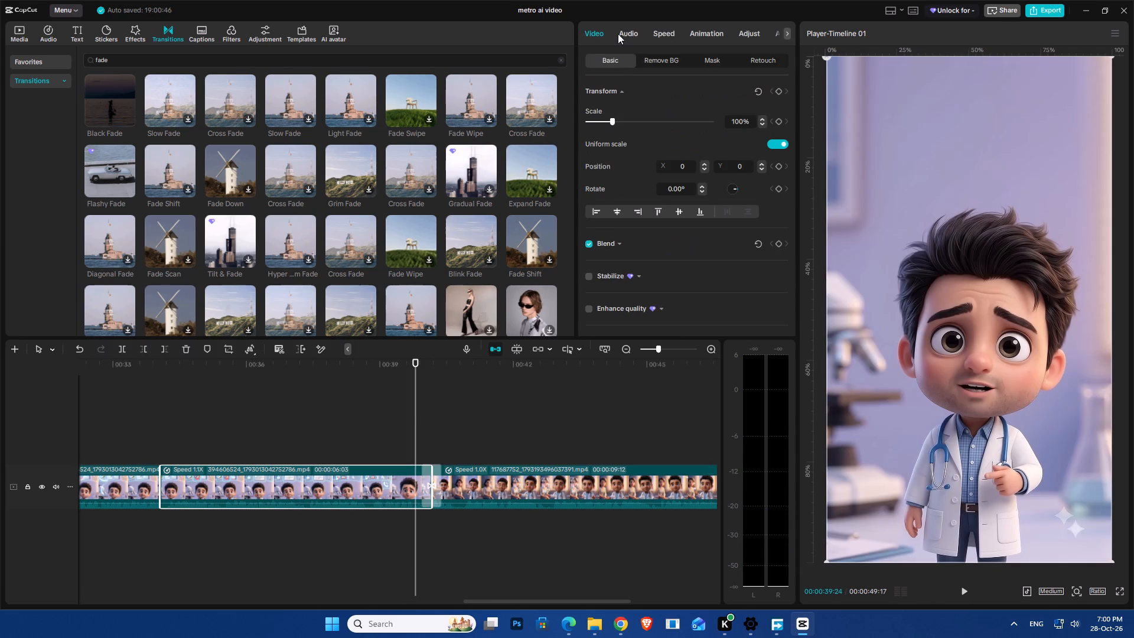
{"action": "left_click", "coordinate": [618, 34]}
{"action": "left_click", "coordinate": [737, 174]}
{"action": "scroll", "coordinate": [739, 173], "scroll_direction": "up", "scroll_amount": 3}
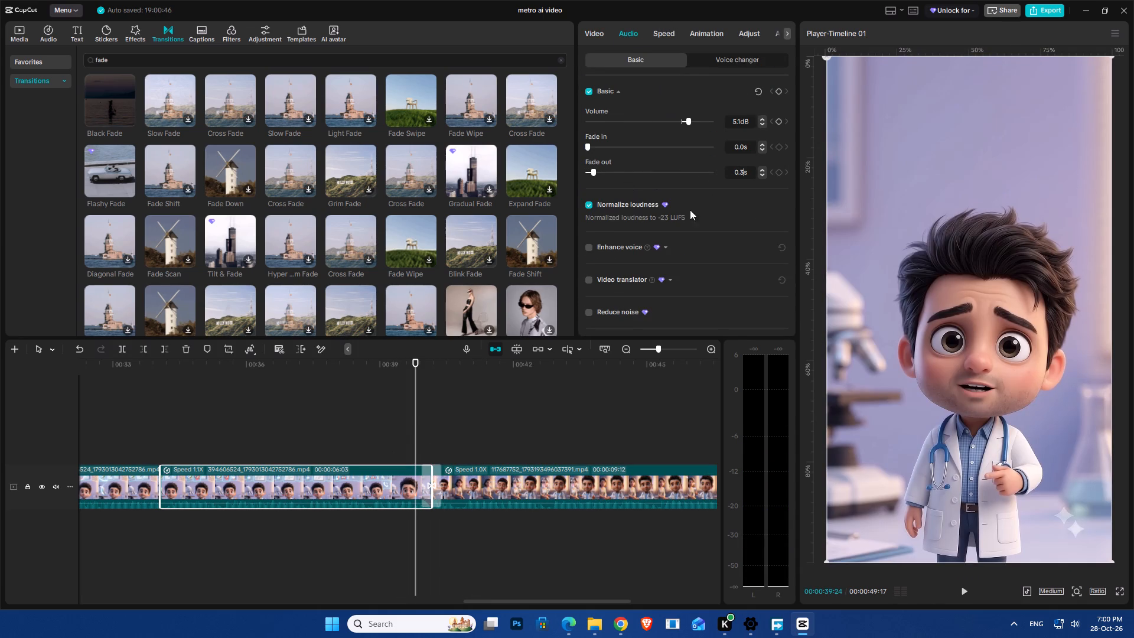
Replay the last transition and extend the start of the final clip by about 3 frames, to 00:00:09:15 long.
{"action": "left_click", "coordinate": [382, 431]}
{"action": "key", "text": "space"}
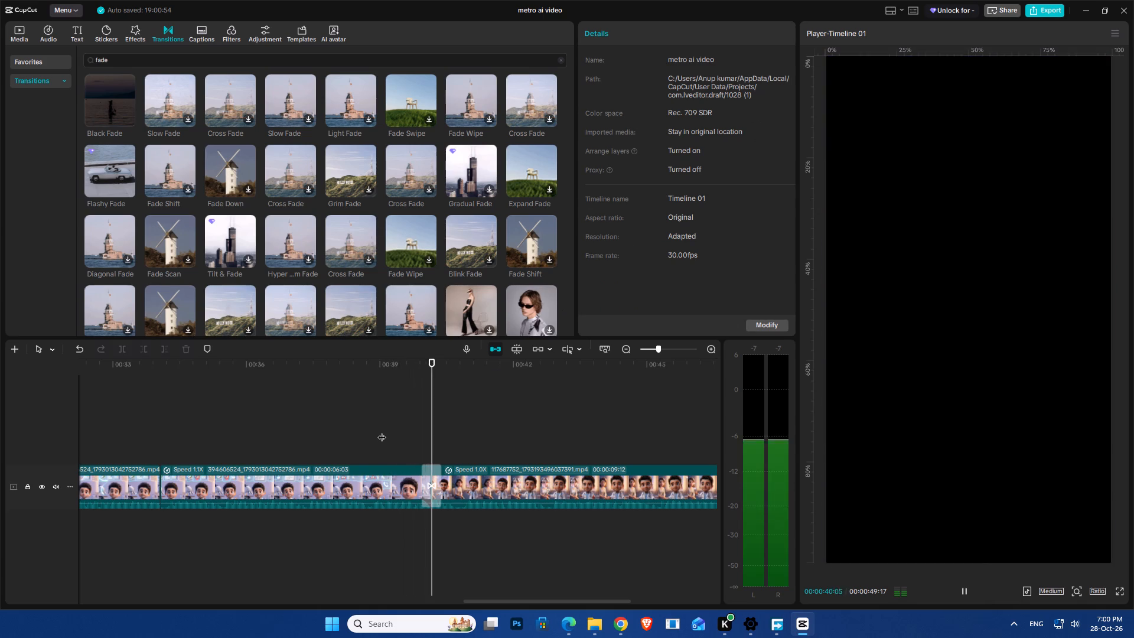
{"action": "left_click", "coordinate": [462, 490]}
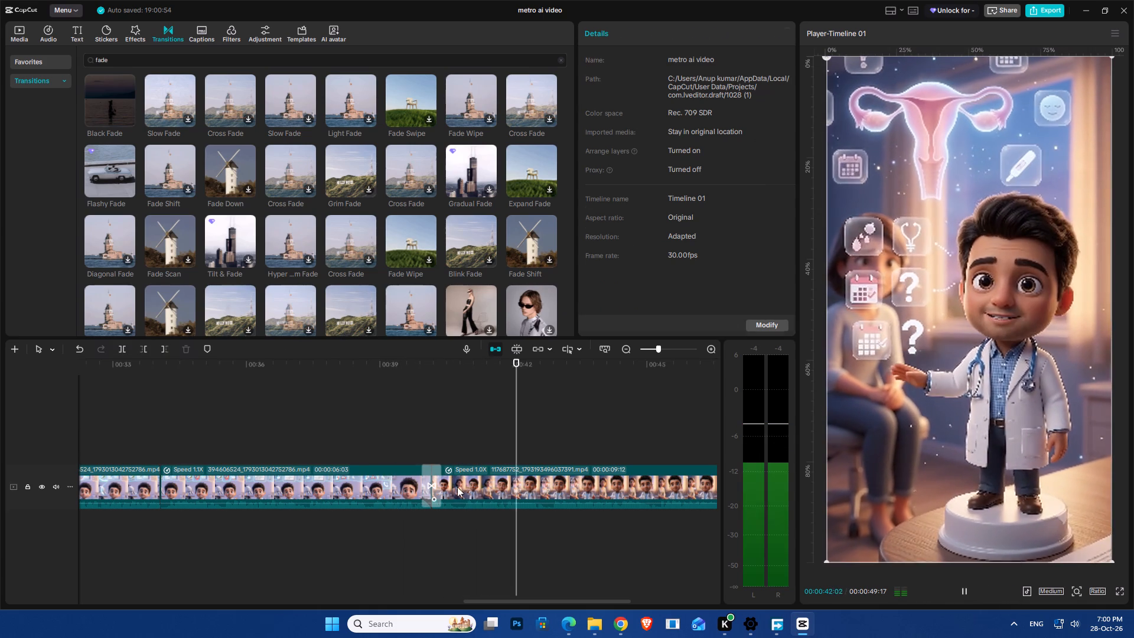
{"action": "key", "text": "space"}
{"action": "left_click_drag", "start_coordinate": [429, 476], "coordinate": [427, 483]}
{"action": "left_click", "coordinate": [427, 454]}
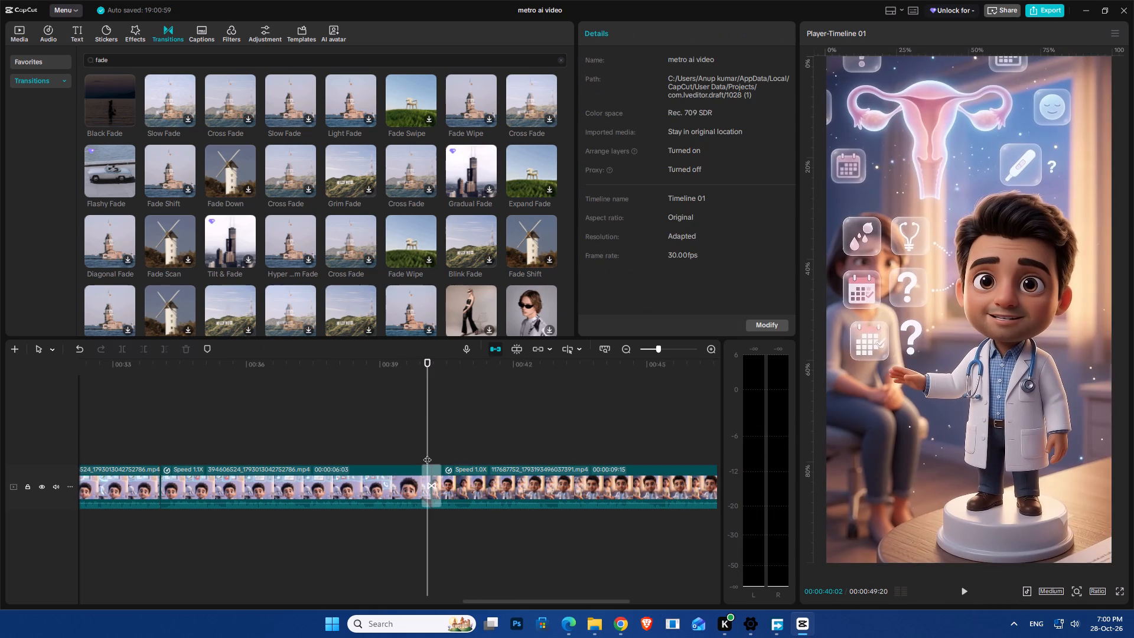
Play the timeline from about 00:00:40 through the final clip to review the last transition and the ending.
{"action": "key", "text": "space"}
{"action": "scroll", "coordinate": [438, 467], "scroll_direction": "down", "scroll_amount": 18, "text": "ctrl"}
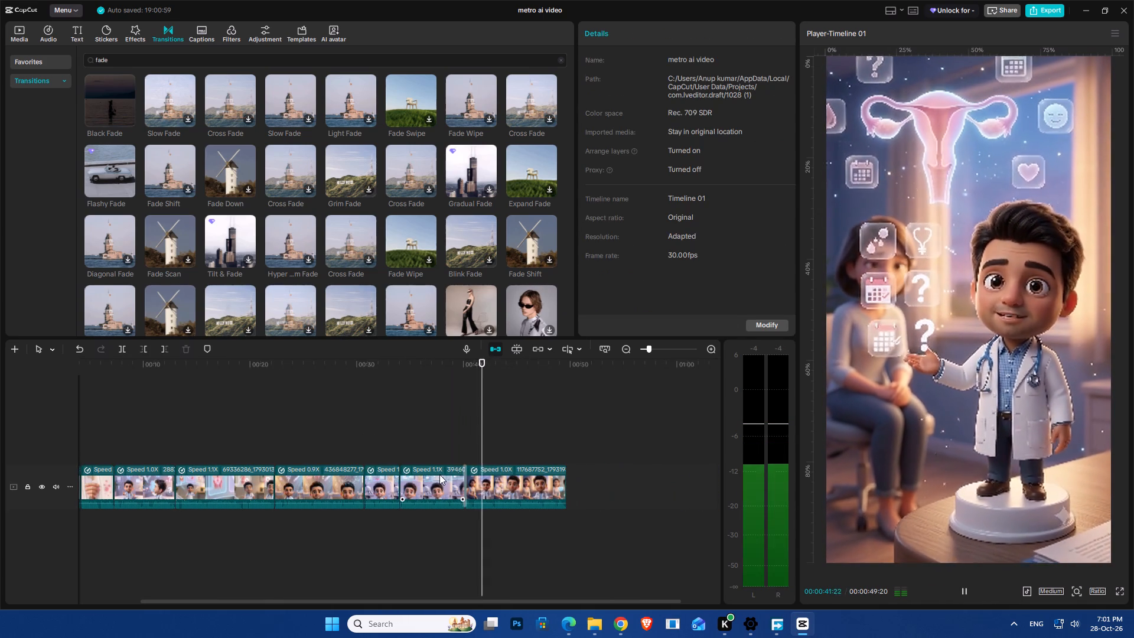
{"action": "left_click", "coordinate": [454, 411]}
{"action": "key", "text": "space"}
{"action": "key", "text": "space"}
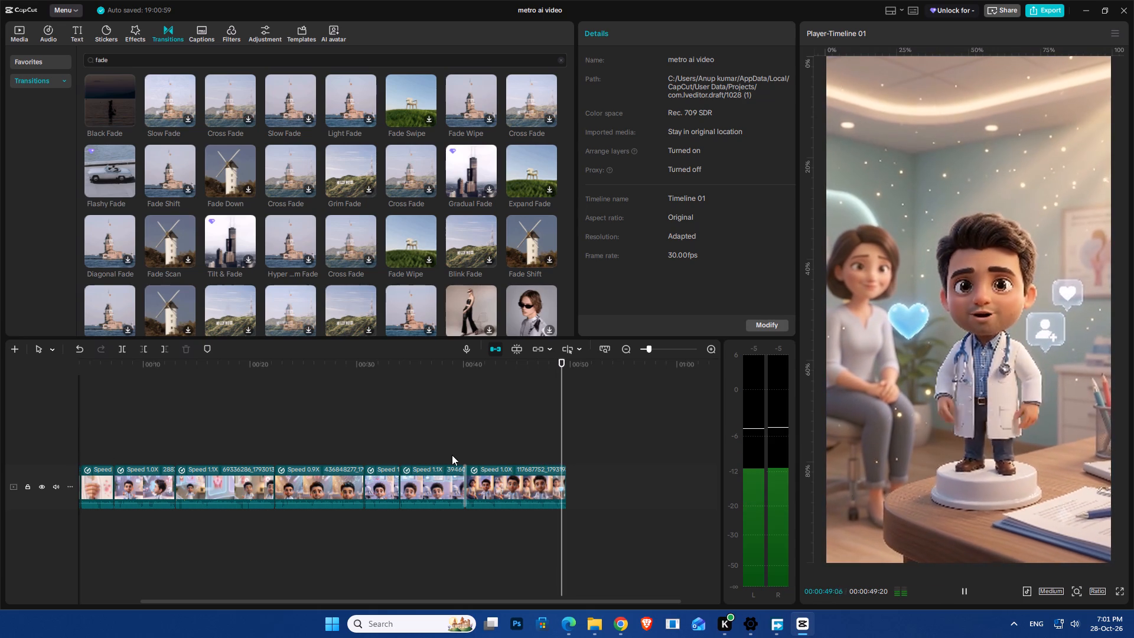
Switch to Google Chrome and open a new browser tab.
{"action": "left_click", "coordinate": [628, 627]}
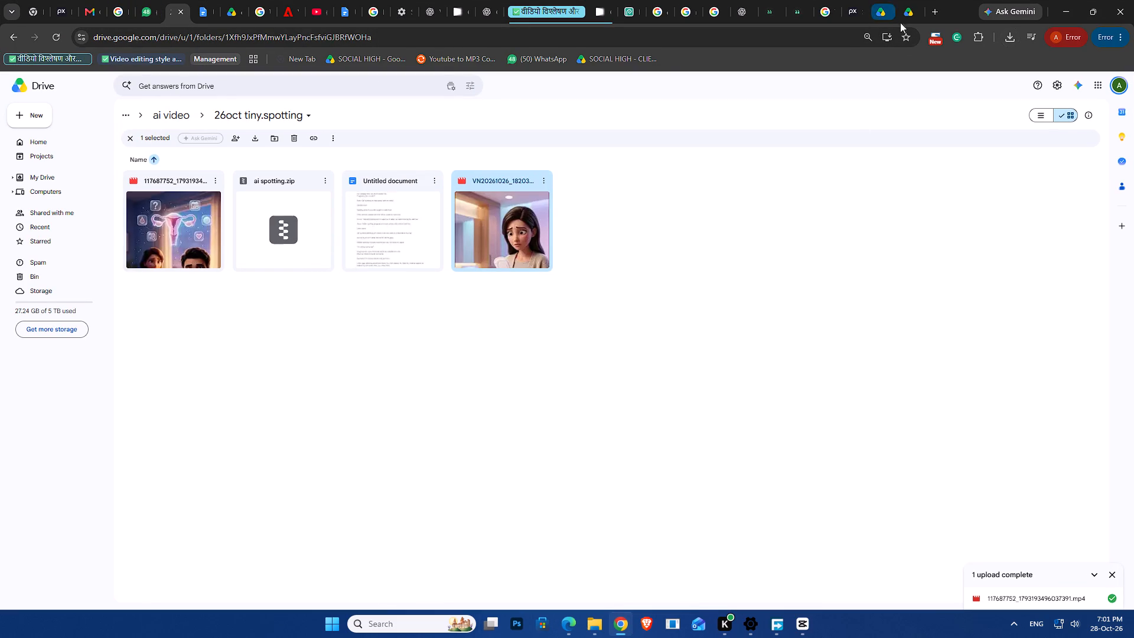
{"action": "left_click", "coordinate": [936, 13]}
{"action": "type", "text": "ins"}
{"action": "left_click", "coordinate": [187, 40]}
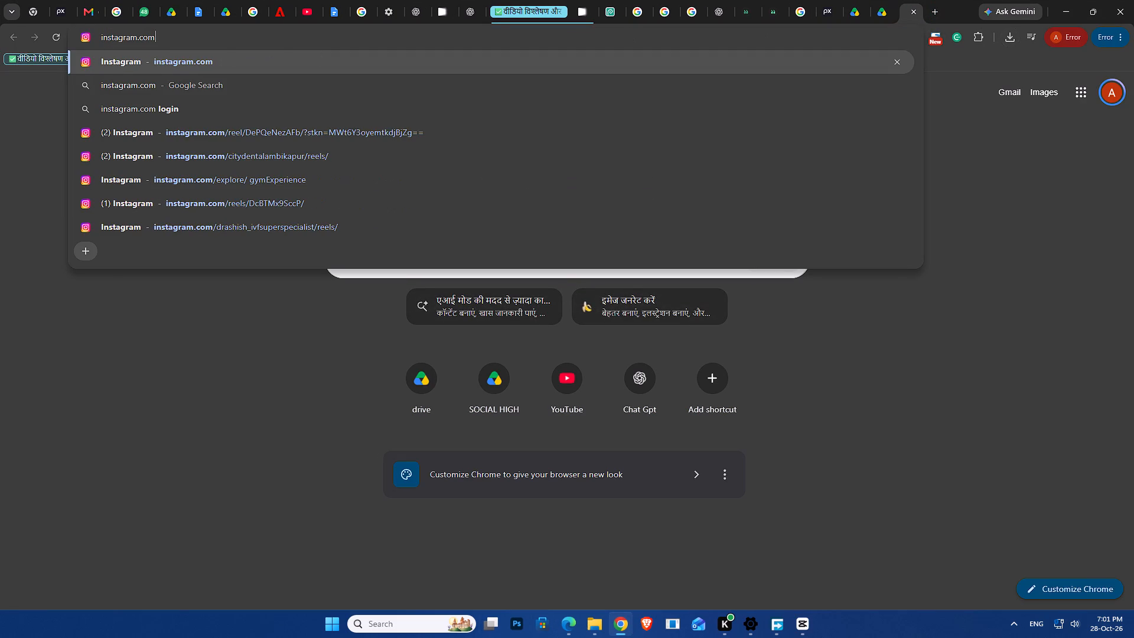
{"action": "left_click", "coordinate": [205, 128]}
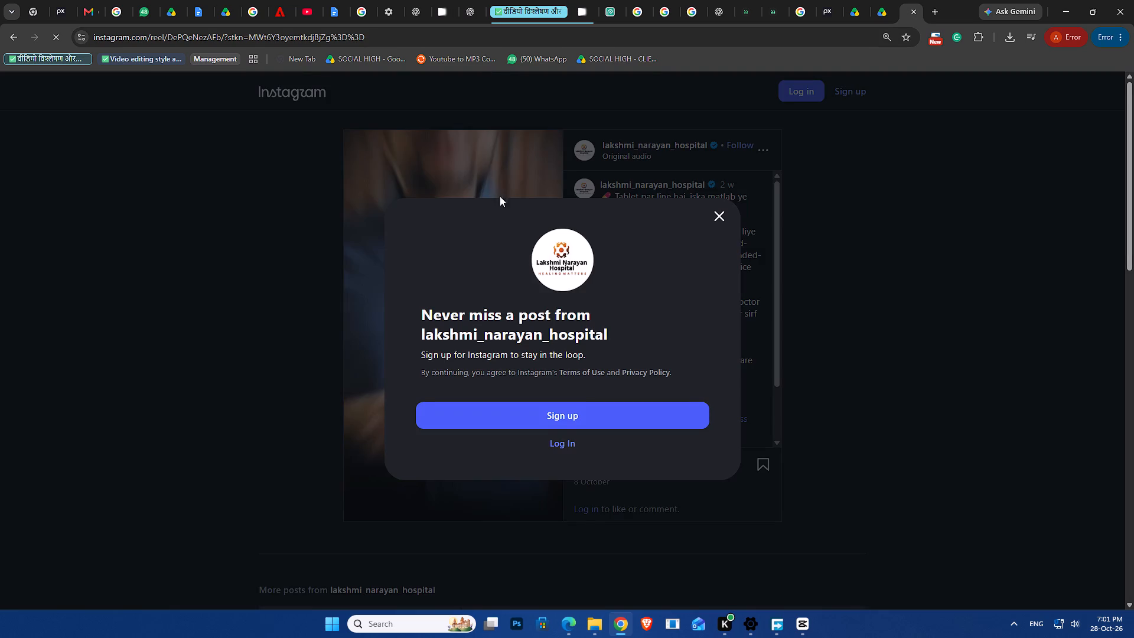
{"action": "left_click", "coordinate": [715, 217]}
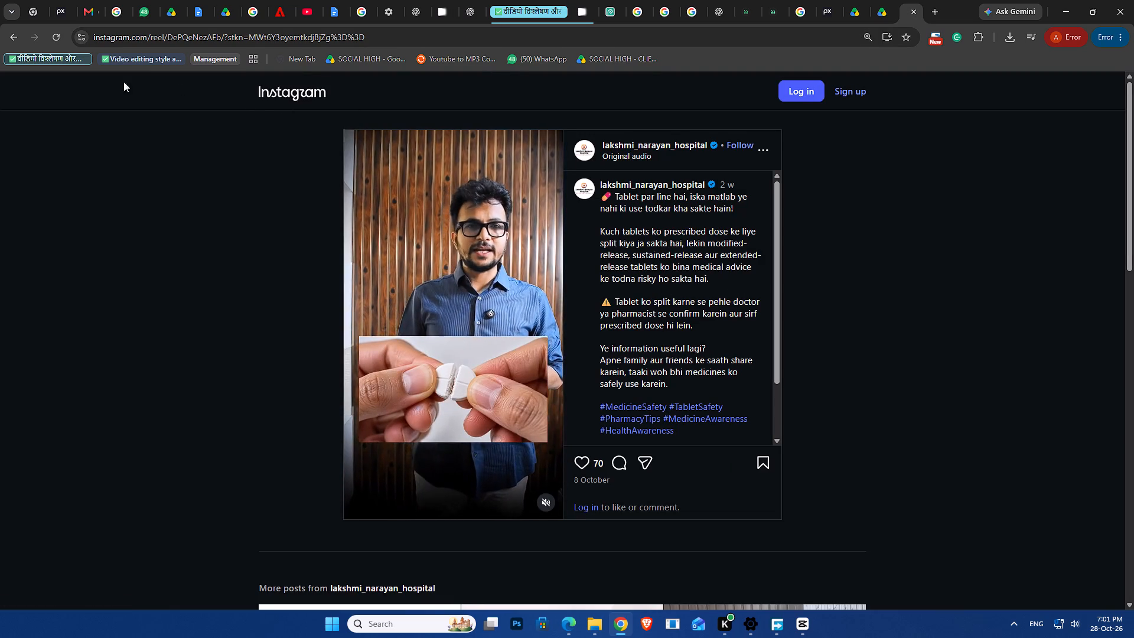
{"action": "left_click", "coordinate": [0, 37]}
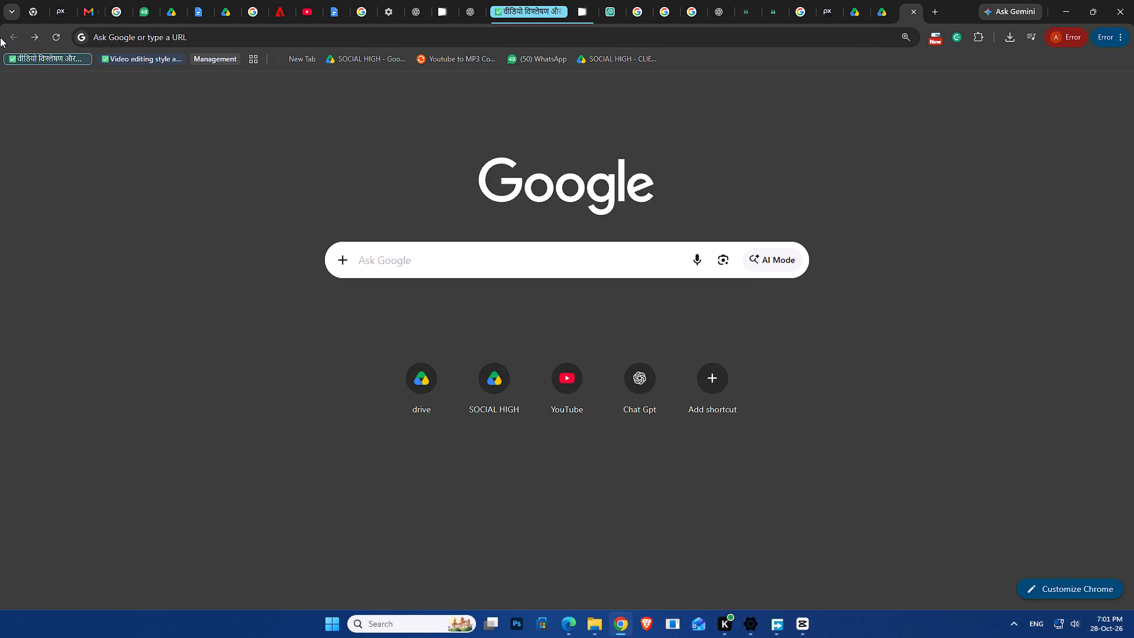
Search Google for "metro hospital", refining the query to "metro hospital instgram".
{"action": "left_click", "coordinate": [364, 278]}
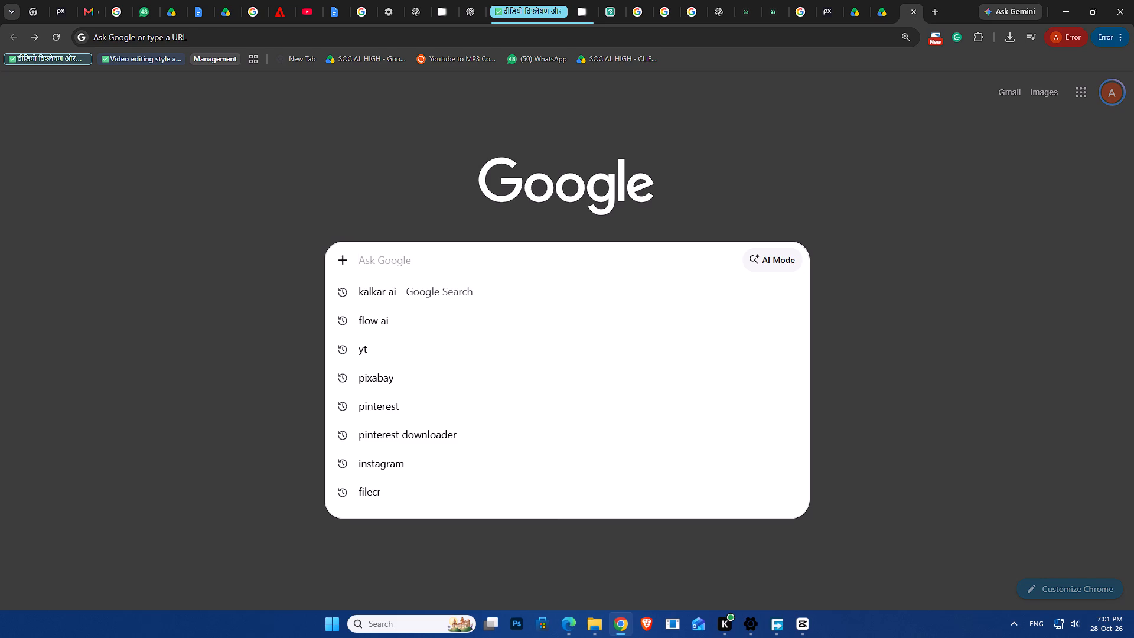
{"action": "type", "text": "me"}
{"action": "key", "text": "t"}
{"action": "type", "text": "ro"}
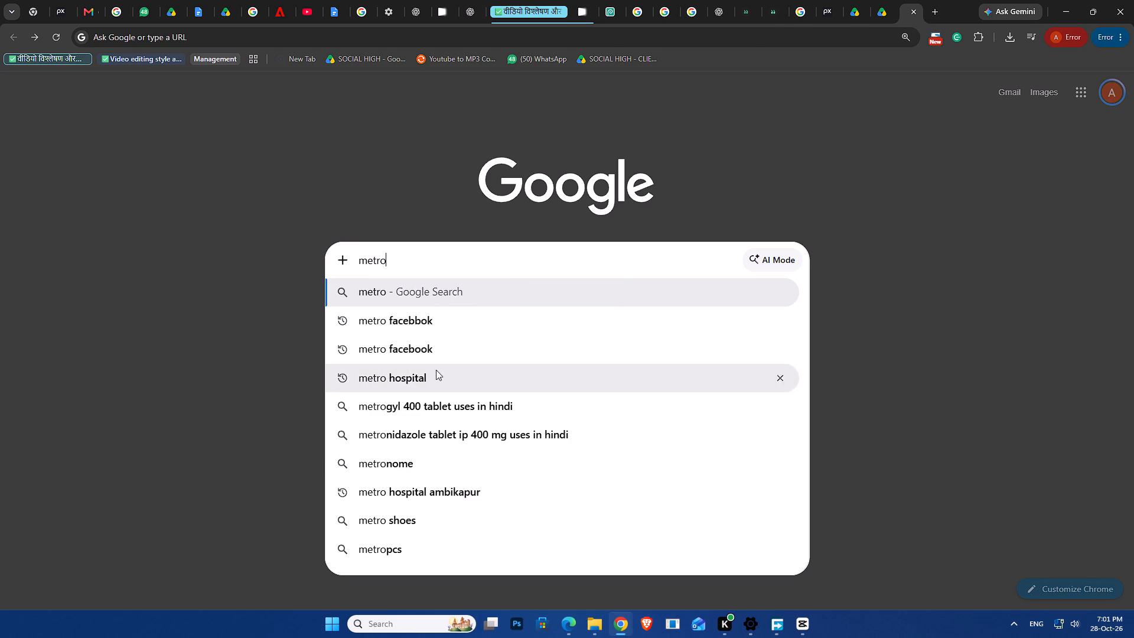
{"action": "left_click", "coordinate": [436, 370]}
{"action": "left_click", "coordinate": [234, 97]}
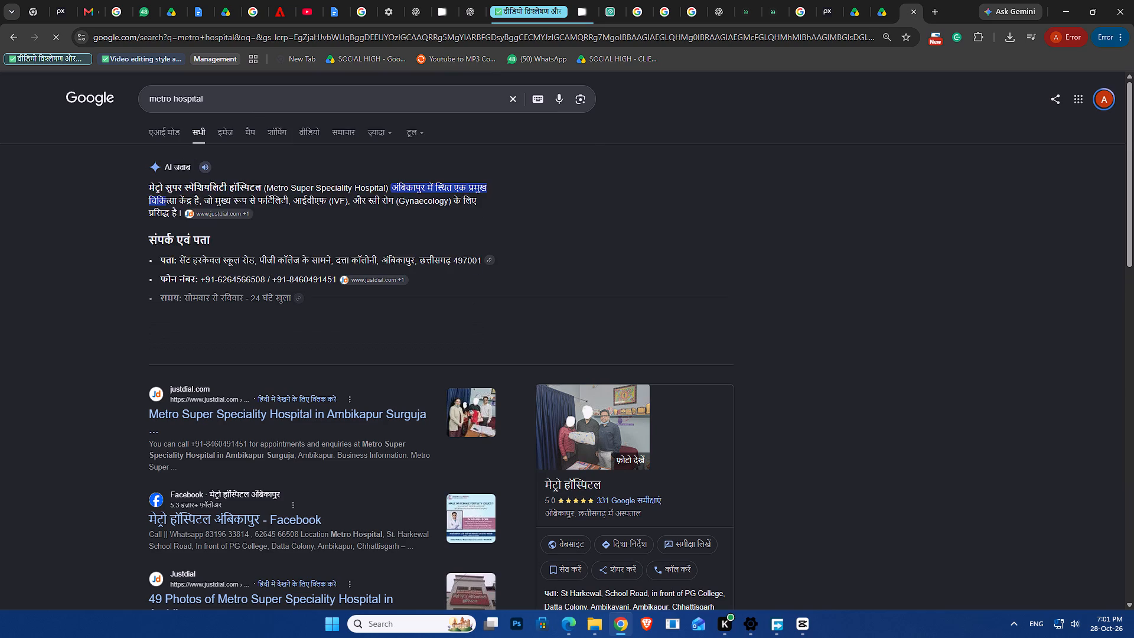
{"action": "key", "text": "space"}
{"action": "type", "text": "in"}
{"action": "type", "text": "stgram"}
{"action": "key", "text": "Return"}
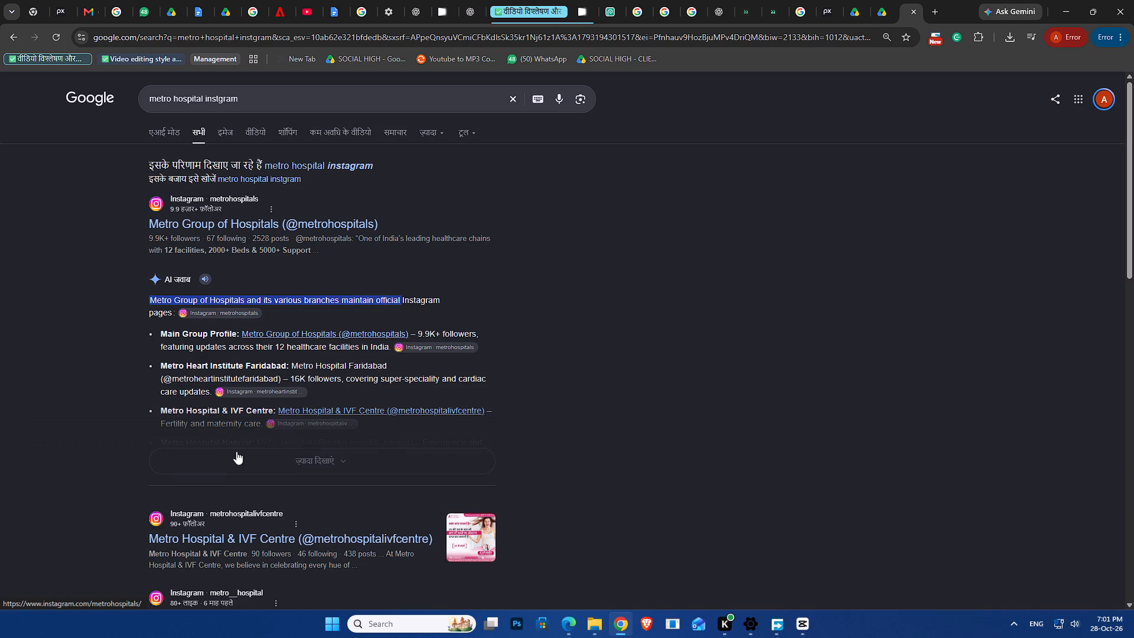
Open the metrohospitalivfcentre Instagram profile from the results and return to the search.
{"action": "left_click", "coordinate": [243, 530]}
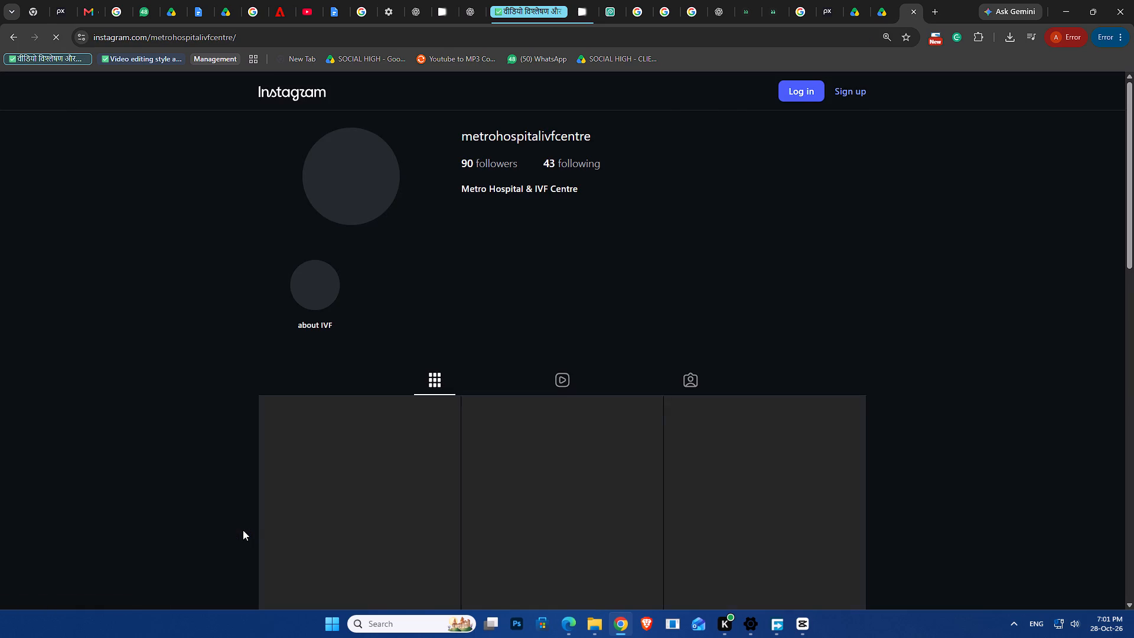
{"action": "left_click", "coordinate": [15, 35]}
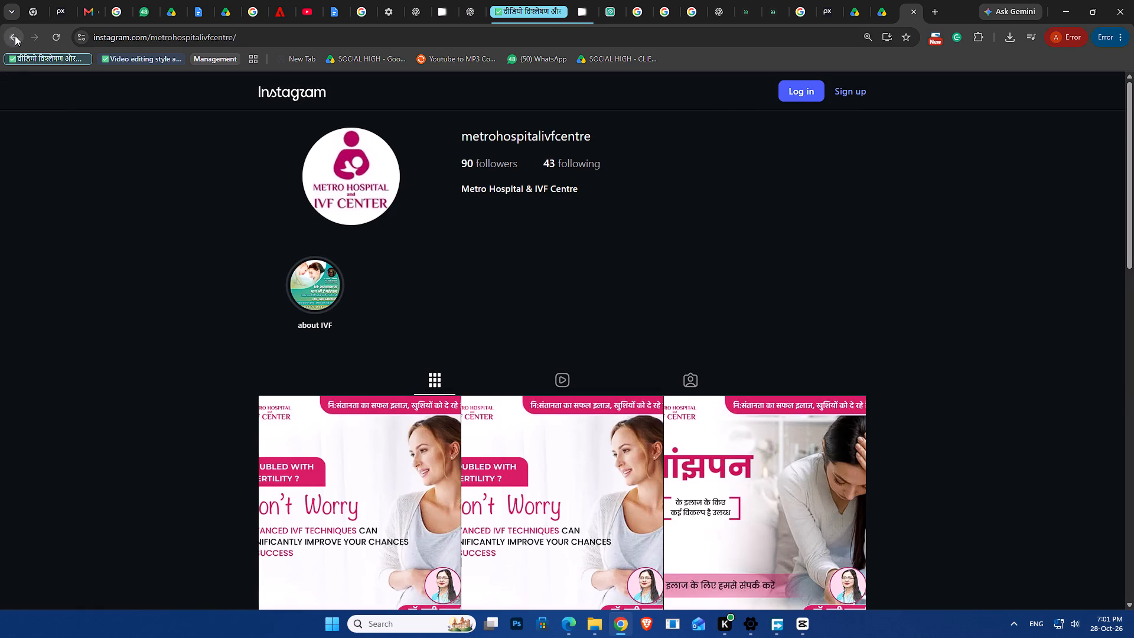
Add "ambikapur" to the search query and open the metrohospital.in Instagram profile from the results.
{"action": "left_click", "coordinate": [263, 93]}
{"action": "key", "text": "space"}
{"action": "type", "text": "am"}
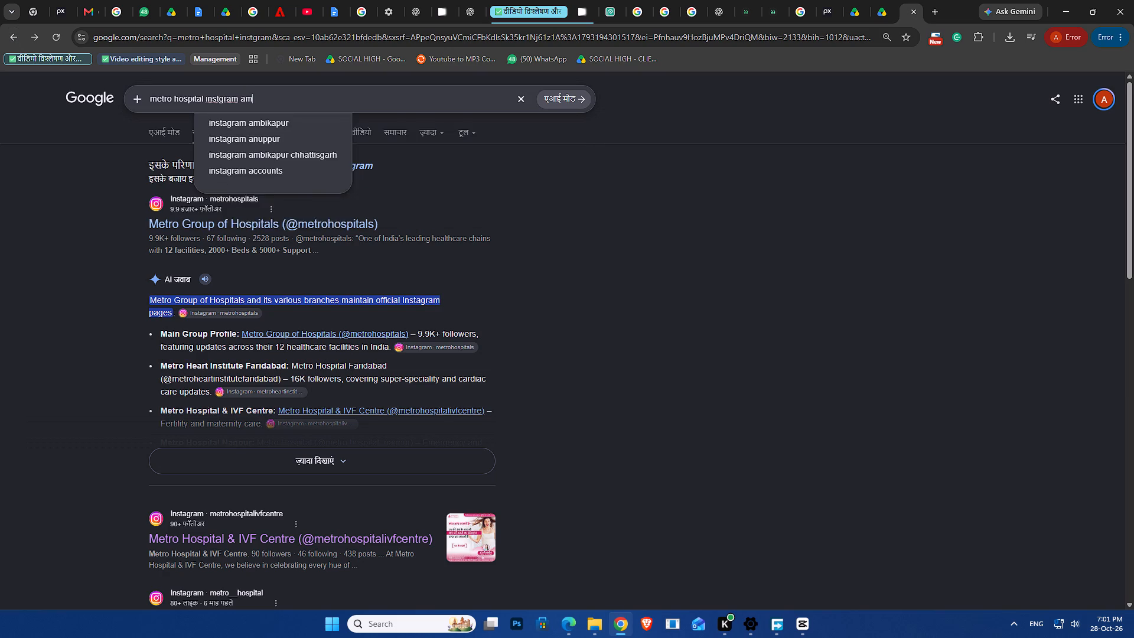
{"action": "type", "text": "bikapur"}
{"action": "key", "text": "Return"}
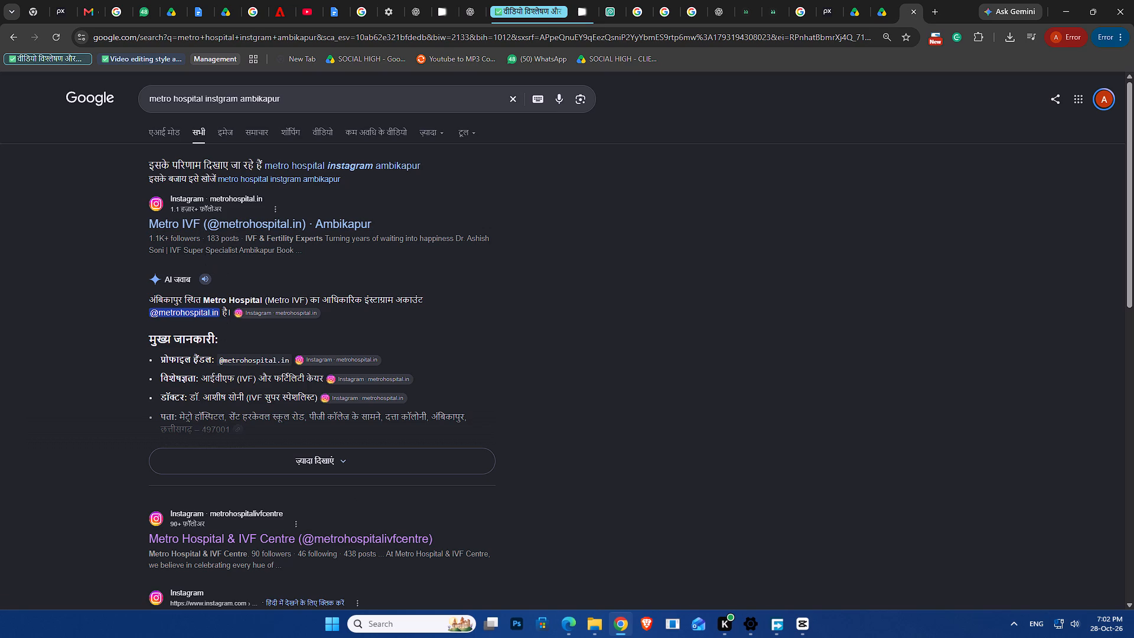
{"action": "left_click", "coordinate": [186, 224]}
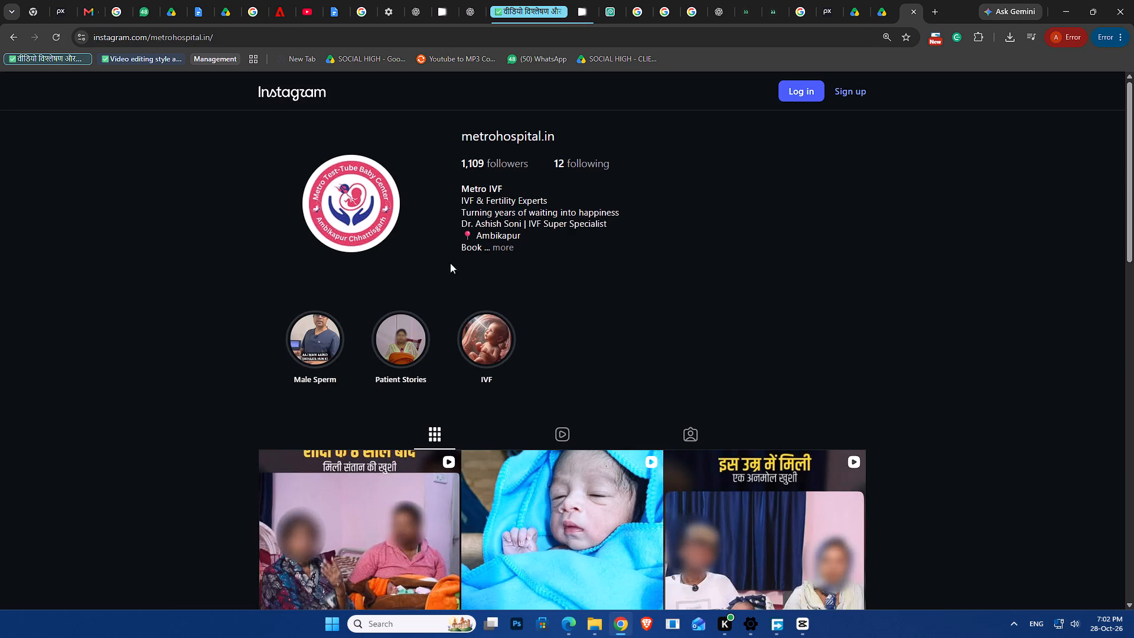
Copy the link address of the "2nd BABY BHI?" reel from the metrohospital.in post grid, dismissing the login prompts.
{"action": "left_click", "coordinate": [505, 248]}
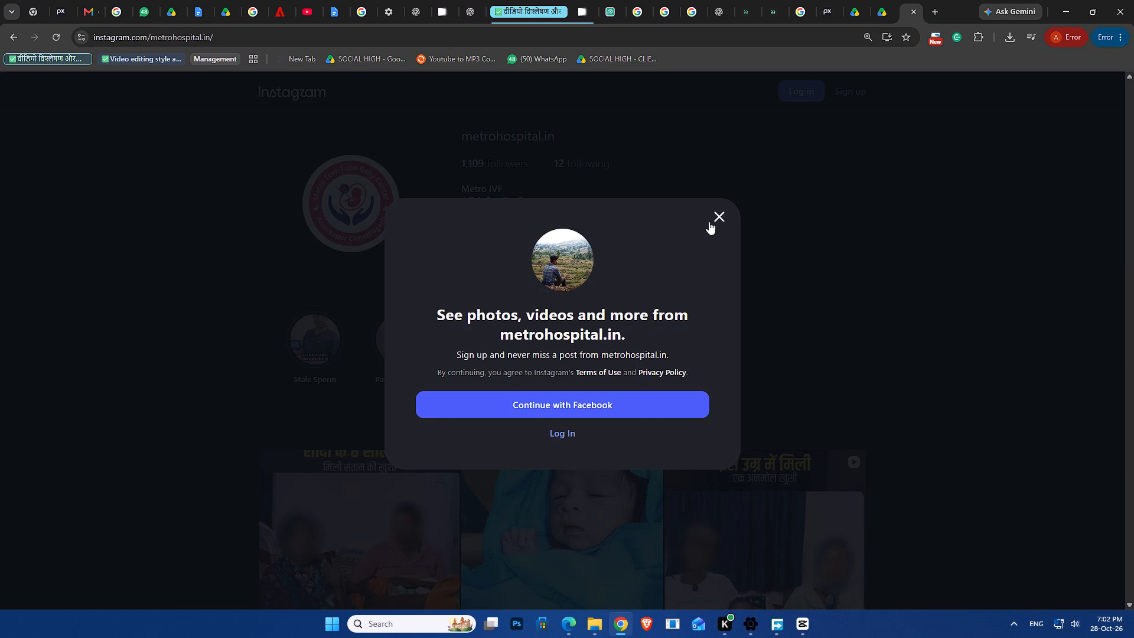
{"action": "left_click", "coordinate": [707, 220]}
{"action": "left_click", "coordinate": [717, 217]}
{"action": "scroll", "coordinate": [527, 263], "scroll_direction": "down", "scroll_amount": 5}
{"action": "scroll", "coordinate": [509, 308], "scroll_direction": "down", "scroll_amount": 5}
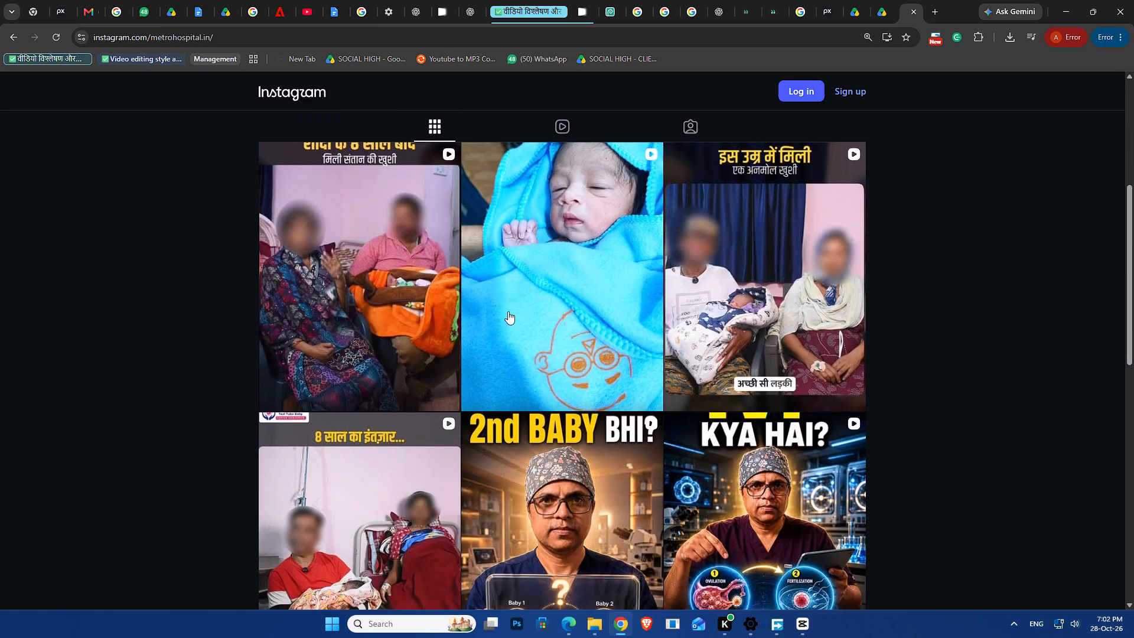
{"action": "left_click", "coordinate": [560, 275]}
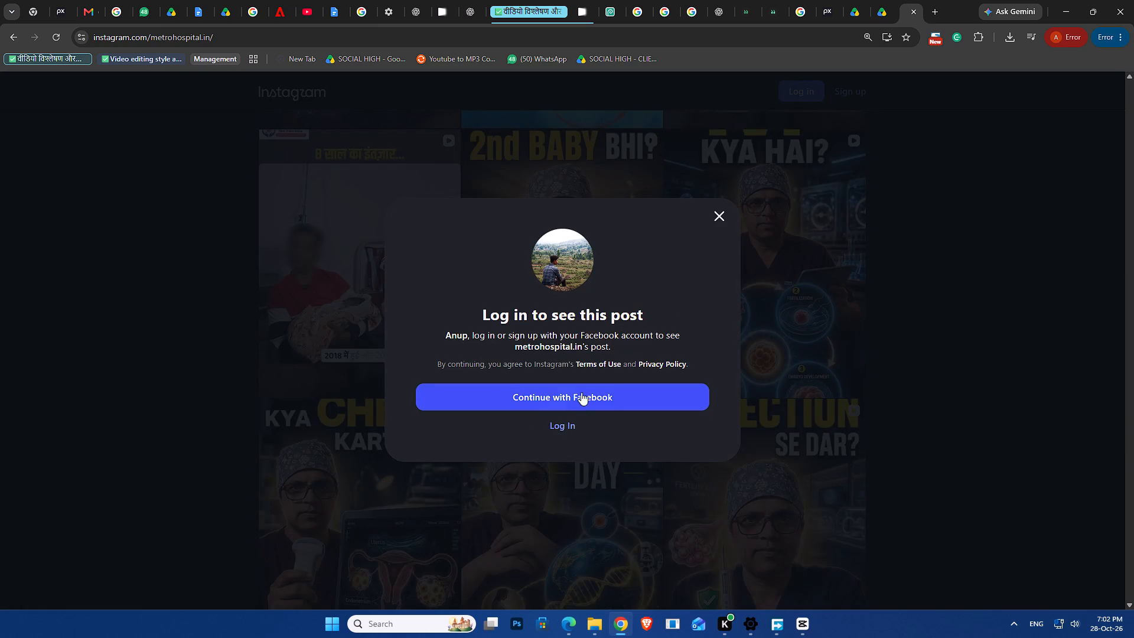
{"action": "left_click", "coordinate": [715, 225]}
{"action": "right_click", "coordinate": [634, 235]}
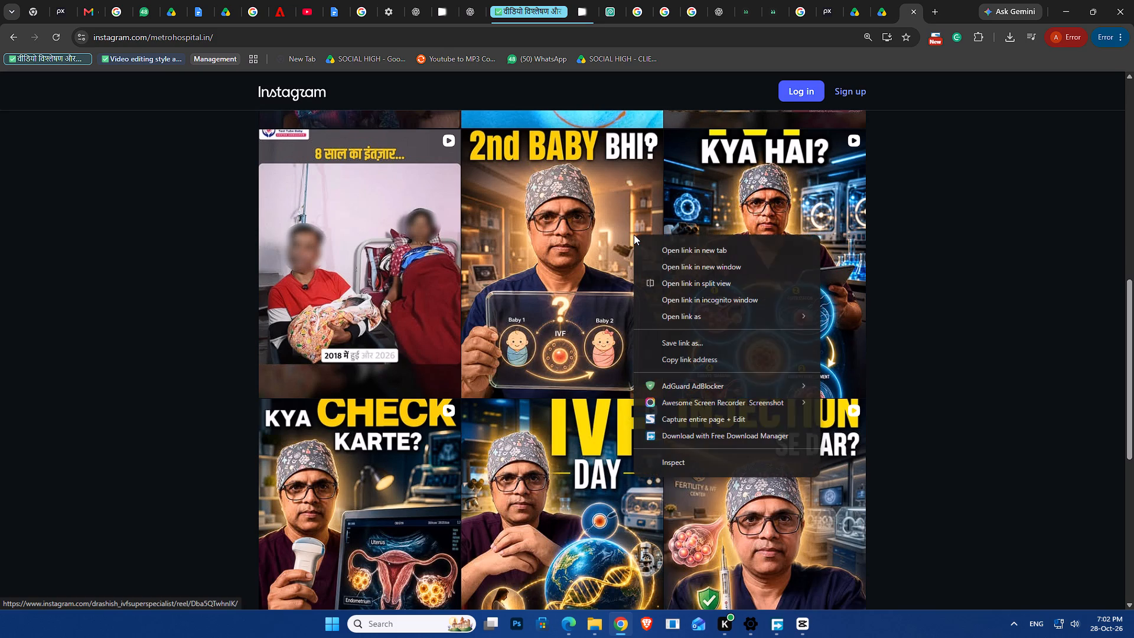
{"action": "left_click", "coordinate": [703, 360]}
Search Google for "reel downloder" in a new browser tab.
{"action": "left_click", "coordinate": [940, 11]}
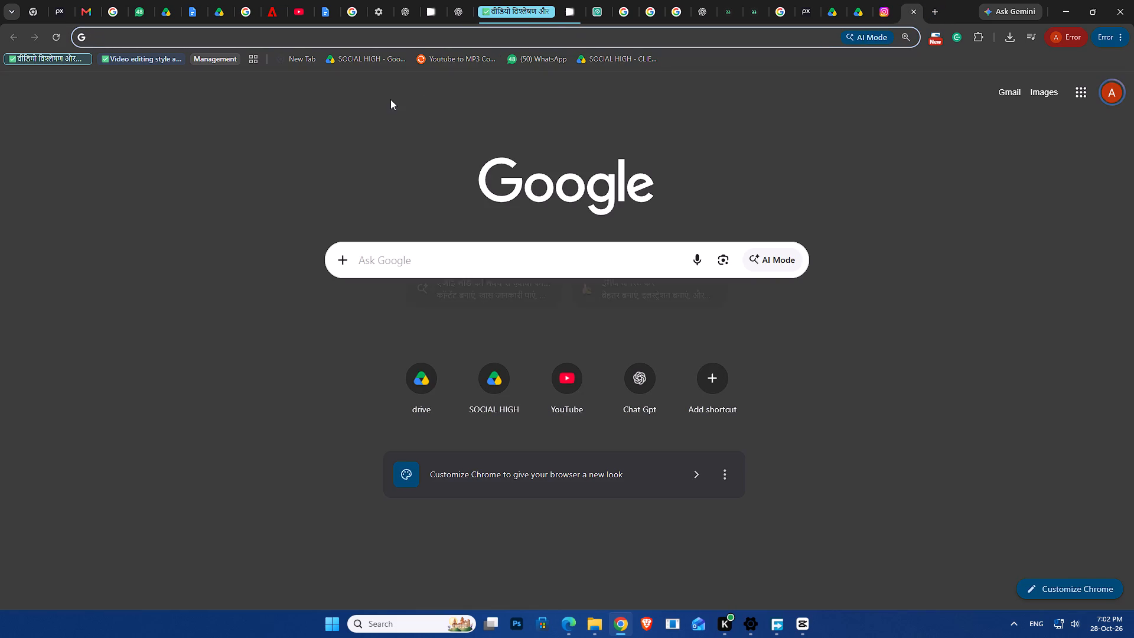
{"action": "left_click", "coordinate": [395, 259]}
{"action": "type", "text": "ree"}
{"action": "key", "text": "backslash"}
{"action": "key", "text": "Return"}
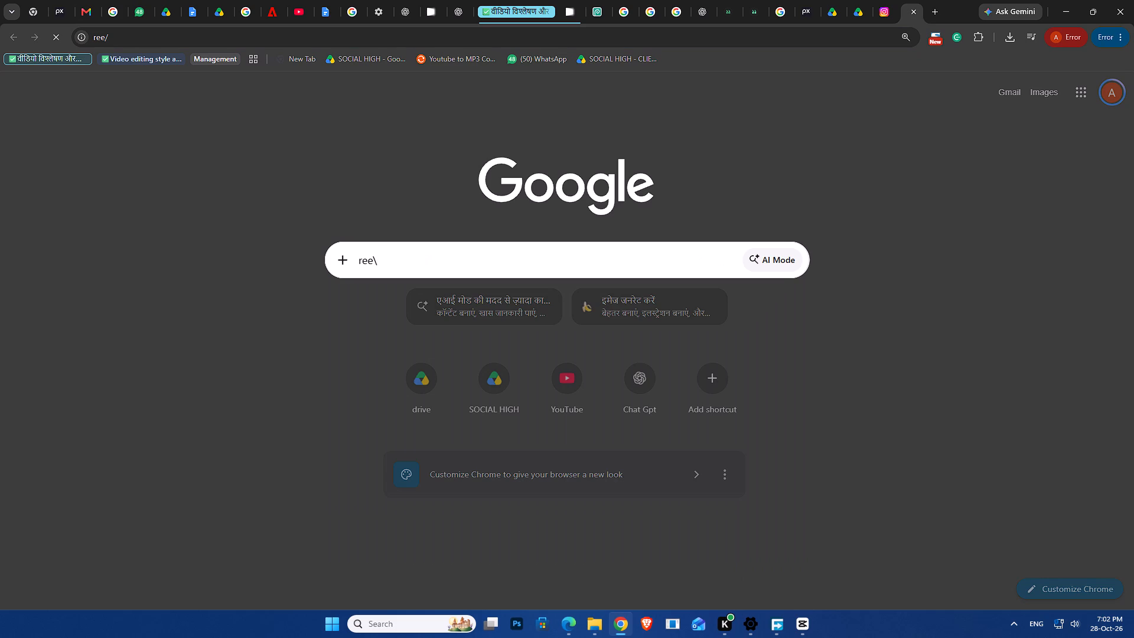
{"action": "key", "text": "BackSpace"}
{"action": "left_click", "coordinate": [415, 313]}
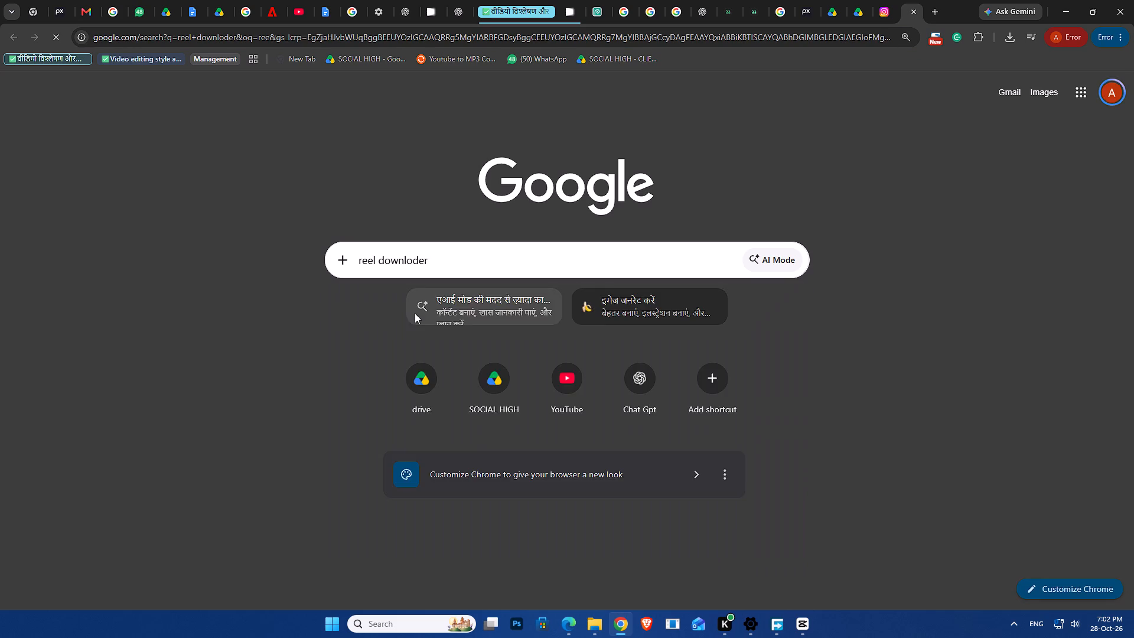
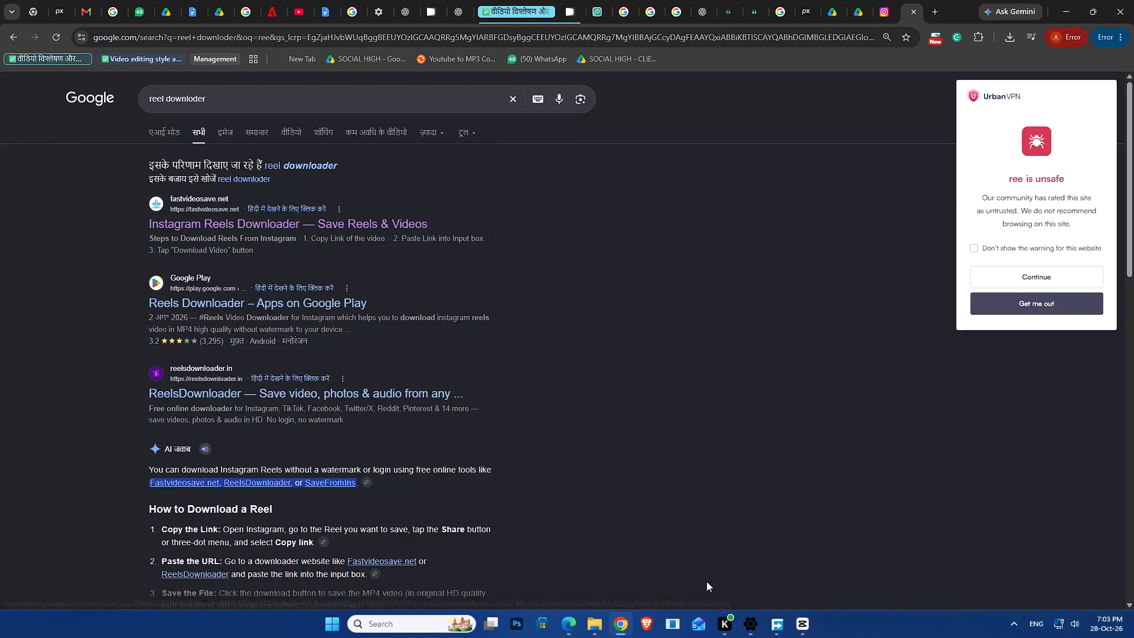
Switch back to CapCut and scrub the timeline from the beginning to about 00:00:02:21, near the end of the first clip.
{"action": "left_click", "coordinate": [793, 621]}
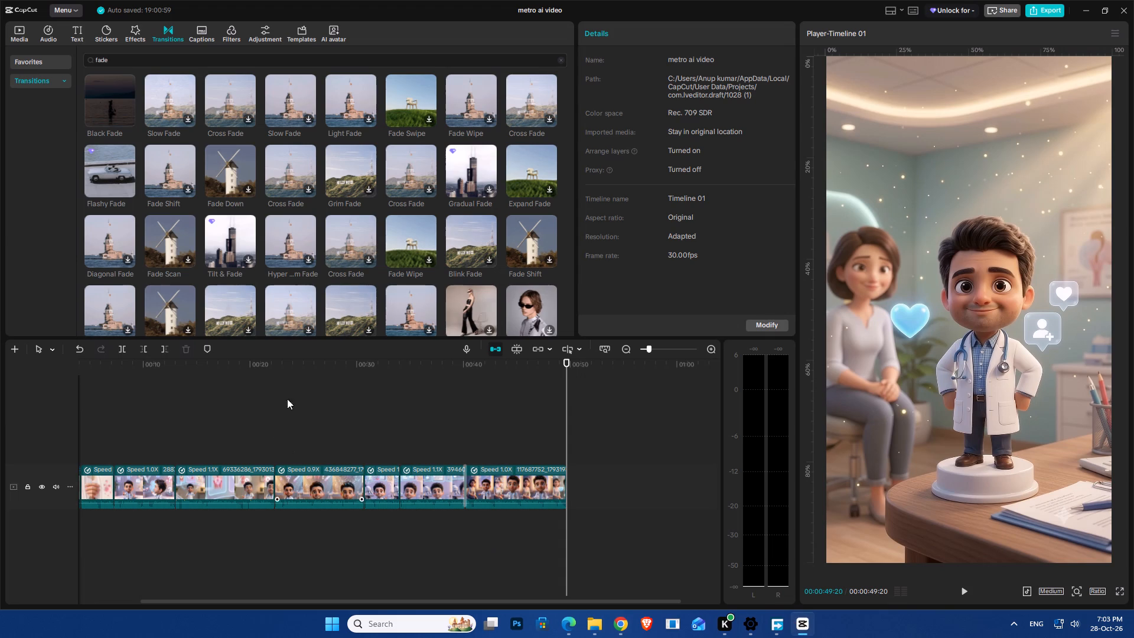
{"action": "left_click_drag", "start_coordinate": [269, 375], "coordinate": [0, 426]}
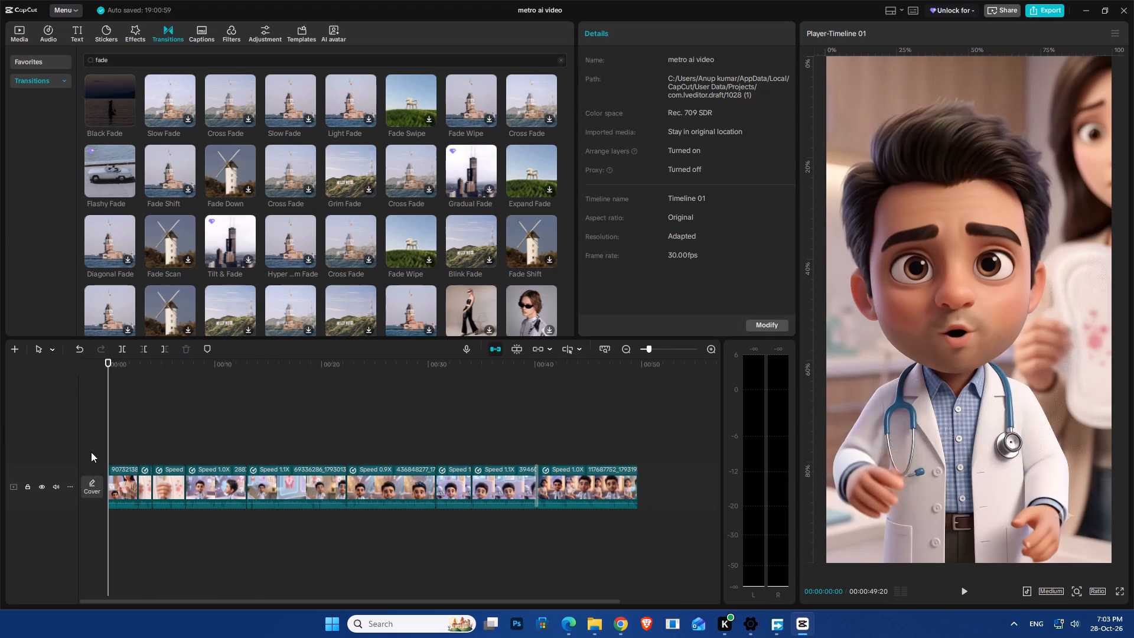
{"action": "left_click", "coordinate": [144, 402]}
{"action": "left_click_drag", "start_coordinate": [144, 402], "coordinate": [135, 414]}
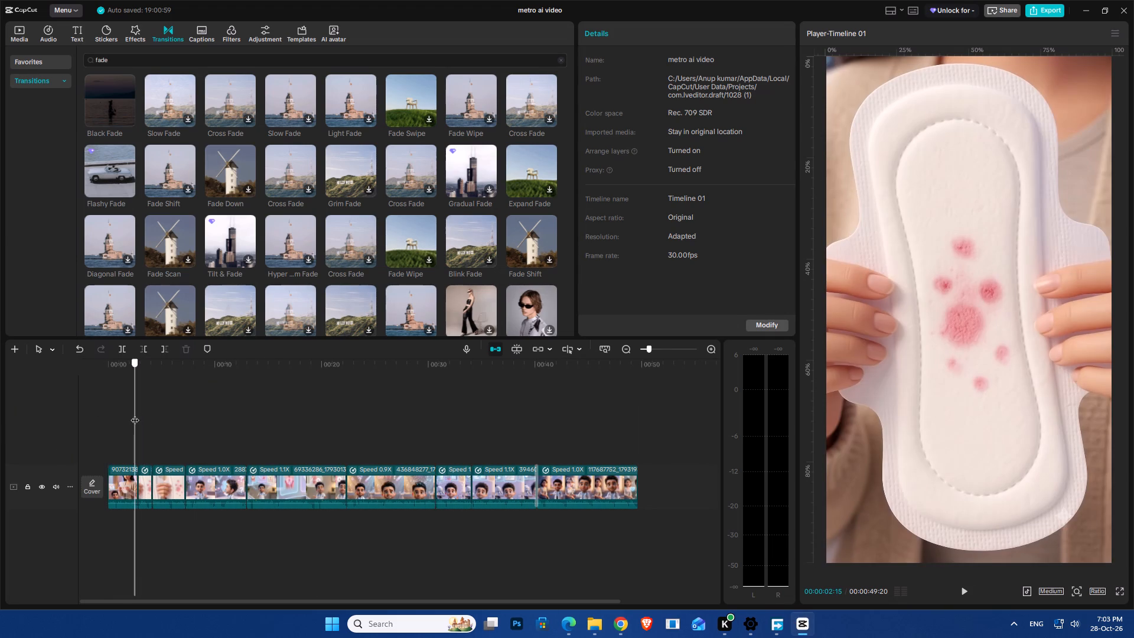
{"action": "left_click_drag", "start_coordinate": [135, 414], "coordinate": [137, 411]}
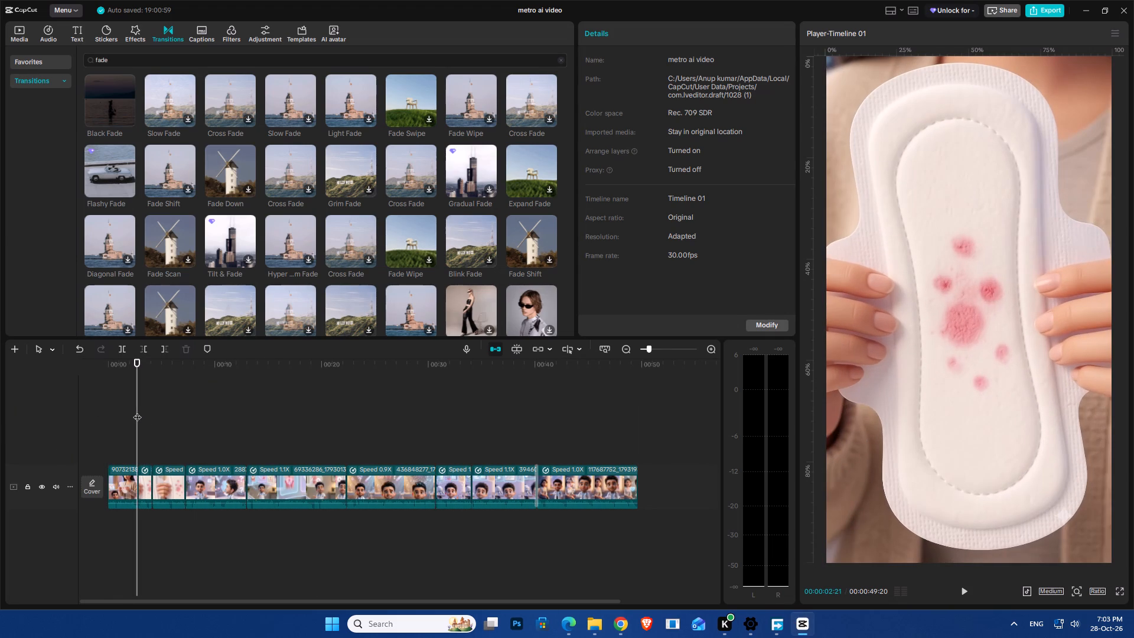
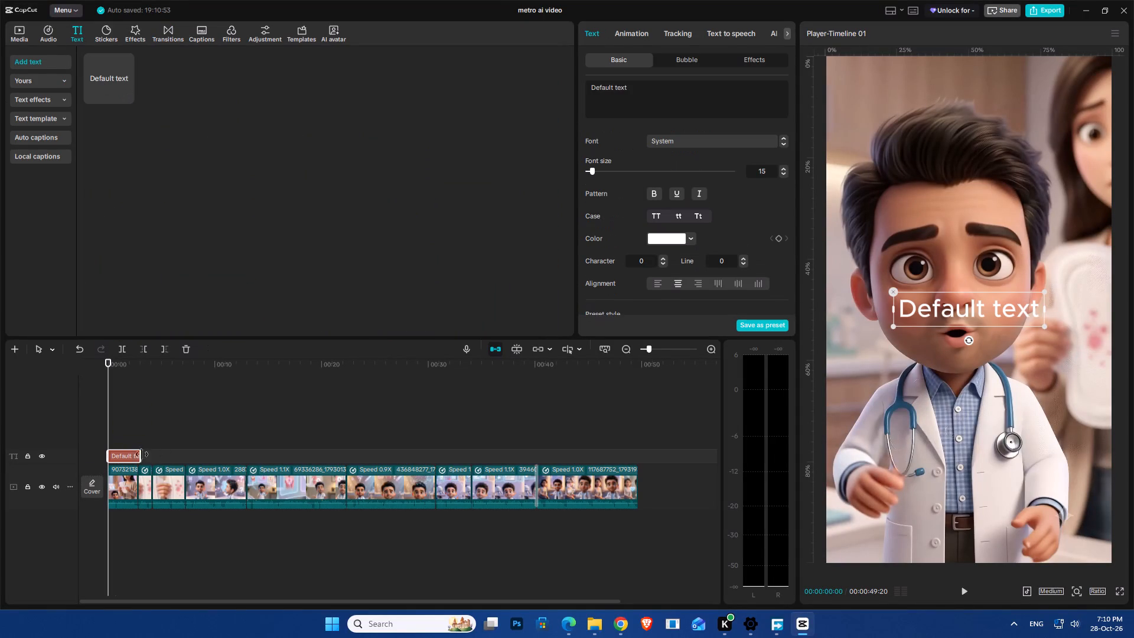
Extend the default text clip to span the whole video, turning on auto snapping to align its end with the final clip.
{"action": "left_click_drag", "start_coordinate": [141, 454], "coordinate": [636, 458]}
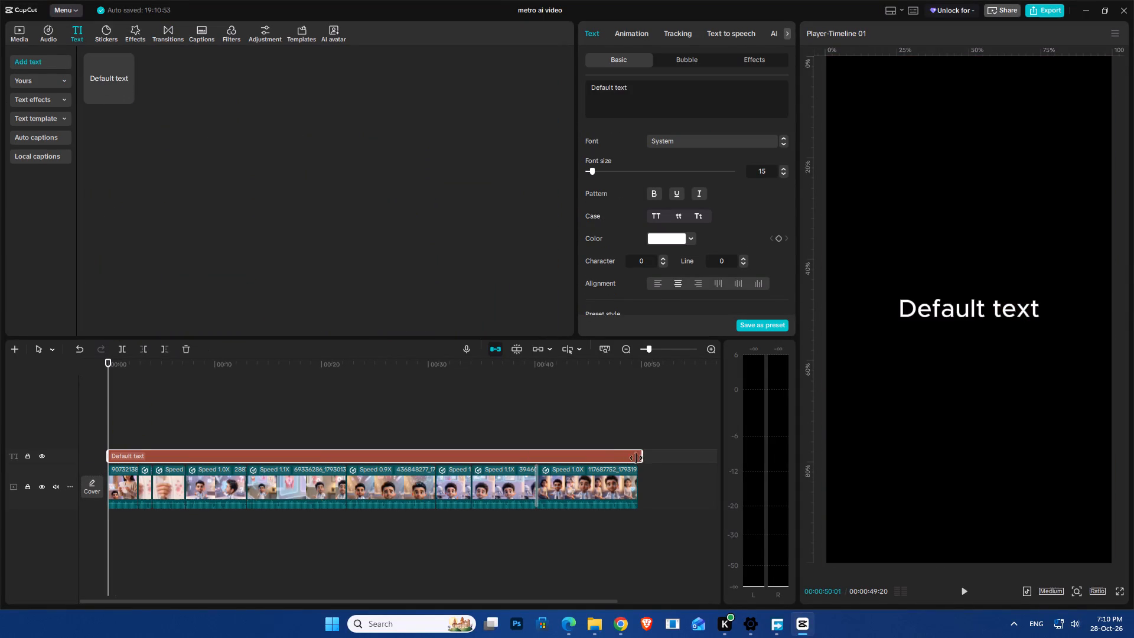
{"action": "left_click_drag", "start_coordinate": [636, 458], "coordinate": [633, 458]}
{"action": "left_click", "coordinate": [518, 346]}
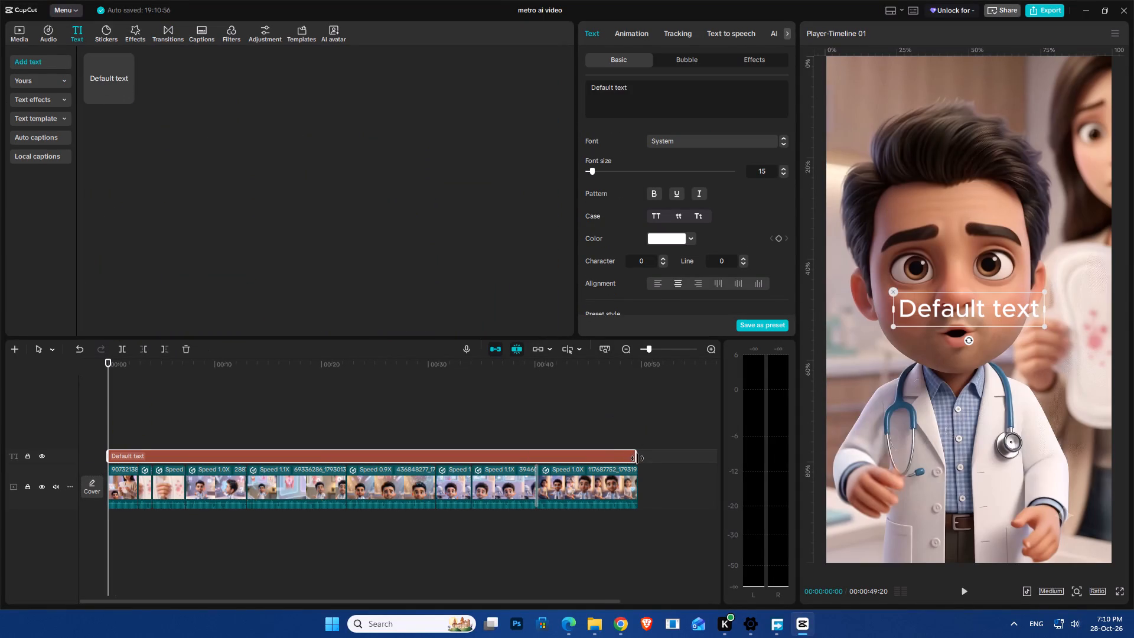
{"action": "left_click", "coordinate": [637, 457]}
{"action": "left_click", "coordinate": [526, 455]}
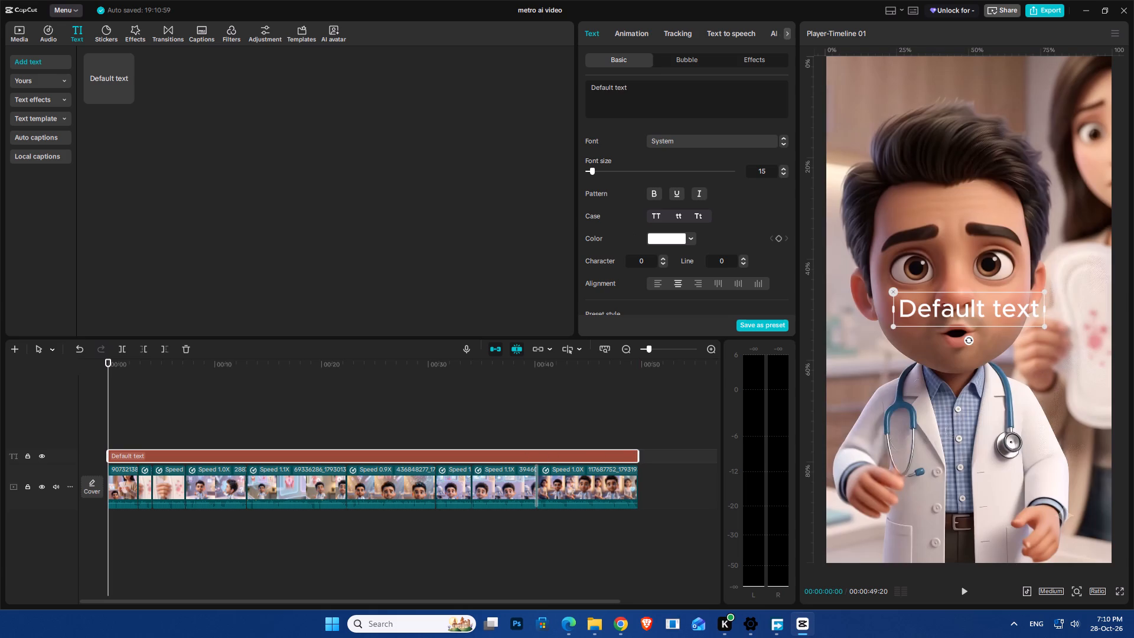
Replace the default text with the copied doctor's name, "(MBBS, MS, Mch (Gold Medalist))" and "Fellowship in Andrology (Miami, USA)" on three lines.
{"action": "left_click", "coordinate": [636, 98]}
{"action": "key", "text": "ctrl+a"}
{"action": "key", "text": "ctrl+v"}
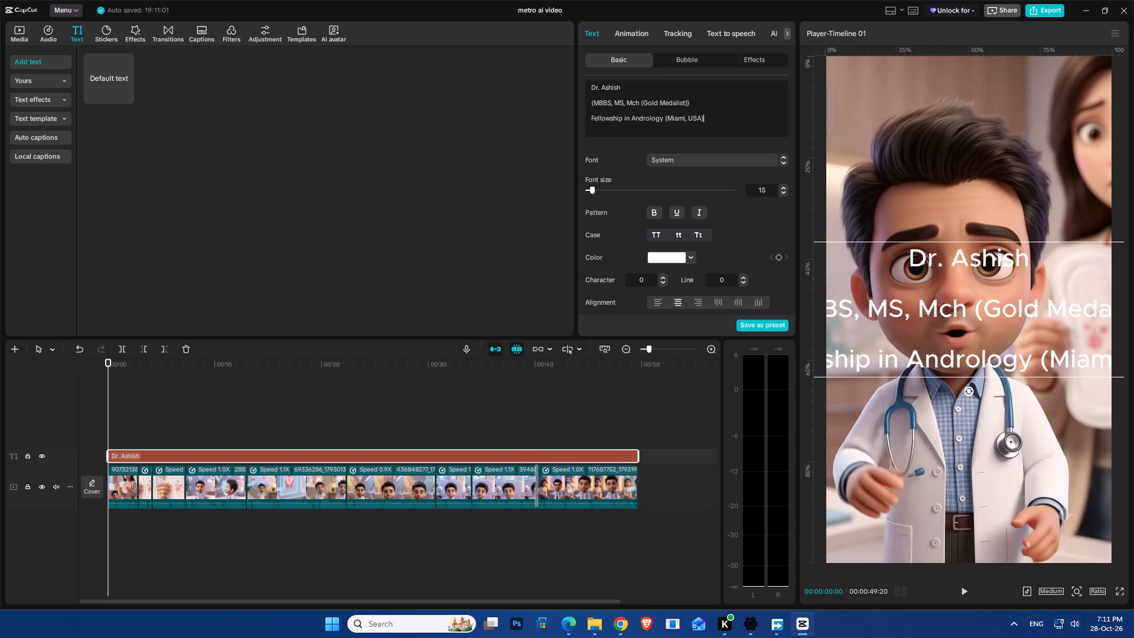
{"action": "left_click", "coordinate": [587, 110]}
{"action": "left_click", "coordinate": [592, 116]}
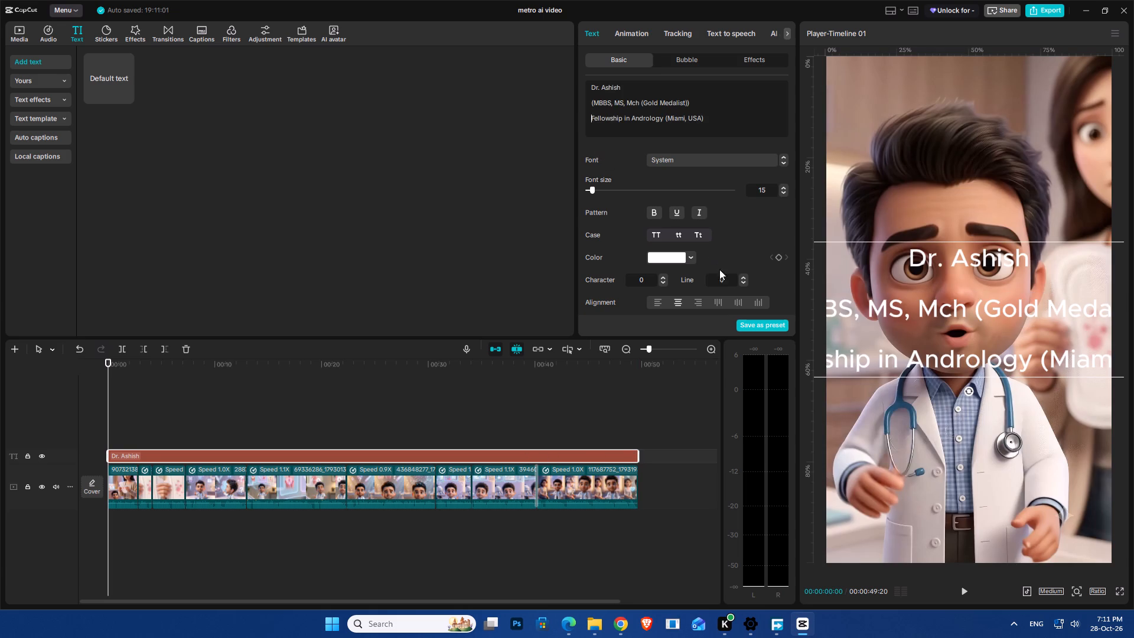
Set the line spacing of the doctor credentials text to -9.
{"action": "left_click", "coordinate": [725, 282]}
{"action": "scroll", "coordinate": [724, 282], "scroll_direction": "down", "scroll_amount": 10}
{"action": "scroll", "coordinate": [722, 281], "scroll_direction": "up", "scroll_amount": 1}
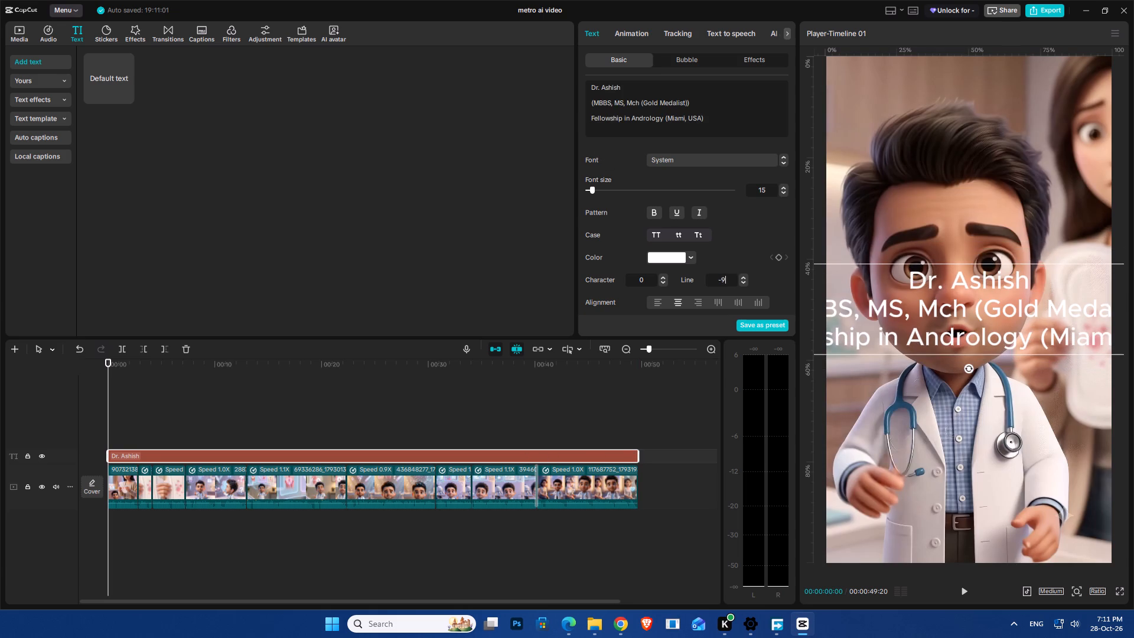
{"action": "scroll", "coordinate": [722, 281], "scroll_direction": "up", "scroll_amount": 1}
{"action": "scroll", "coordinate": [722, 281], "scroll_direction": "down", "scroll_amount": 1}
Add the doctor's surname after the first name on the text's first line.
{"action": "left_click", "coordinate": [635, 89]}
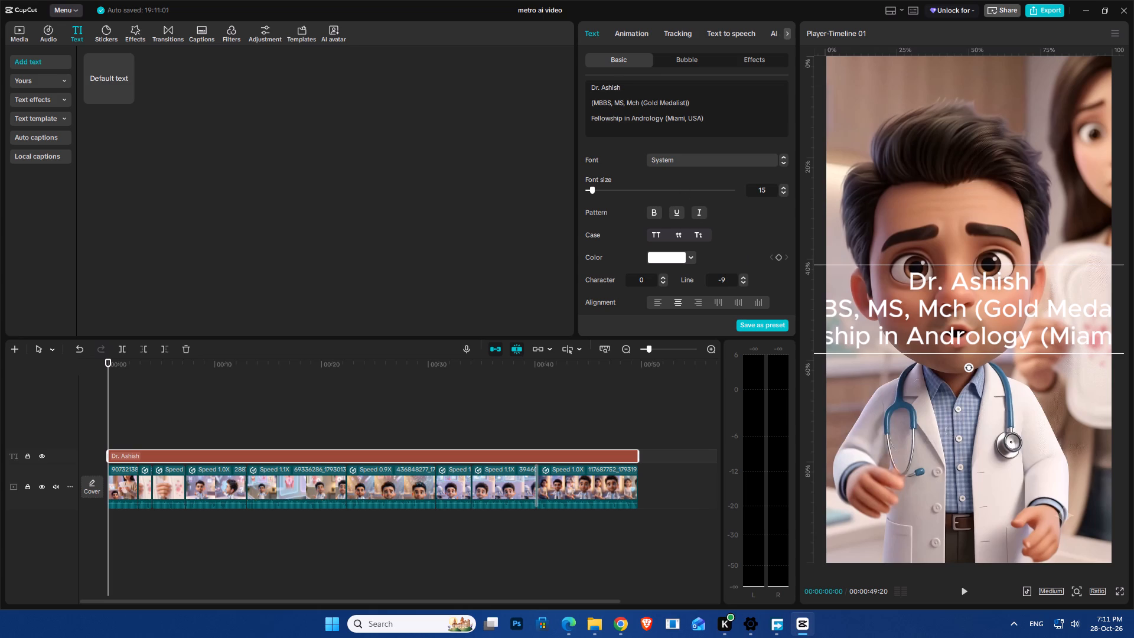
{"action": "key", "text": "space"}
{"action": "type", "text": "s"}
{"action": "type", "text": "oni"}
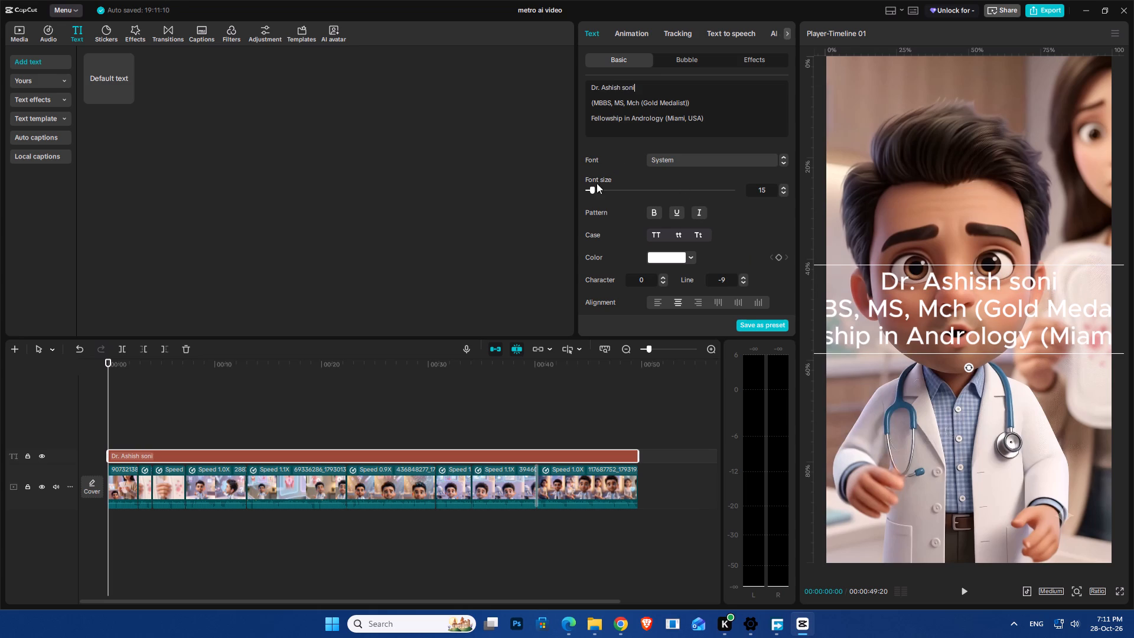
Set the credentials text's font to Rubik-Bold and its font size to 9.
{"action": "left_click", "coordinate": [722, 159]}
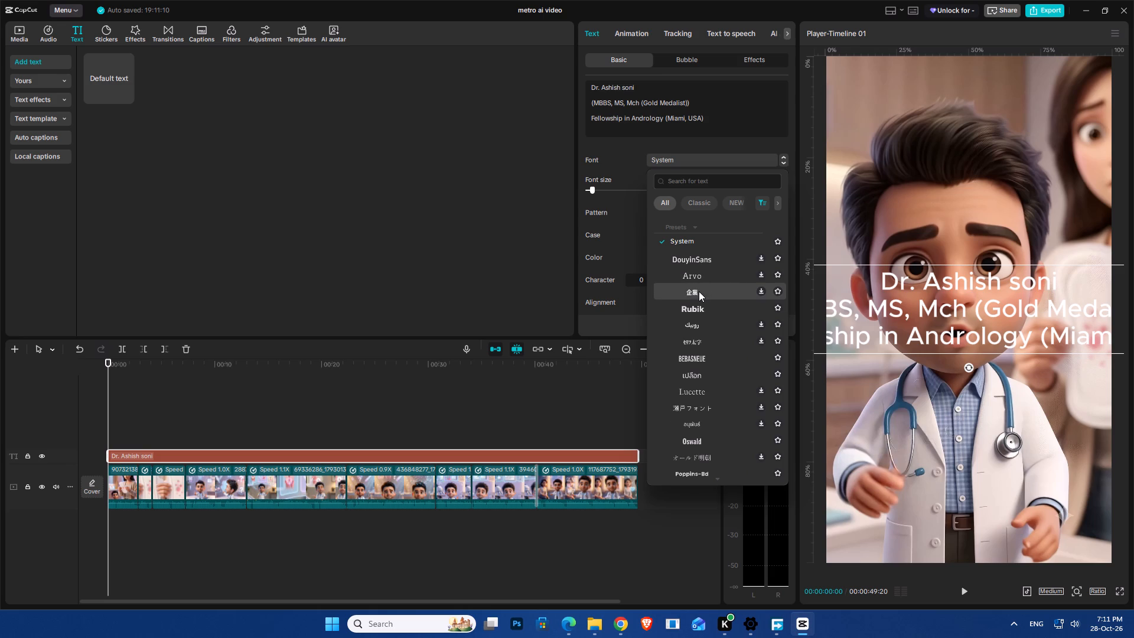
{"action": "left_click", "coordinate": [694, 310]}
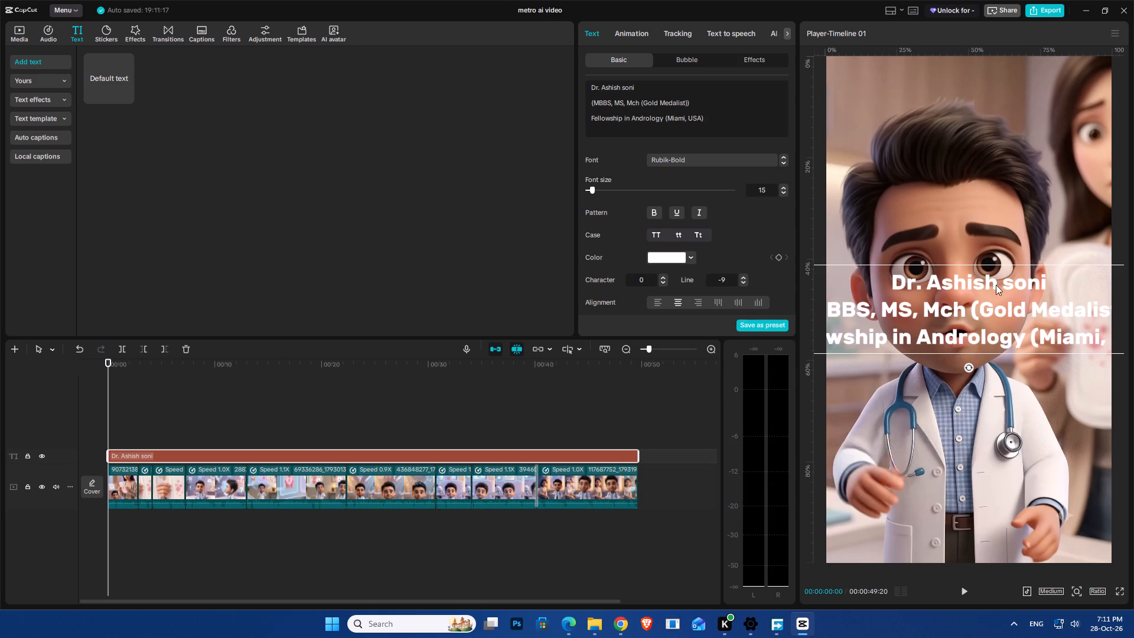
{"action": "left_click", "coordinate": [765, 192]}
{"action": "scroll", "coordinate": [765, 192], "scroll_direction": "down", "scroll_amount": 2}
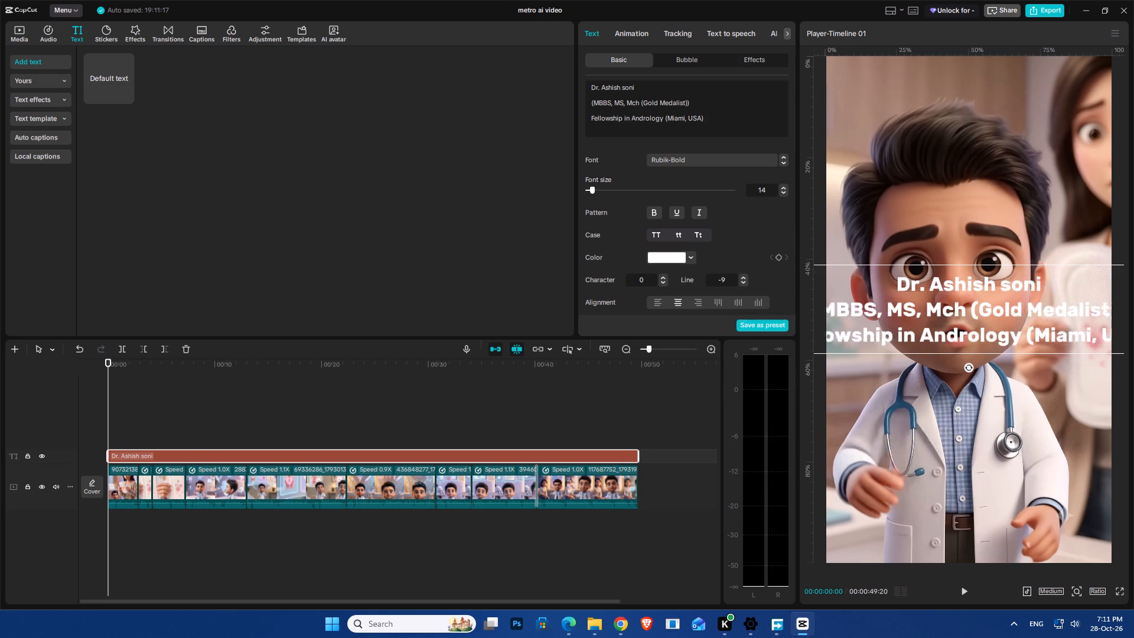
{"action": "scroll", "coordinate": [765, 192], "scroll_direction": "down", "scroll_amount": 4}
Move the credentials text down over the doctor's coat, scale it to about 79%, and centre it horizontally at about Y -911.
{"action": "left_click_drag", "start_coordinate": [983, 304], "coordinate": [988, 434]}
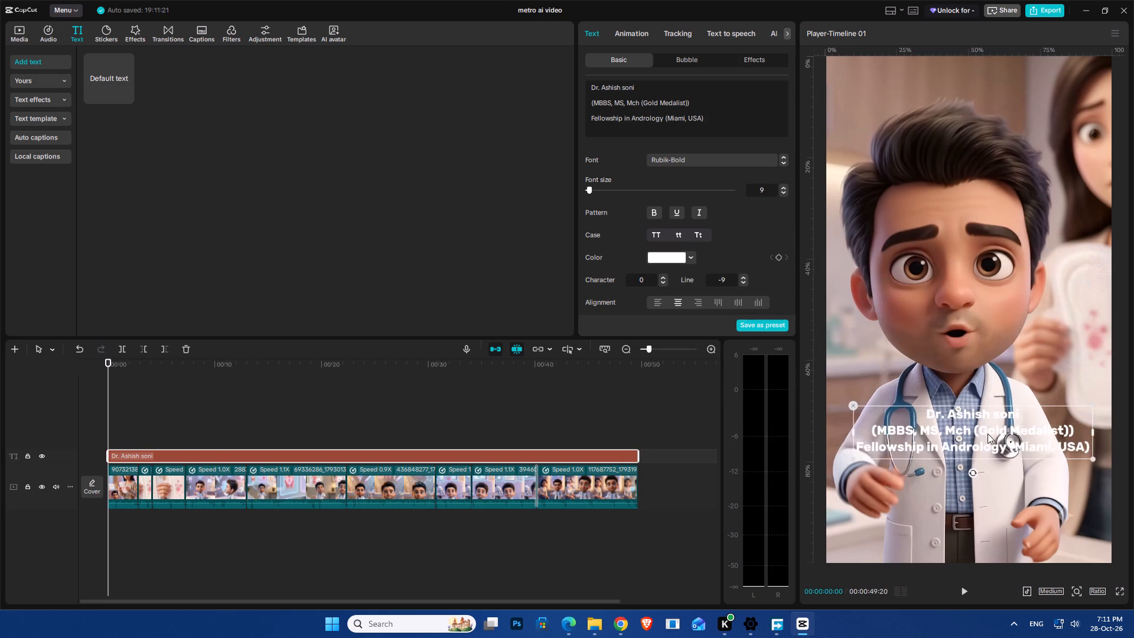
{"action": "left_click_drag", "start_coordinate": [988, 434], "coordinate": [988, 437]}
{"action": "left_click_drag", "start_coordinate": [1093, 467], "coordinate": [1062, 449]}
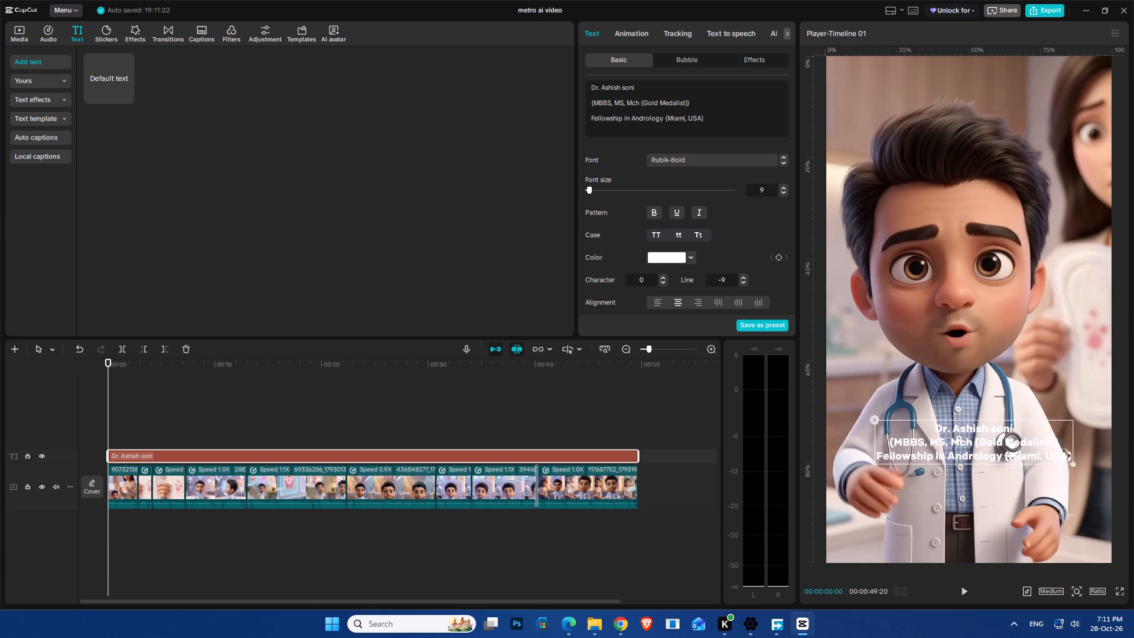
{"action": "left_click_drag", "start_coordinate": [1062, 449], "coordinate": [1058, 447]}
{"action": "left_click_drag", "start_coordinate": [974, 445], "coordinate": [966, 435]}
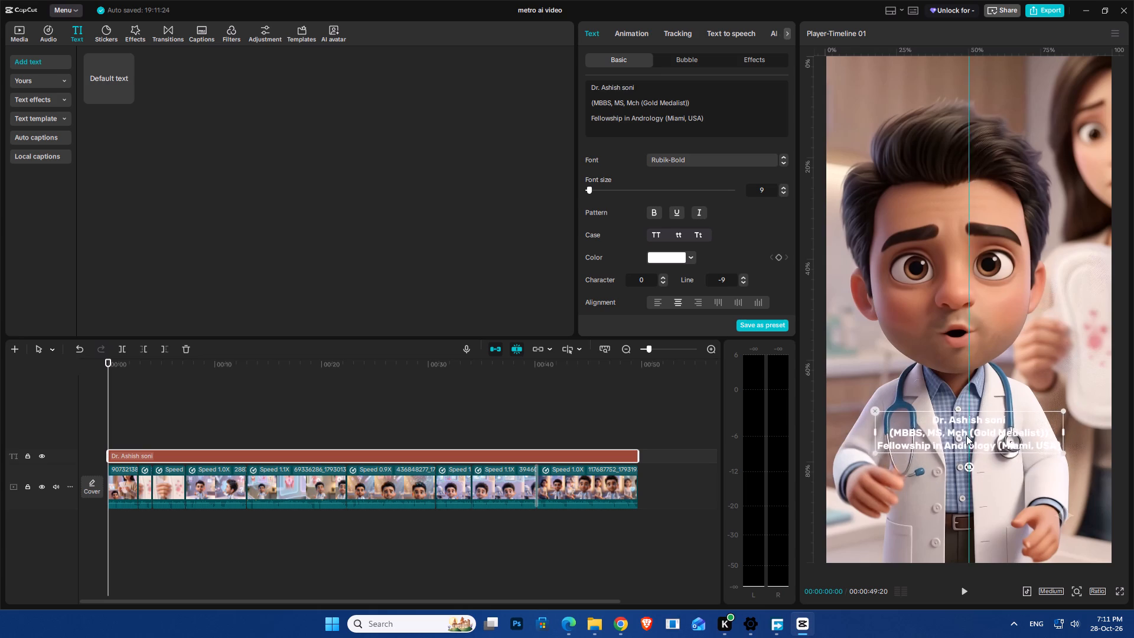
{"action": "left_click_drag", "start_coordinate": [966, 435], "coordinate": [968, 433]}
{"action": "scroll", "coordinate": [633, 214], "scroll_direction": "down", "scroll_amount": 5}
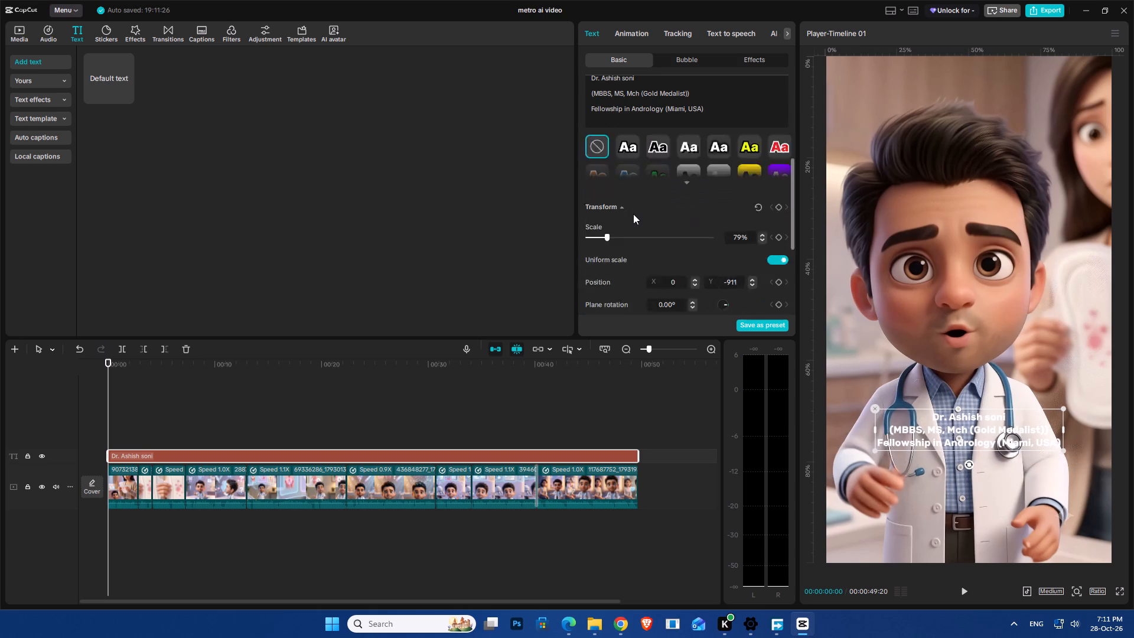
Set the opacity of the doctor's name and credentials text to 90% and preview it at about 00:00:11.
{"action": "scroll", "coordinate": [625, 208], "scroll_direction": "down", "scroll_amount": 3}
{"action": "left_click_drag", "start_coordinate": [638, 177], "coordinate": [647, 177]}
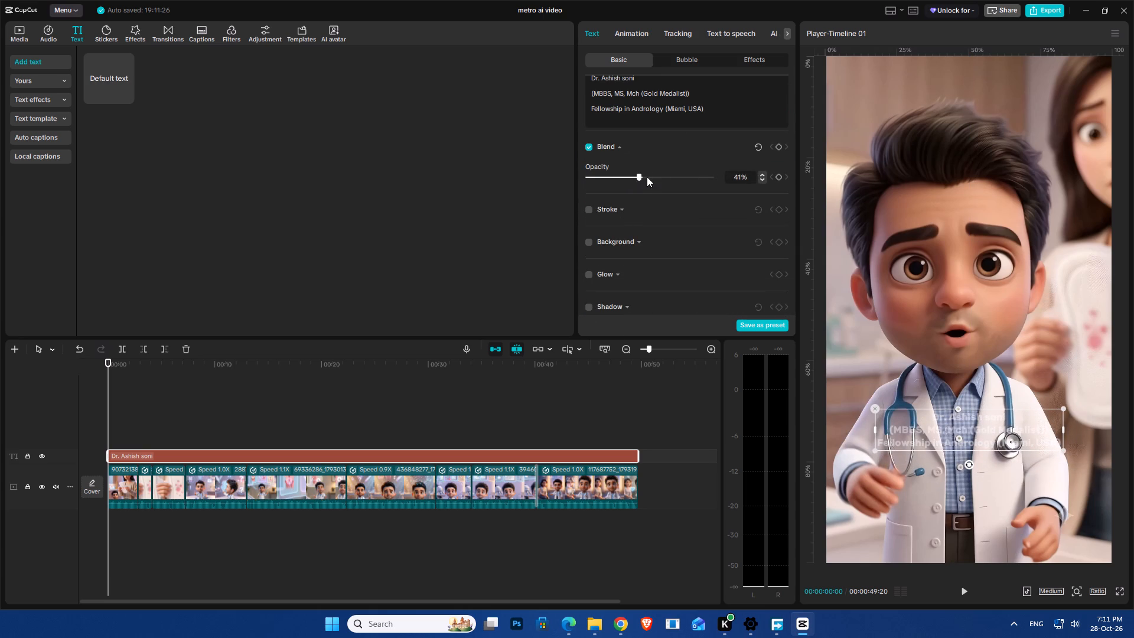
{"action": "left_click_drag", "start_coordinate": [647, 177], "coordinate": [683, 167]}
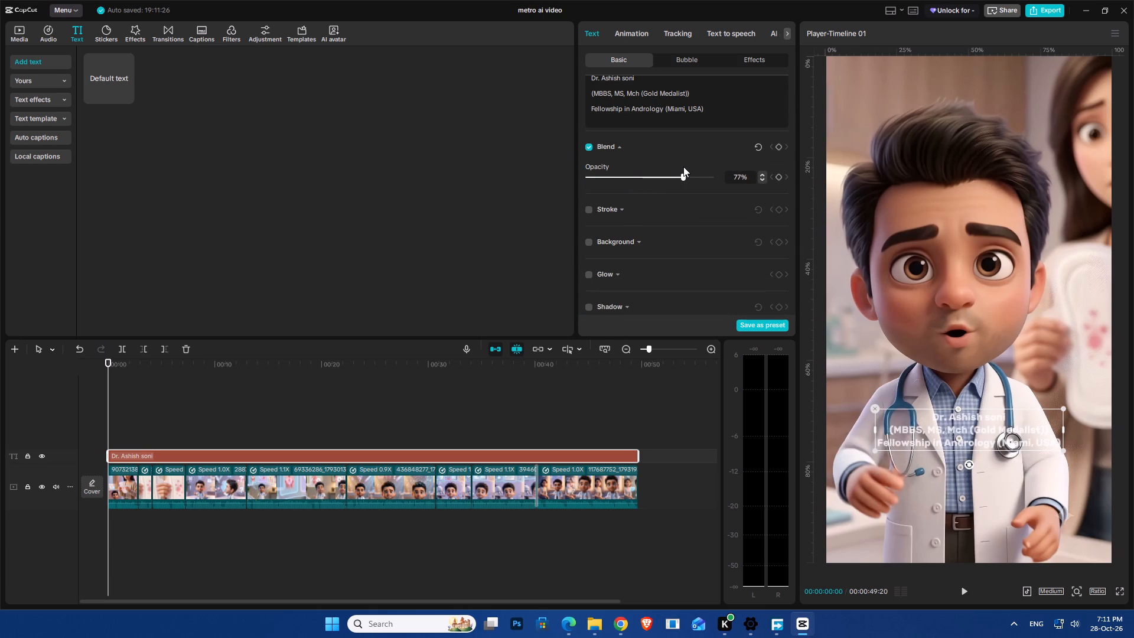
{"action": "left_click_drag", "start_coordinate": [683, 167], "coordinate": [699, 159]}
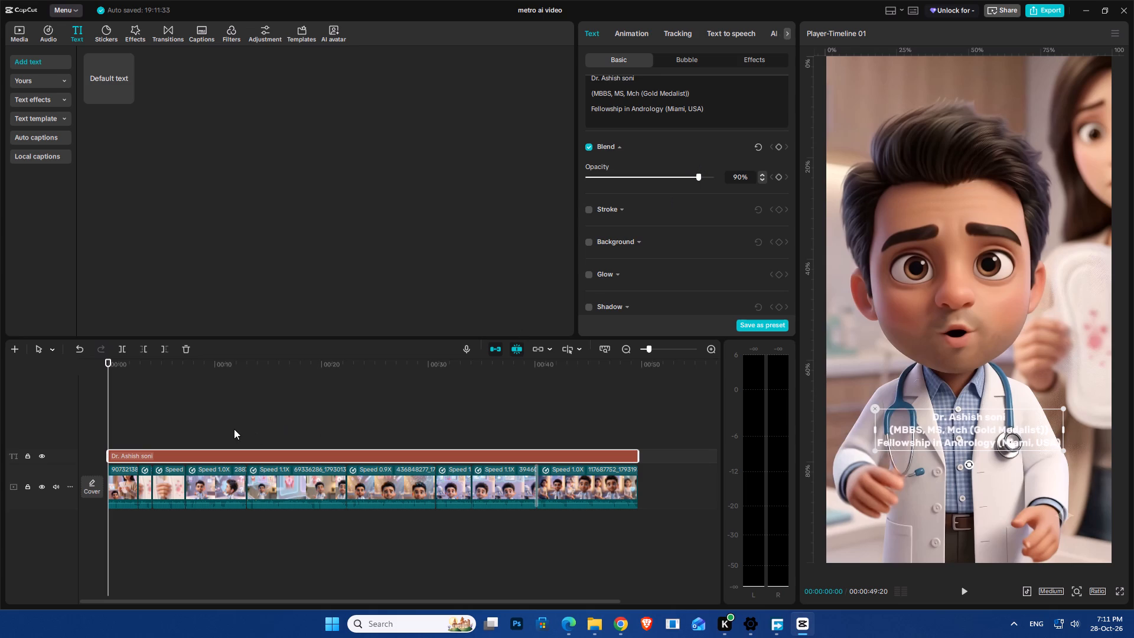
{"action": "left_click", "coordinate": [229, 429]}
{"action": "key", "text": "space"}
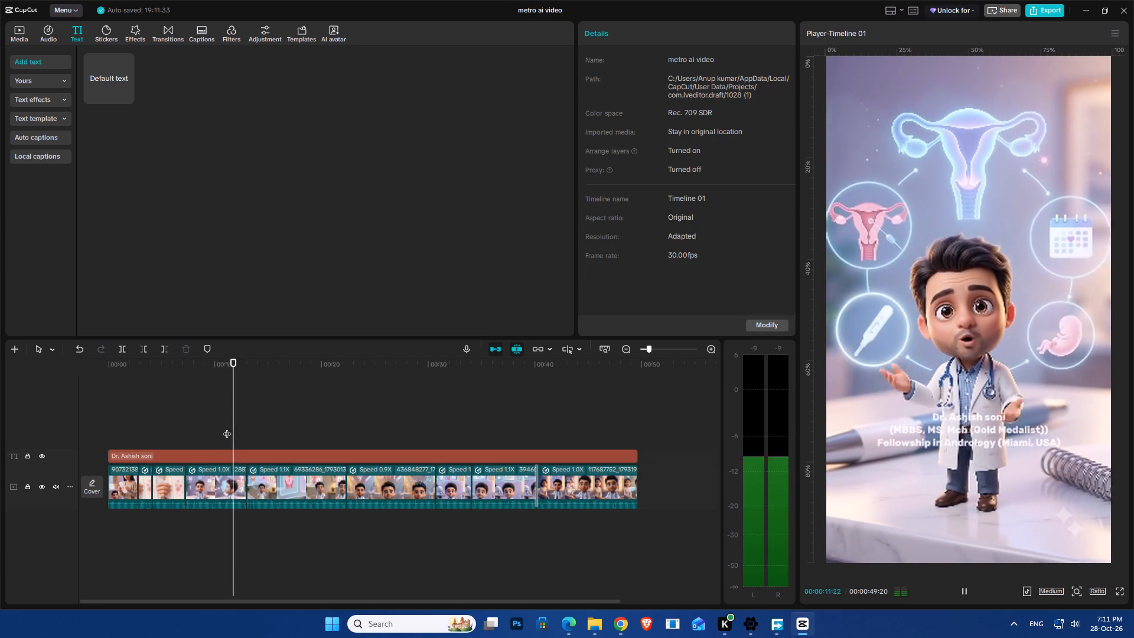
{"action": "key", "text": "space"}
Set the scale of the doctor's credentials text to 80%.
{"action": "left_click", "coordinate": [231, 456]}
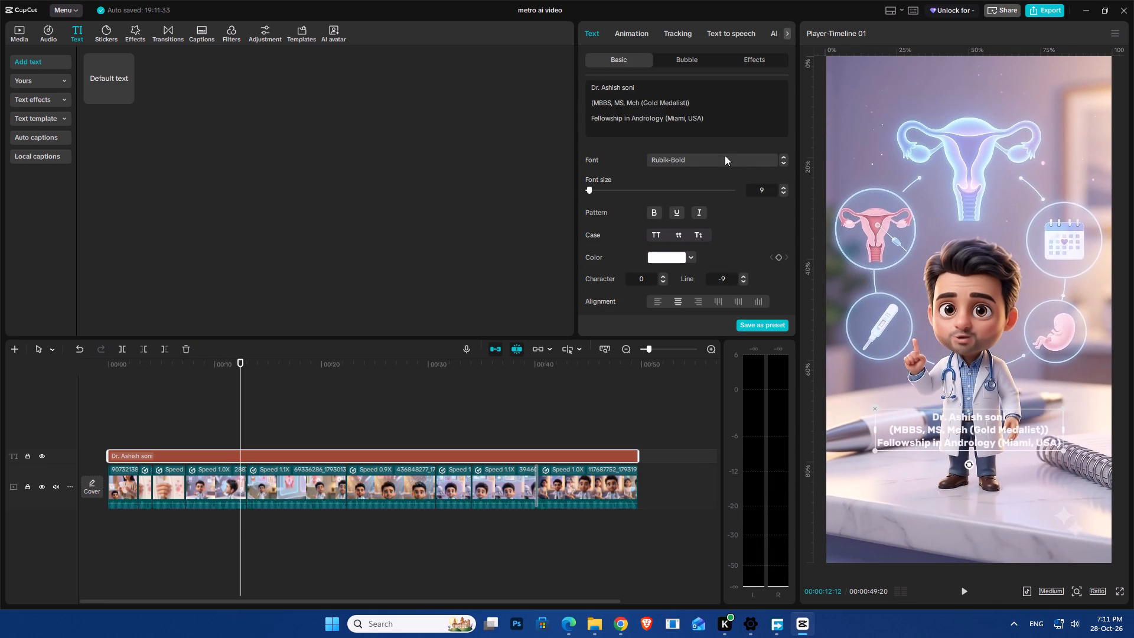
{"action": "scroll", "coordinate": [771, 275], "scroll_direction": "down", "scroll_amount": 4}
{"action": "left_click", "coordinate": [742, 237]}
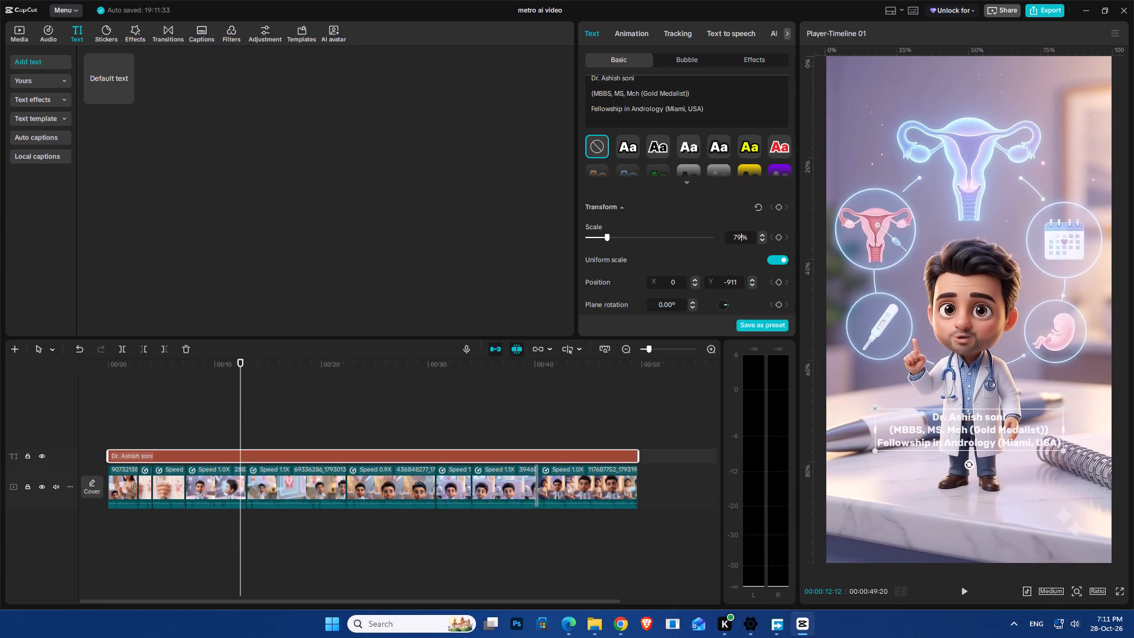
{"action": "scroll", "coordinate": [742, 237], "scroll_direction": "up", "scroll_amount": 6}
{"action": "scroll", "coordinate": [742, 237], "scroll_direction": "down", "scroll_amount": 5}
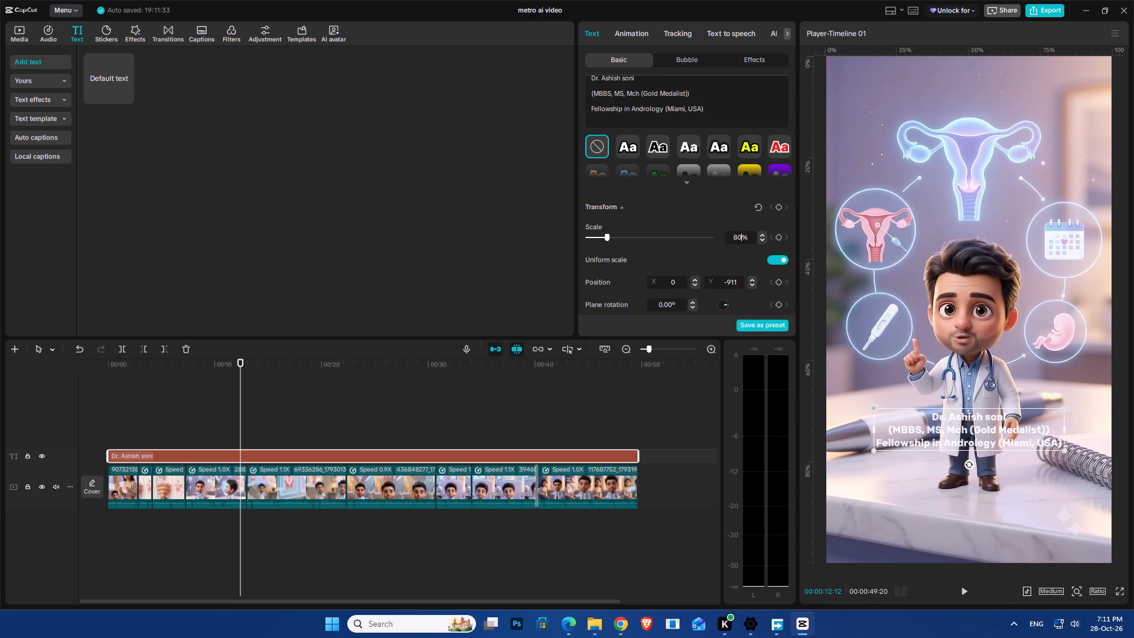
Set the credentials text's opacity to 96% and preview it from about 00:00:05.
{"action": "scroll", "coordinate": [706, 263], "scroll_direction": "down", "scroll_amount": 2}
{"action": "left_click", "coordinate": [744, 281]}
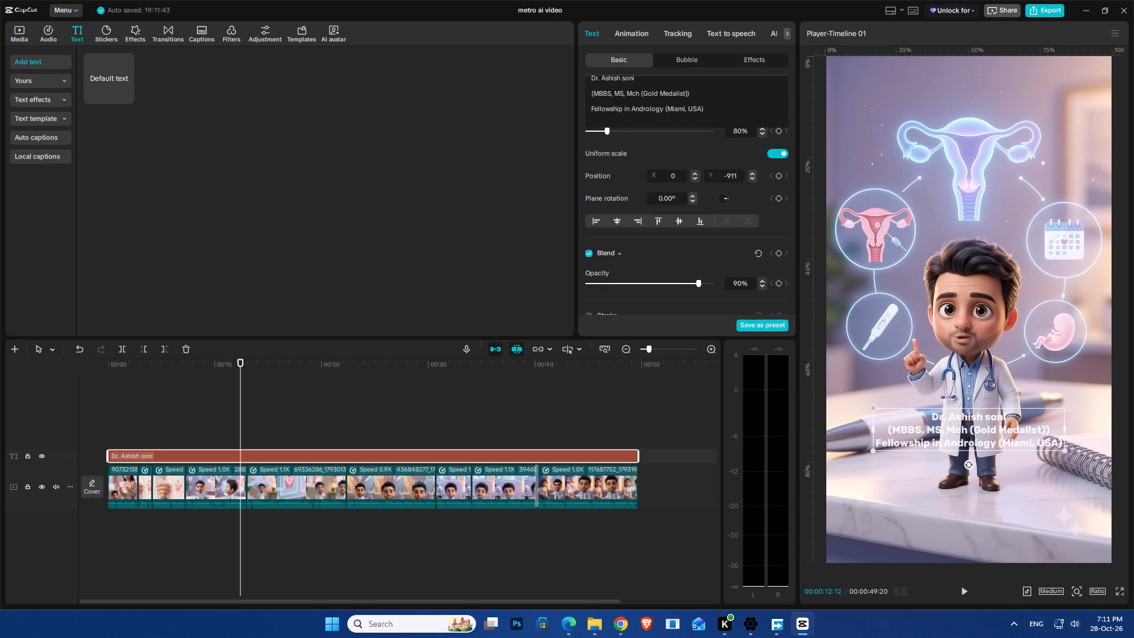
{"action": "scroll", "coordinate": [744, 281], "scroll_direction": "up", "scroll_amount": 5}
{"action": "scroll", "coordinate": [744, 281], "scroll_direction": "down", "scroll_amount": 2}
{"action": "scroll", "coordinate": [744, 281], "scroll_direction": "up", "scroll_amount": 3}
{"action": "left_click", "coordinate": [162, 439]}
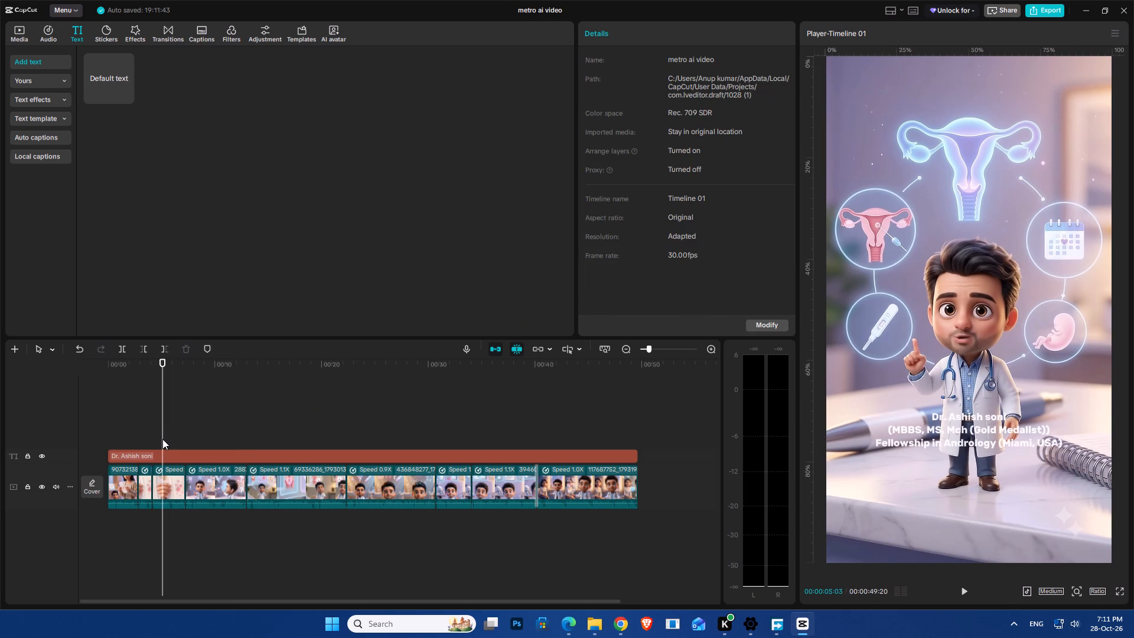
{"action": "key", "text": "space"}
{"action": "key", "text": "space"}
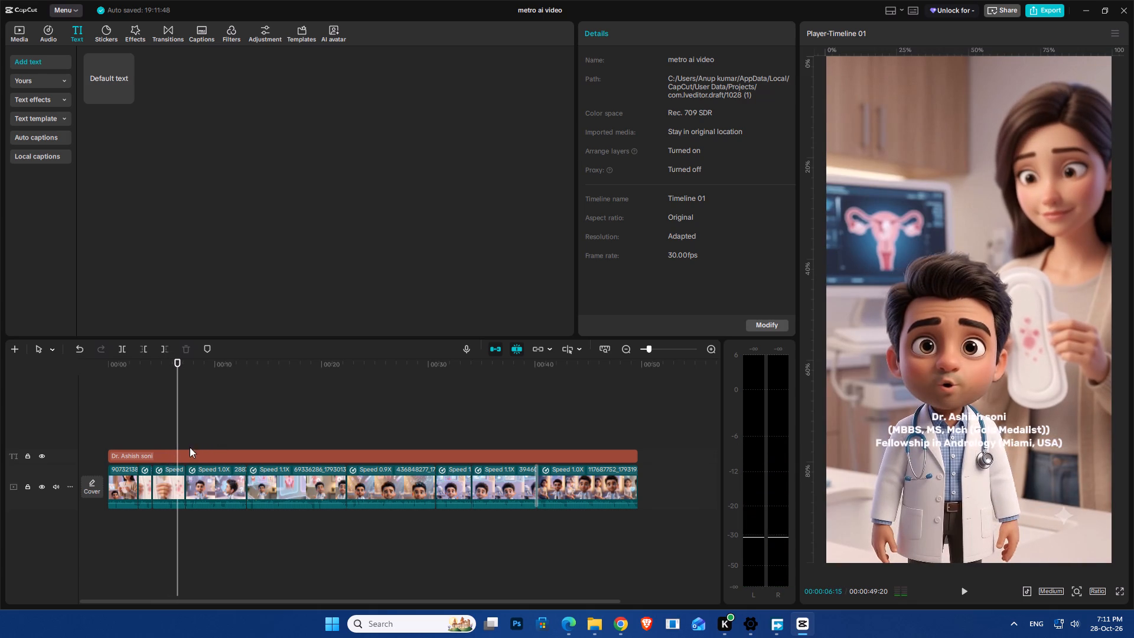
Move the credentials text lower in the frame, over the doctor's coat, to position X 0, Y -1271.
{"action": "left_click", "coordinate": [185, 451]}
{"action": "left_click_drag", "start_coordinate": [998, 438], "coordinate": [996, 490]}
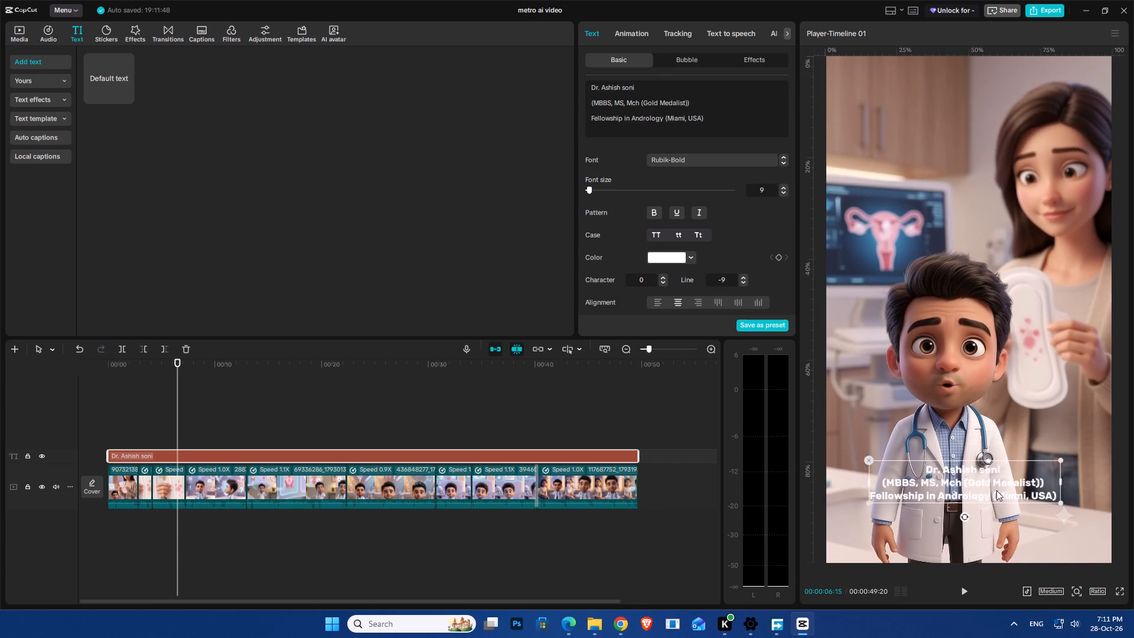
{"action": "left_click_drag", "start_coordinate": [996, 490], "coordinate": [998, 486]}
Play from about 00:00:06 to 00:00:27 to review the credentials text, and inspect its transform and blend settings.
{"action": "key", "text": "space"}
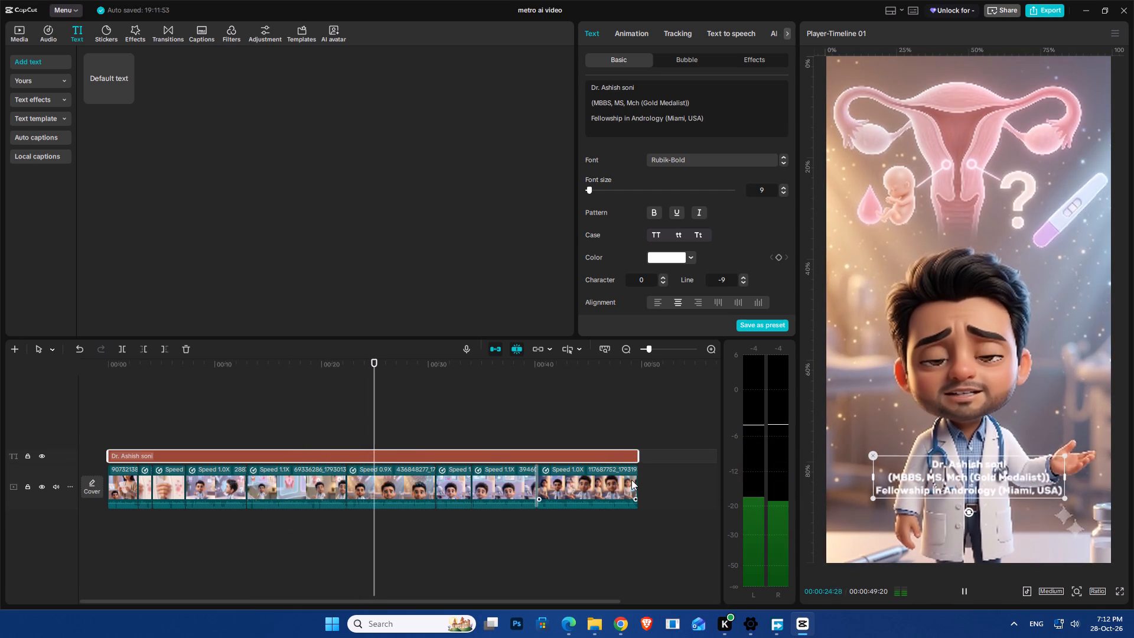
{"action": "key", "text": "space"}
{"action": "key", "text": "space"}
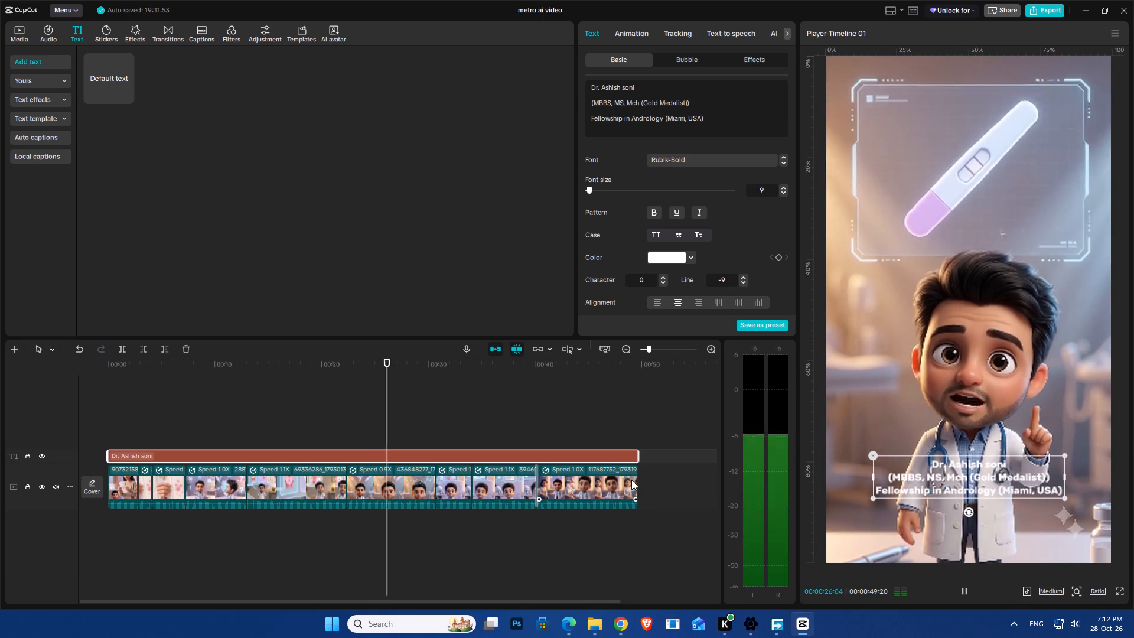
{"action": "key", "text": "space"}
{"action": "left_click", "coordinate": [458, 455]}
{"action": "scroll", "coordinate": [636, 175], "scroll_direction": "down", "scroll_amount": 5}
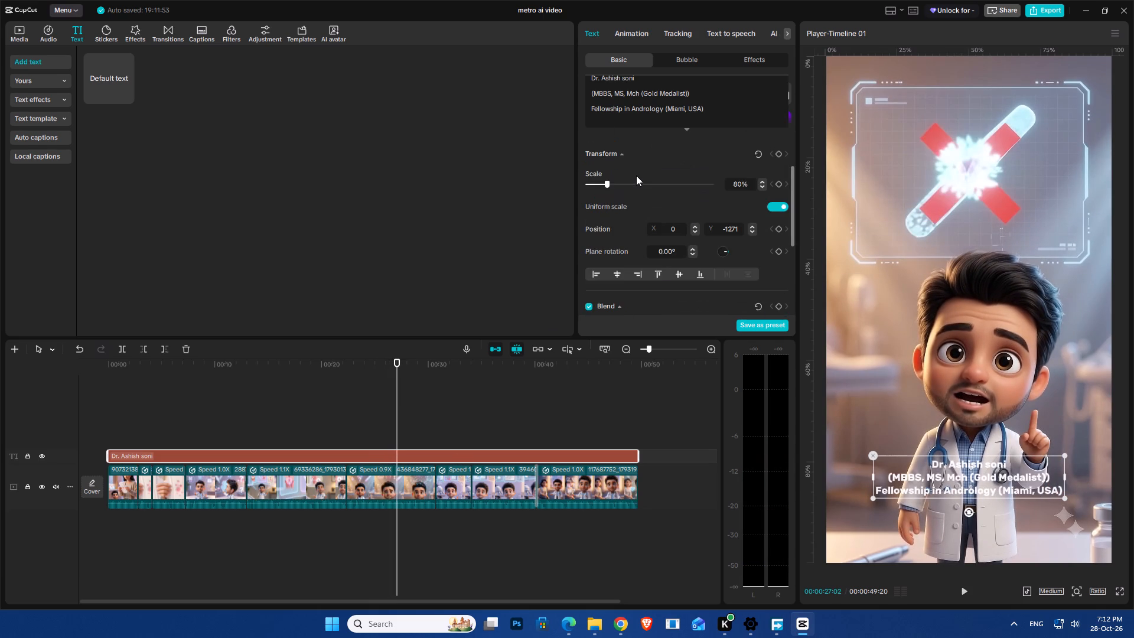
{"action": "scroll", "coordinate": [636, 177], "scroll_direction": "up", "scroll_amount": 2}
{"action": "scroll", "coordinate": [636, 177], "scroll_direction": "down", "scroll_amount": 6}
{"action": "scroll", "coordinate": [636, 190], "scroll_direction": "up", "scroll_amount": 2}
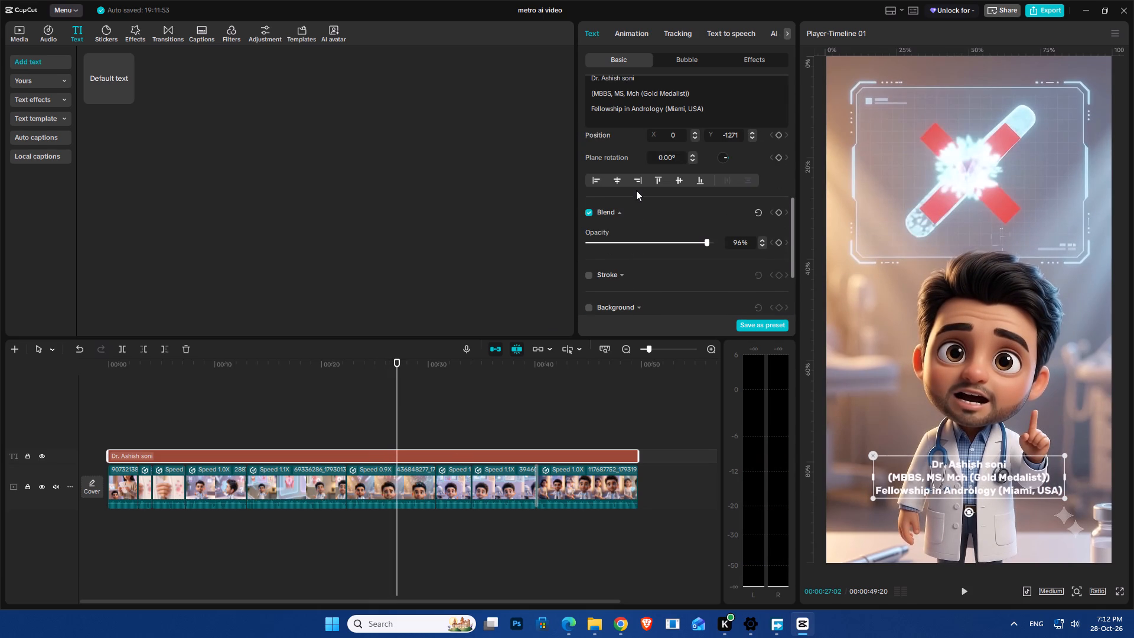
Play on from about 00:00:27, replaying from about 00:00:28 past 00:00:40, to review the credentials text over the remaining clips.
{"action": "key", "text": "space"}
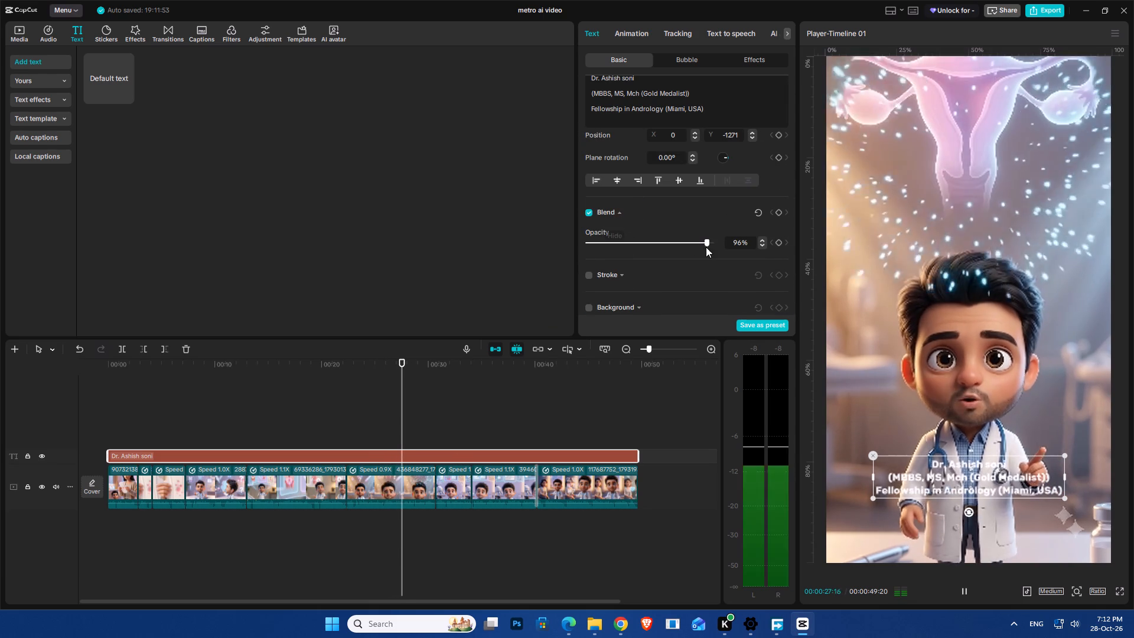
{"action": "key", "text": "space"}
{"action": "key", "text": "space"}
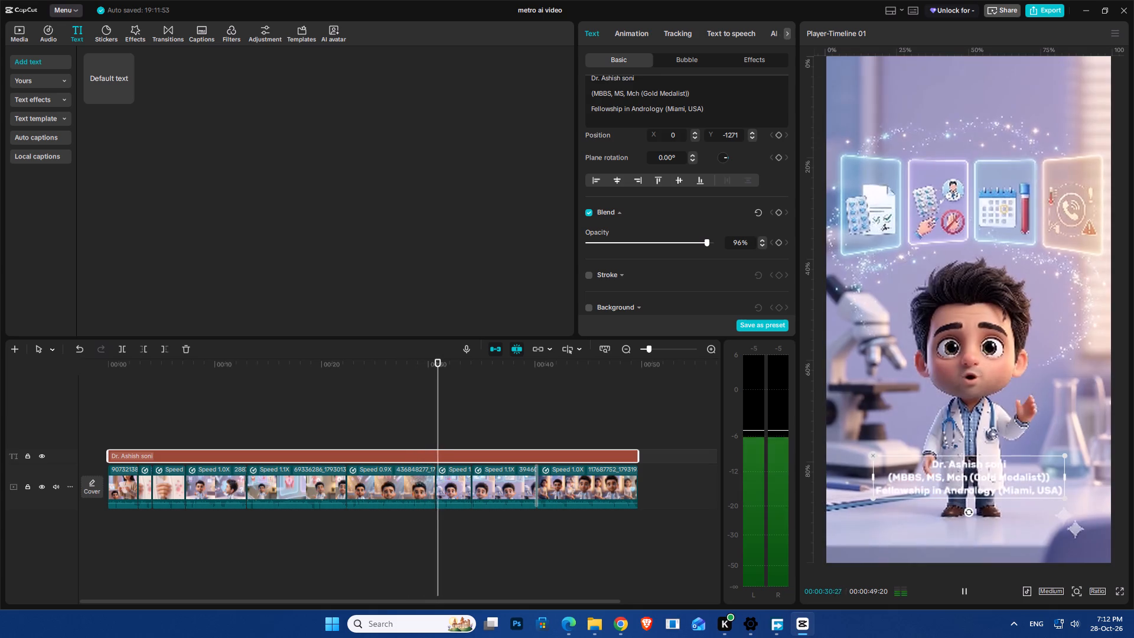
{"action": "left_click", "coordinate": [460, 425]}
{"action": "left_click", "coordinate": [409, 404]}
{"action": "key", "text": "space"}
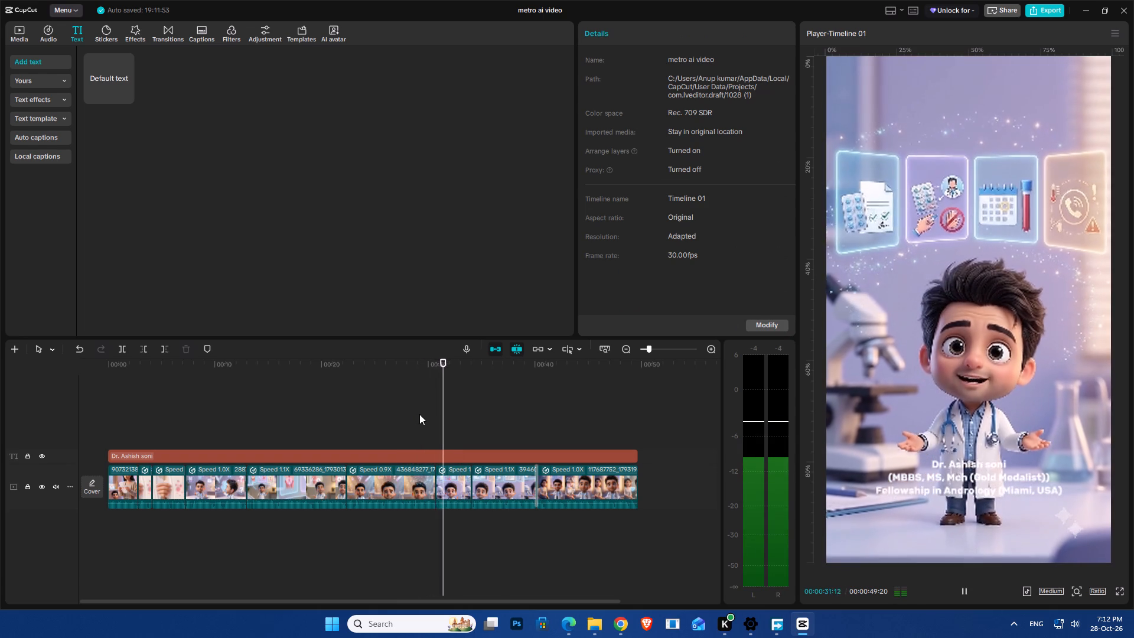
{"action": "left_click", "coordinate": [419, 414]}
{"action": "key", "text": "space"}
{"action": "key", "text": "space"}
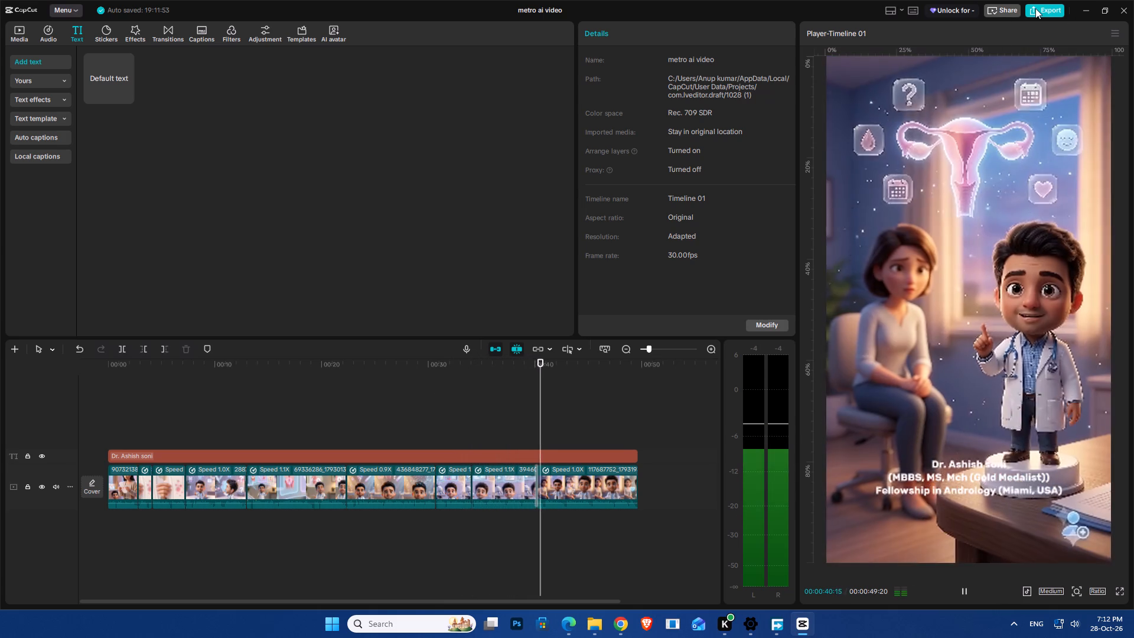
Start exporting the finished video.
{"action": "left_click", "coordinate": [1035, 8]}
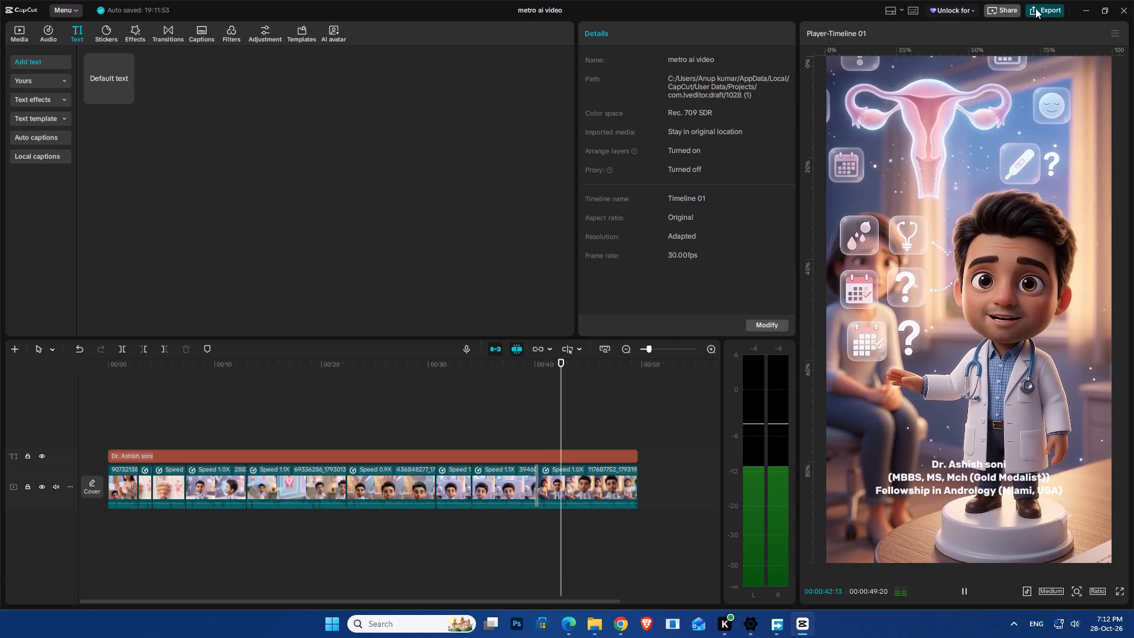
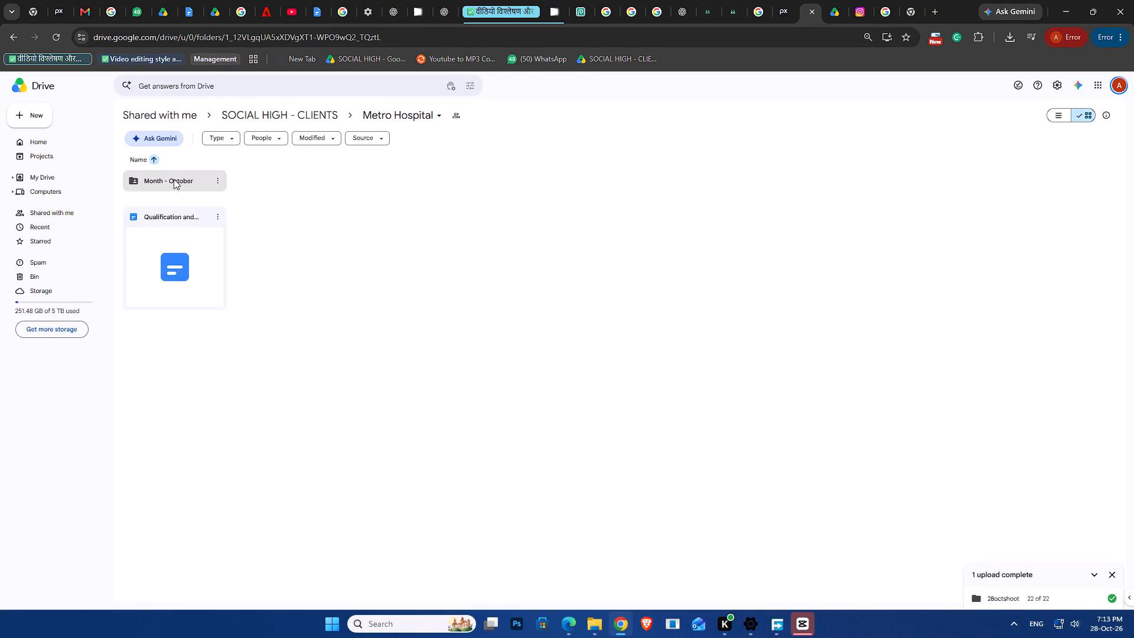
Open the ai video folder inside Metro Hospital's Month - October folder in Google Drive.
{"action": "double_click", "coordinate": [174, 179]}
{"action": "double_click", "coordinate": [165, 184]}
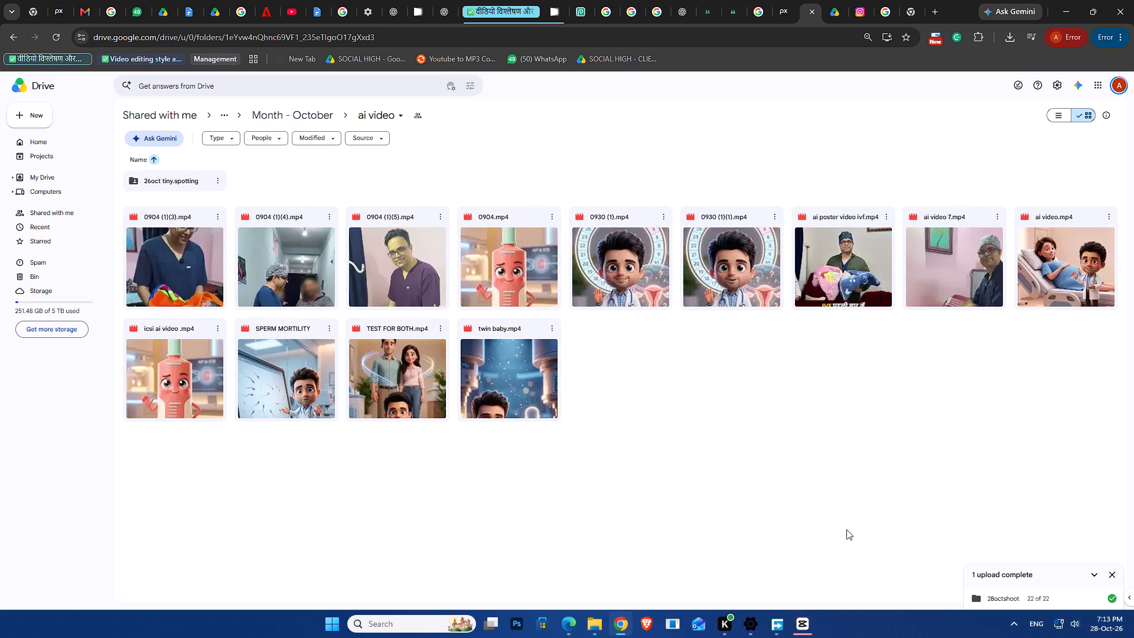
Switch to CapCut, open the exported video's folder, and upload metro ai video.mp4 into the ai video folder in Google Drive.
{"action": "left_click", "coordinate": [807, 626]}
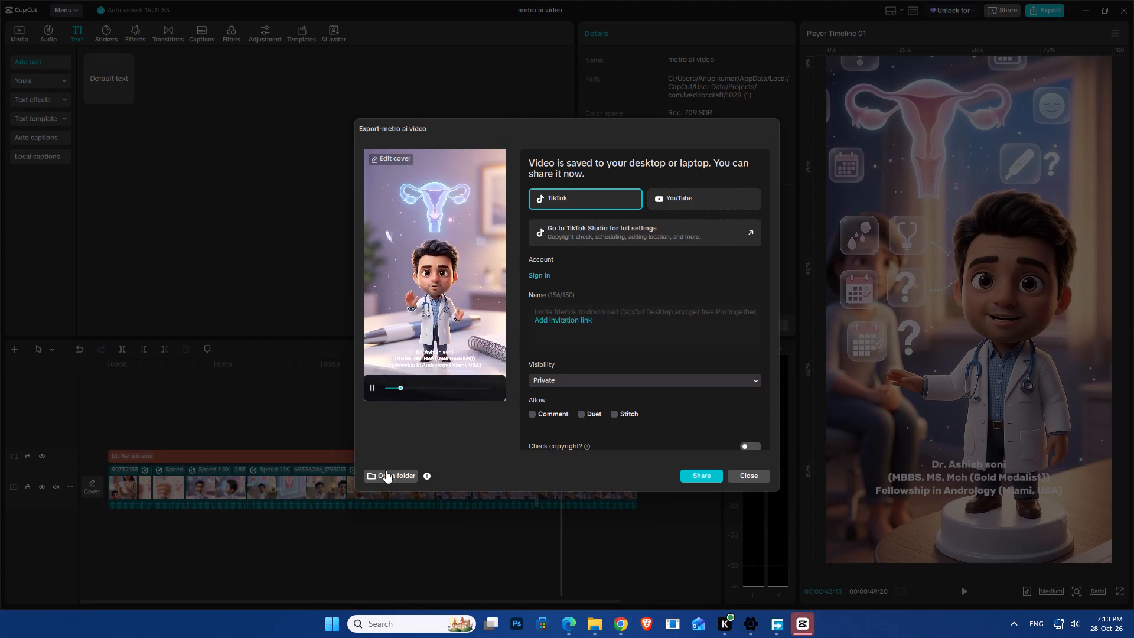
{"action": "left_click", "coordinate": [372, 474]}
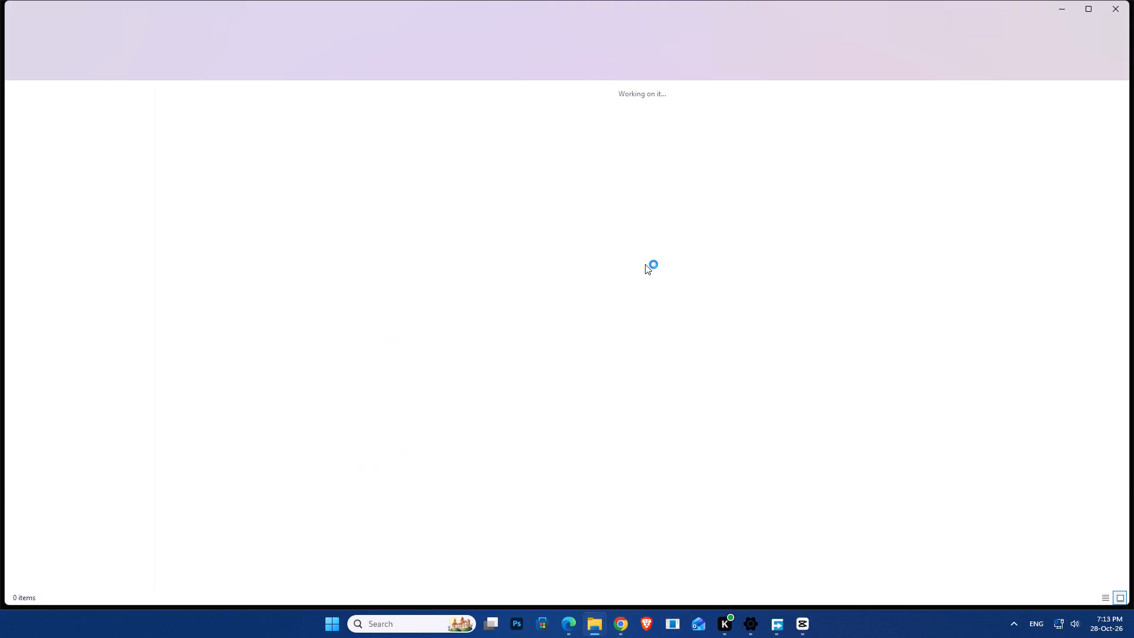
{"action": "left_click_drag", "start_coordinate": [1081, 523], "coordinate": [956, 587]}
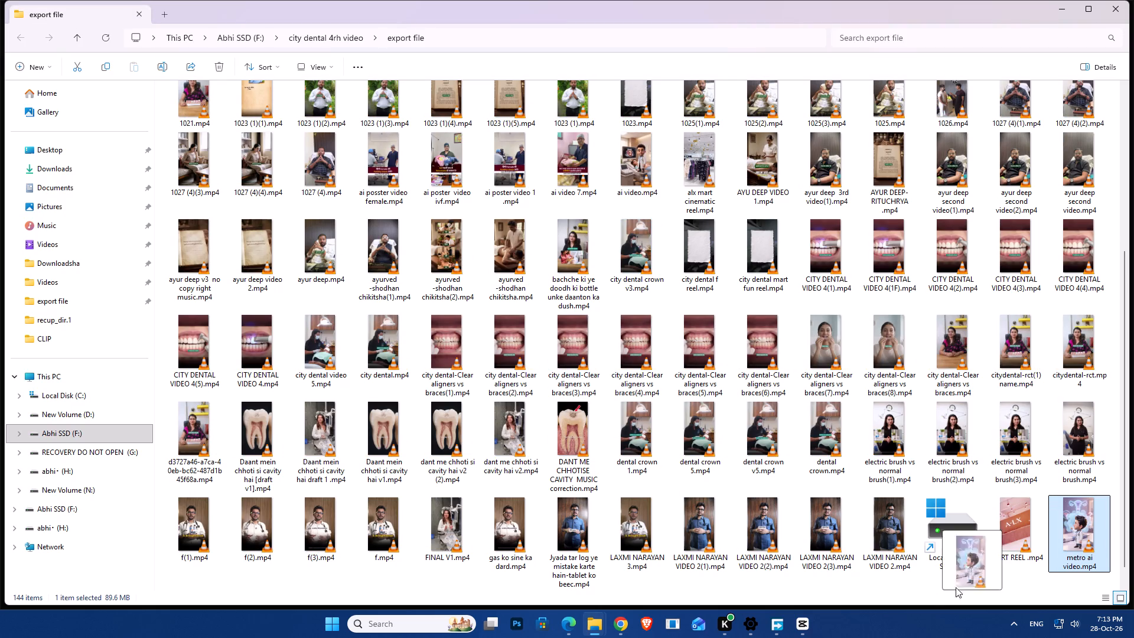
{"action": "left_click_drag", "start_coordinate": [956, 587], "coordinate": [634, 611]}
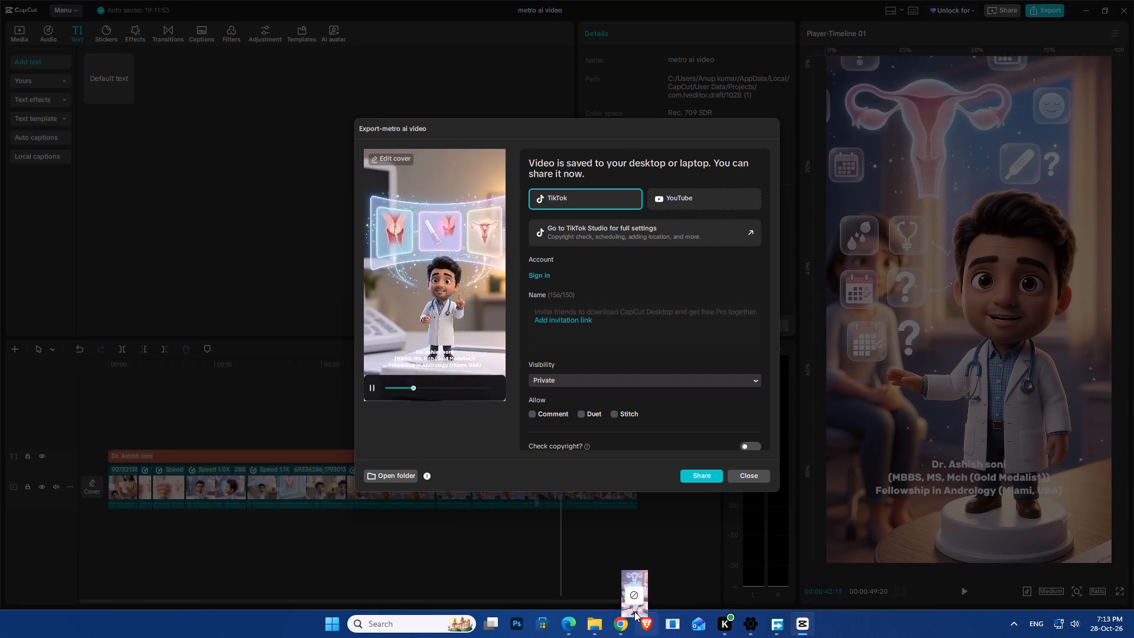
{"action": "left_click_drag", "start_coordinate": [634, 611], "coordinate": [593, 540]}
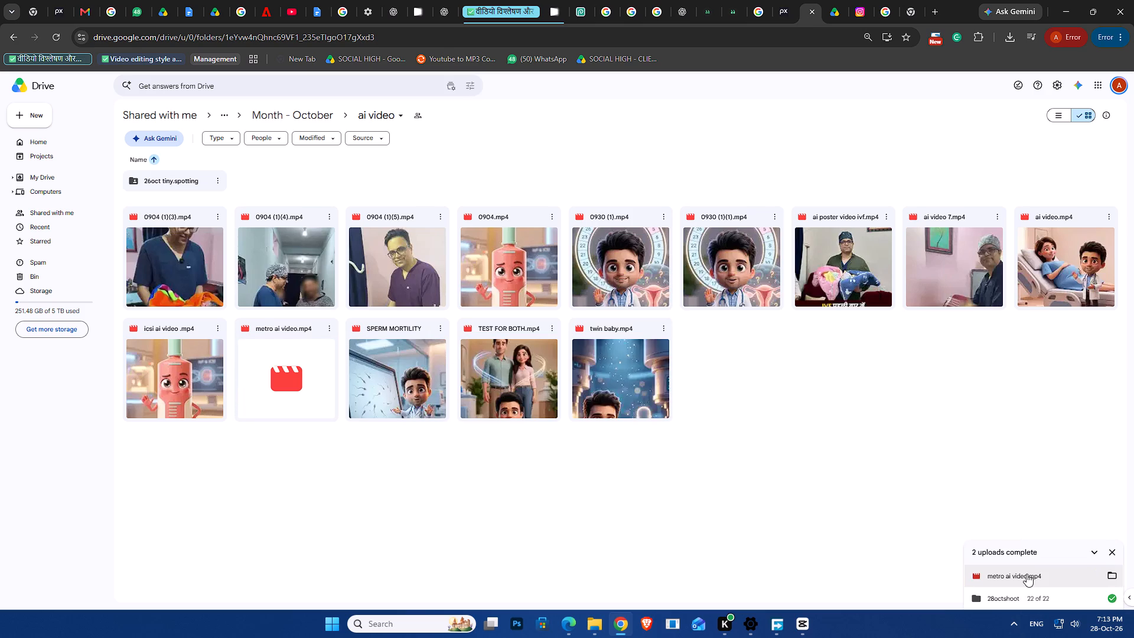
Open the uploaded metro ai video.mp4 in Drive, pause its playback, and open its sharing settings.
{"action": "left_click", "coordinate": [1022, 572]}
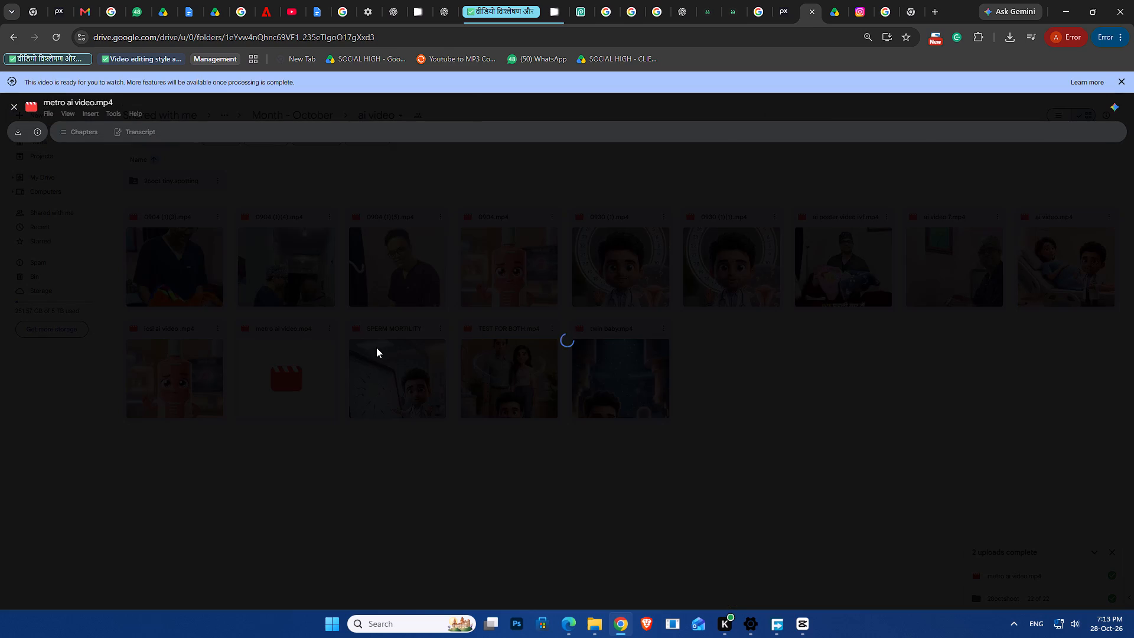
{"action": "left_click", "coordinate": [222, 553]}
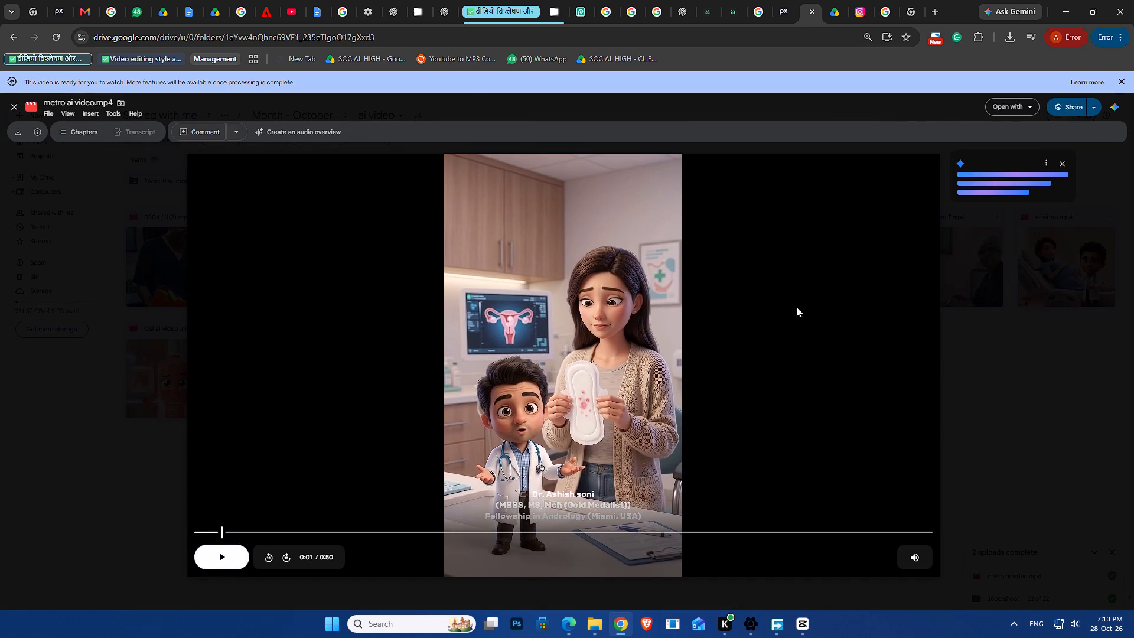
{"action": "left_click", "coordinate": [1058, 105]}
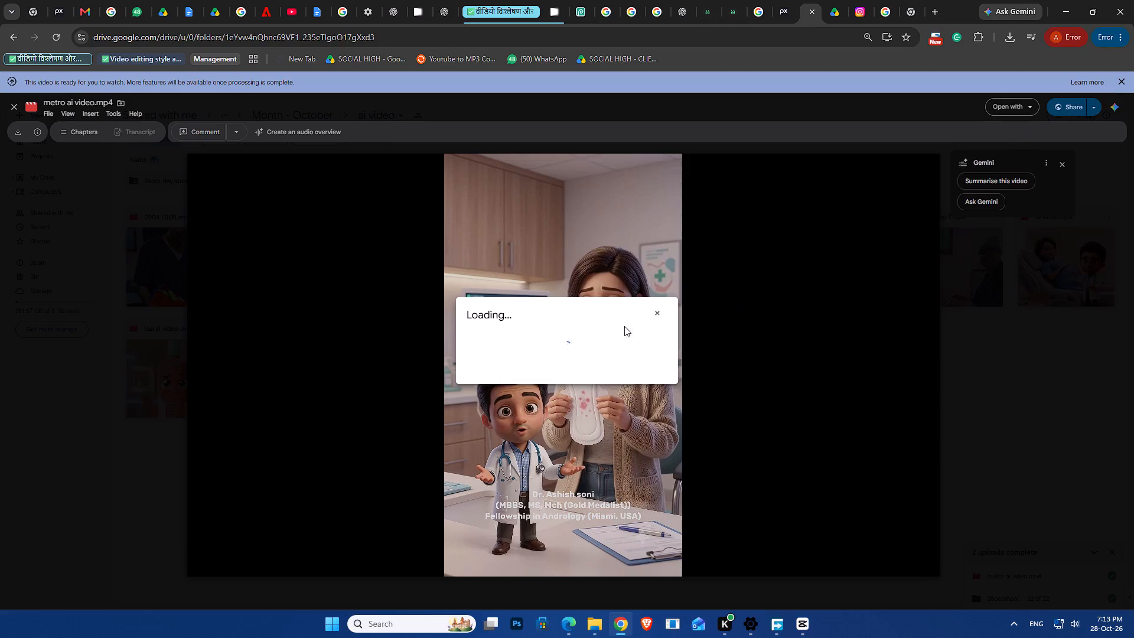